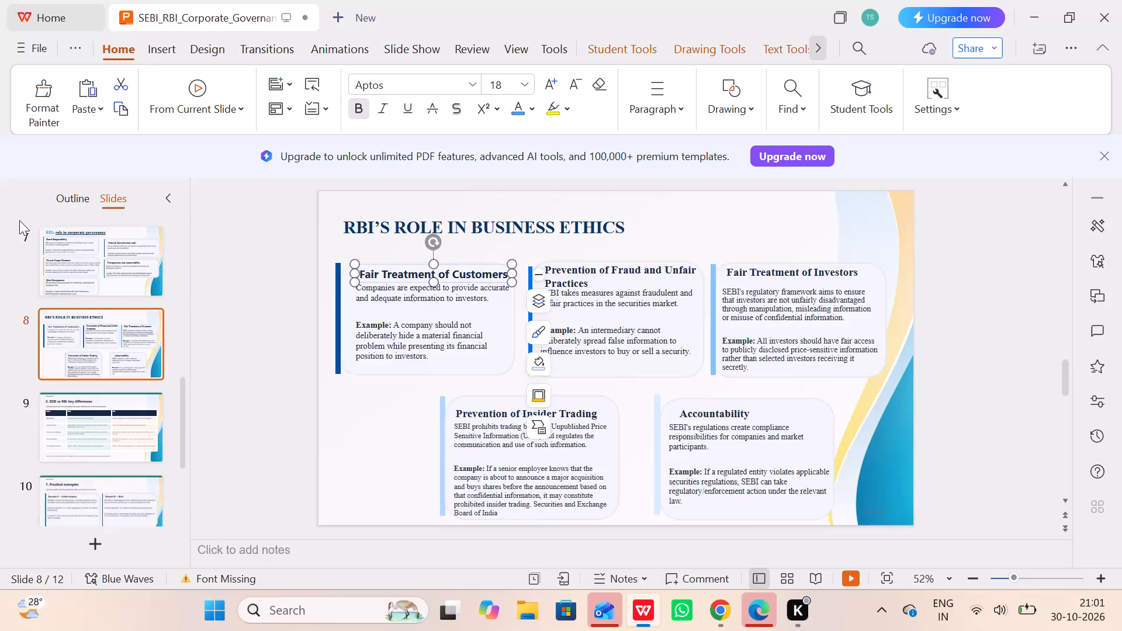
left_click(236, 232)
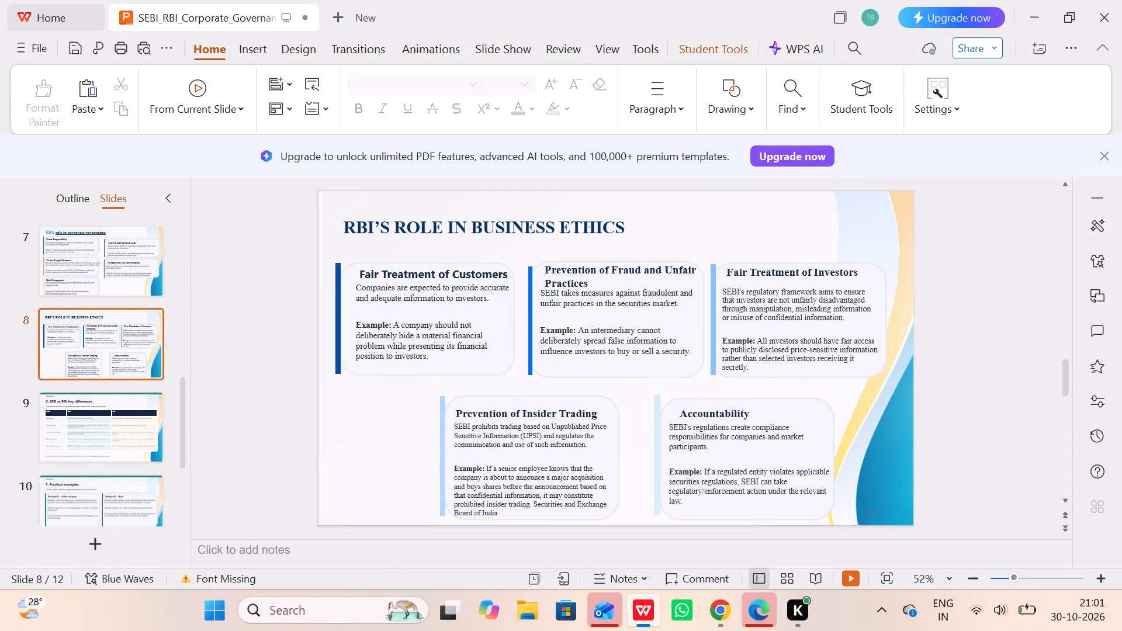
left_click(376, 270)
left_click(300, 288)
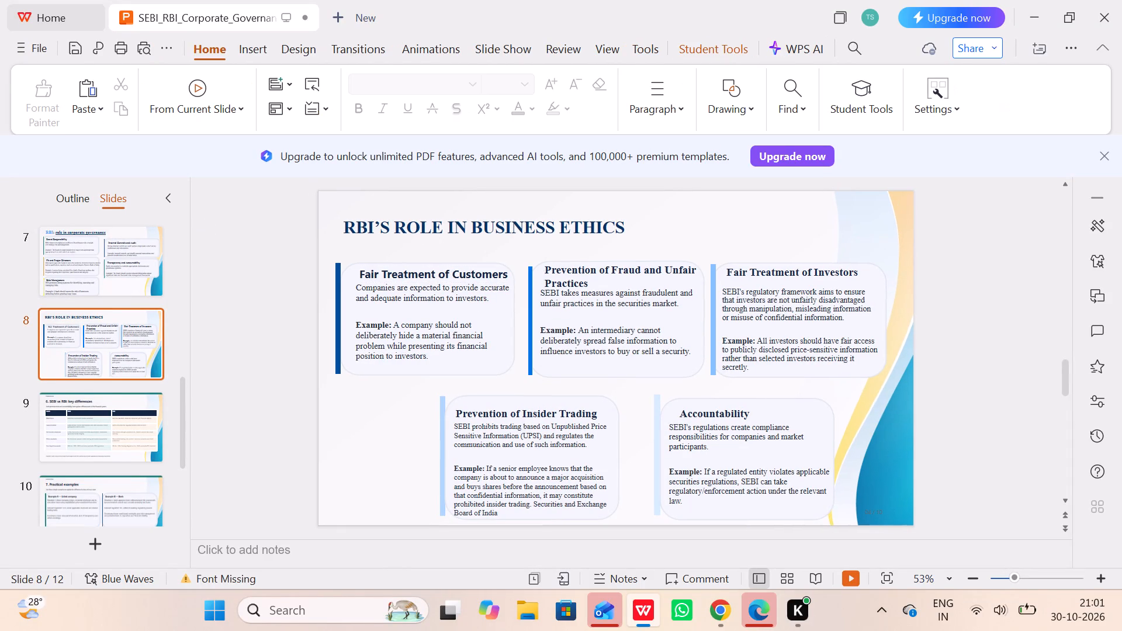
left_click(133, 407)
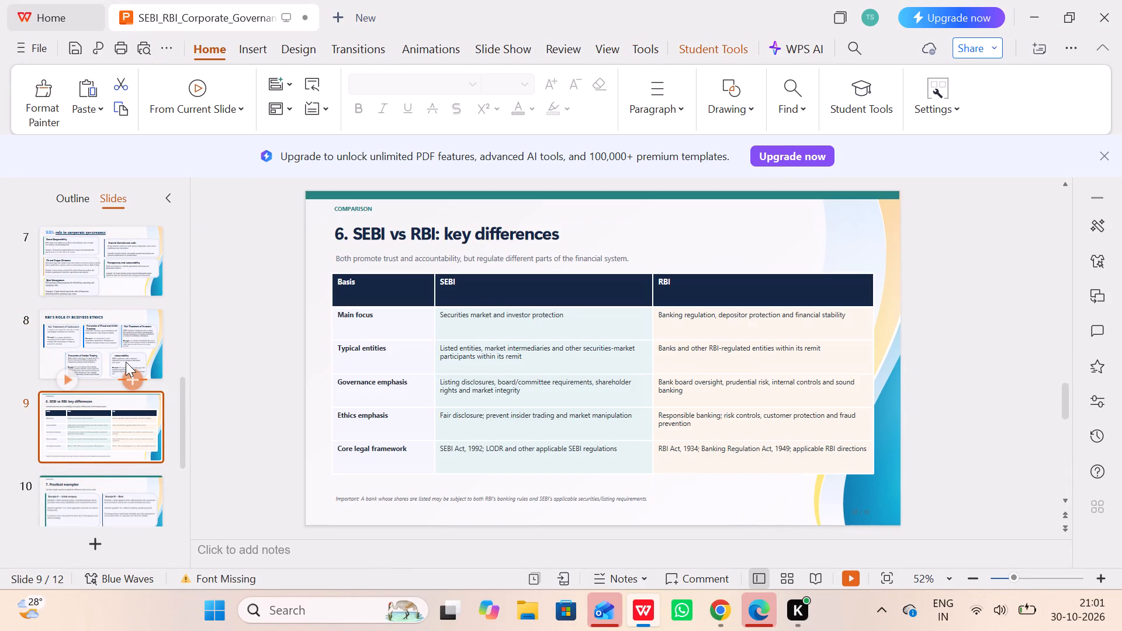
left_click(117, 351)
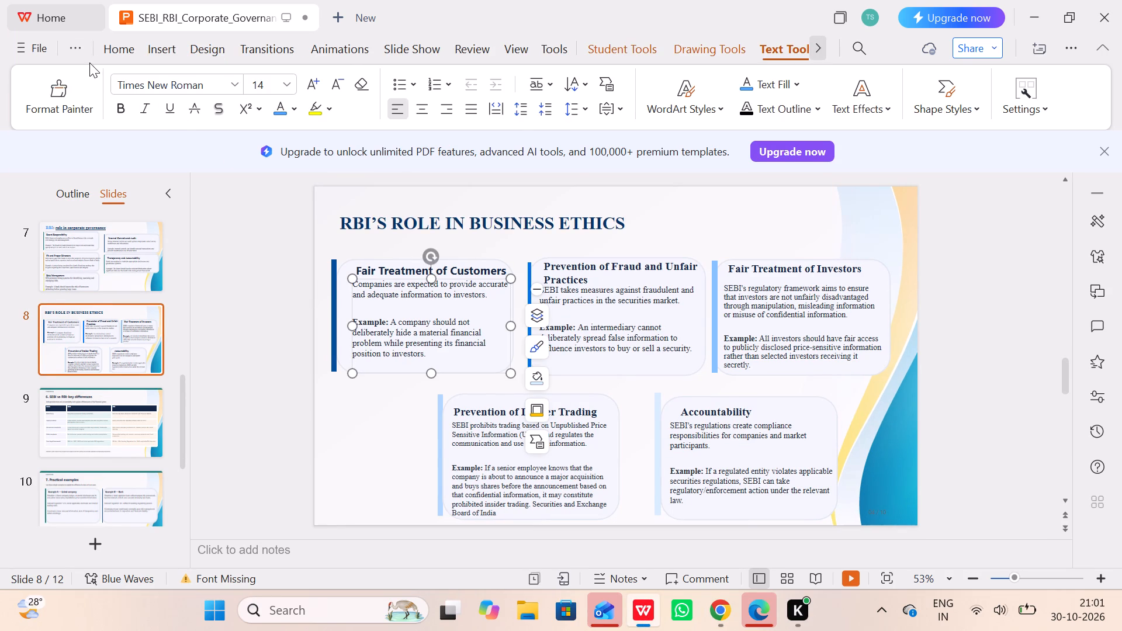
left_click(112, 49)
left_click(92, 85)
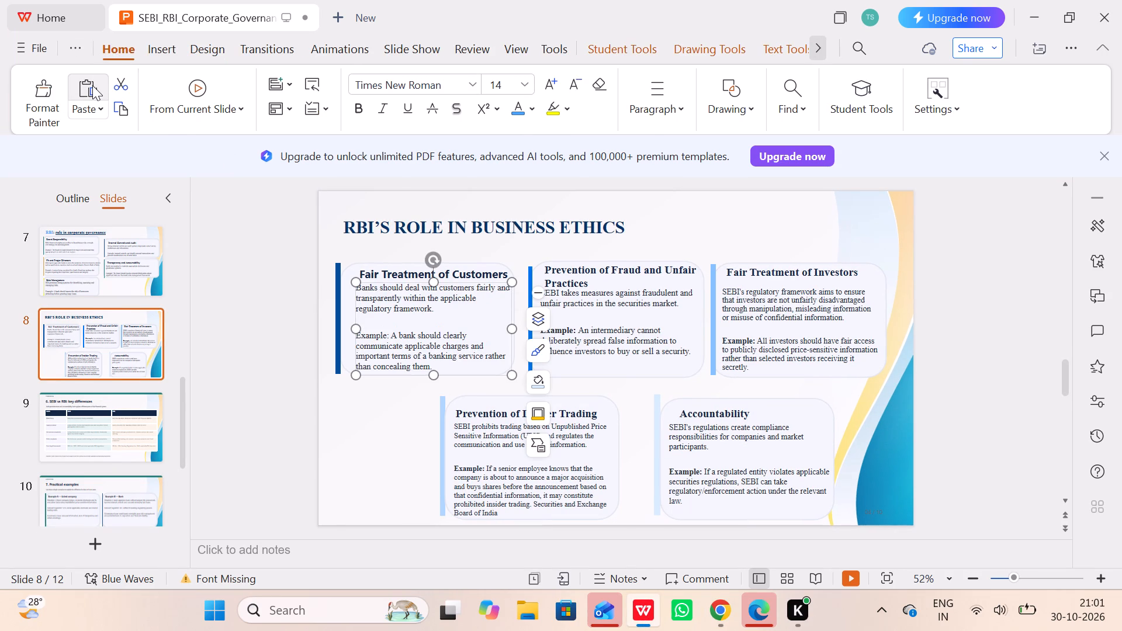
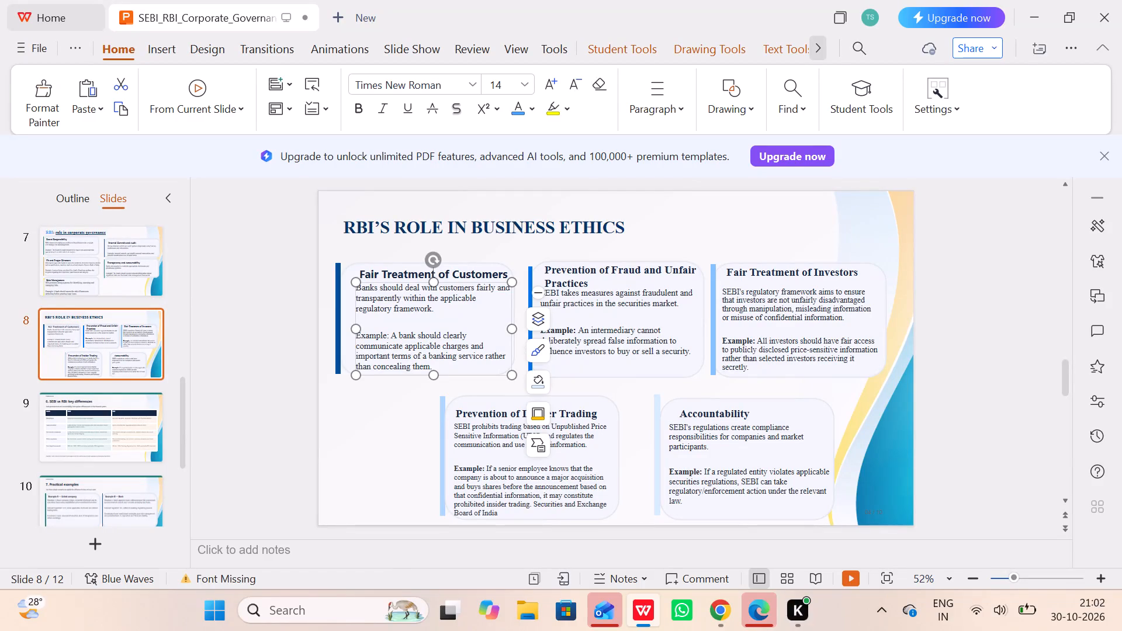
left_click(289, 285)
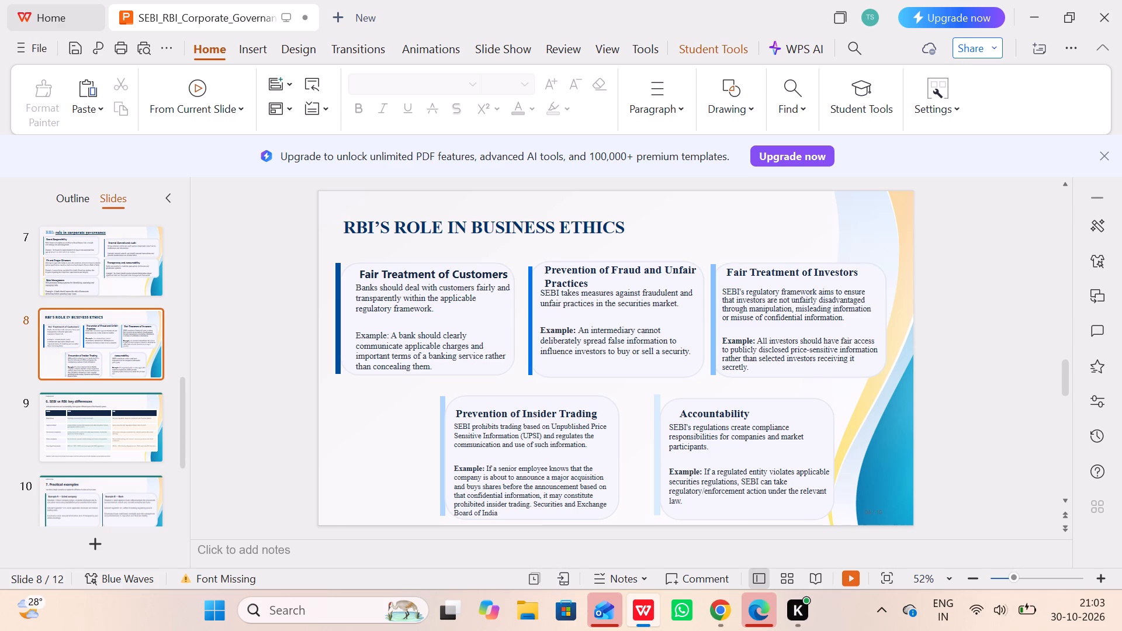
left_click(587, 283)
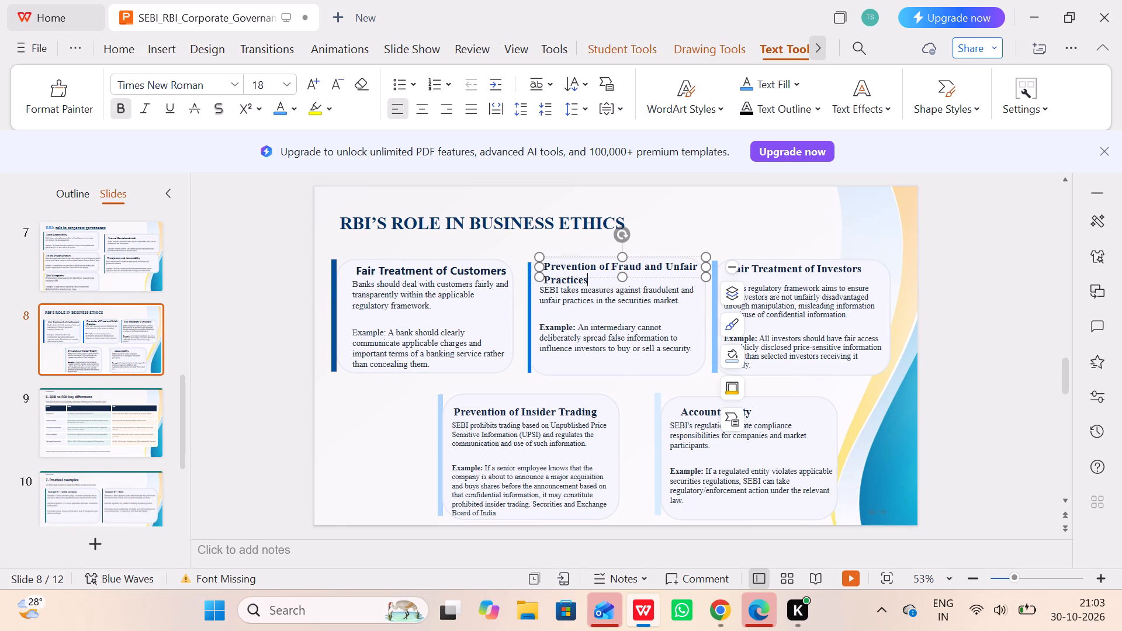
left_click(611, 274)
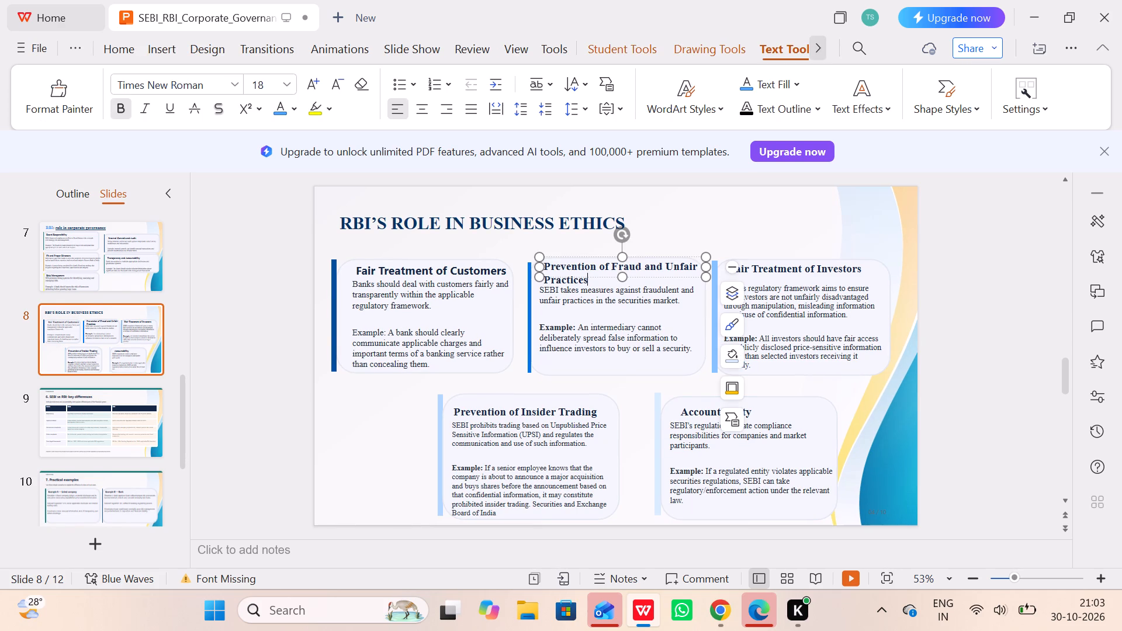
left_click(633, 276)
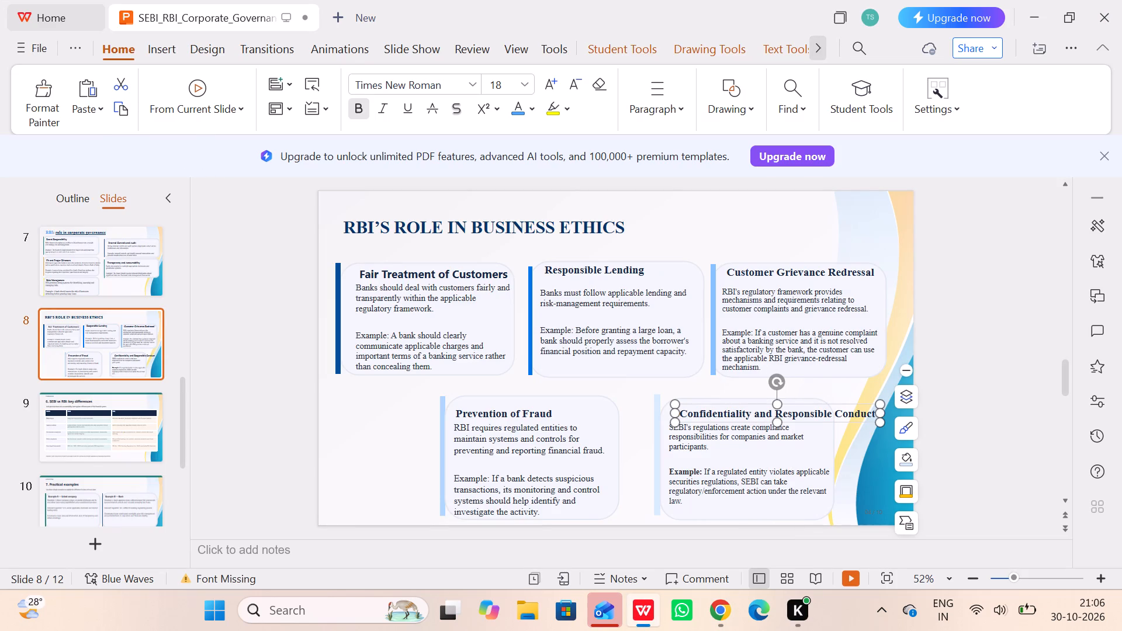
Wrap the Confidentiality and Responsible Conduct heading onto two lines, with Conduct on the second line.
left_click(831, 411)
key("Return")
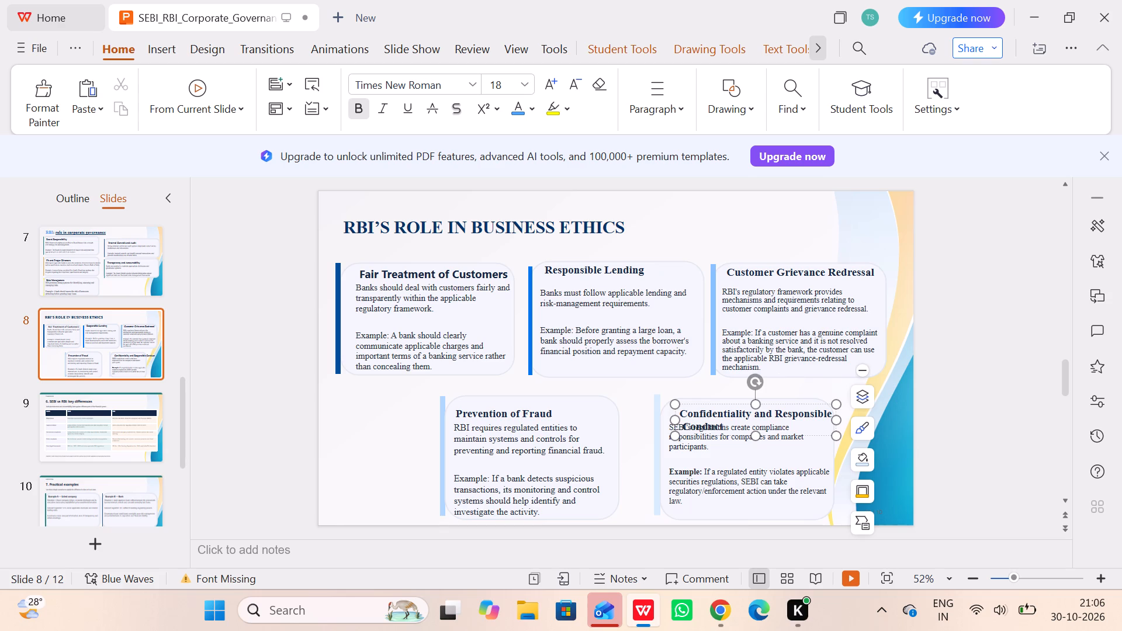
For the SEBI body text under this heading, copy the customer-information text and bank-employee example from the ChatGPT conversation in Chrome.
left_click(774, 483)
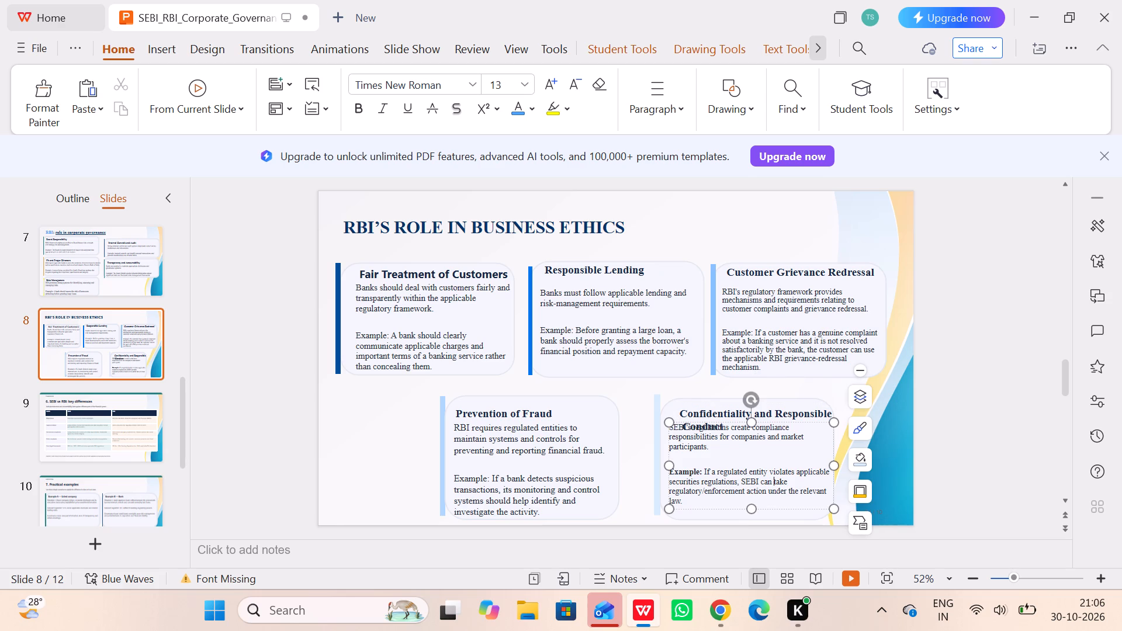
left_click(771, 509)
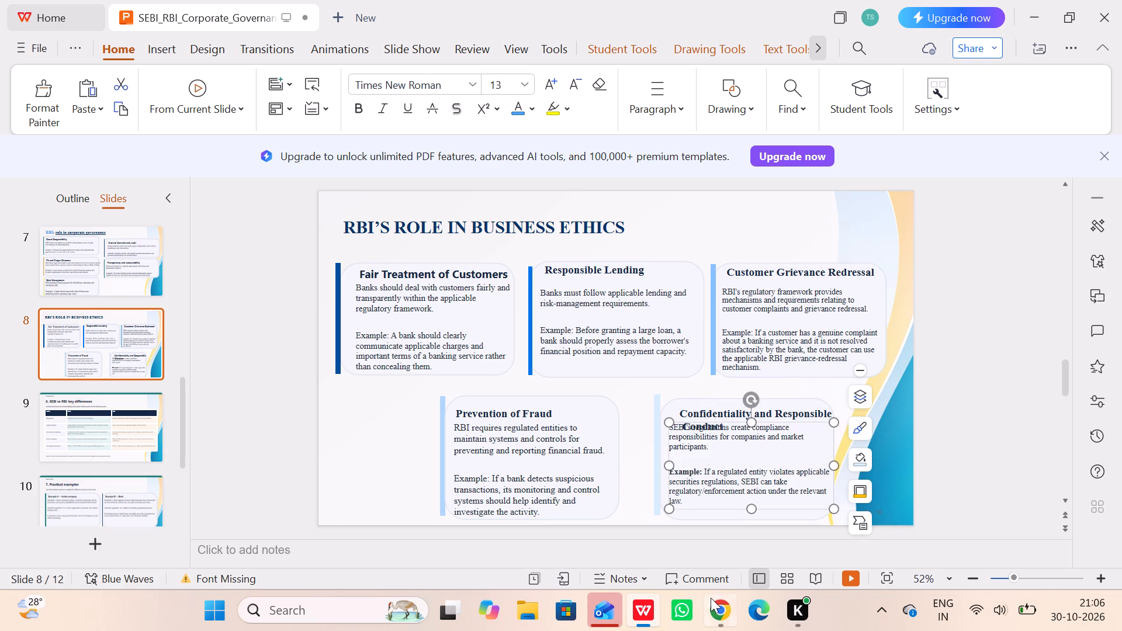
left_click(705, 605)
scroll(573, 363, "down", 1)
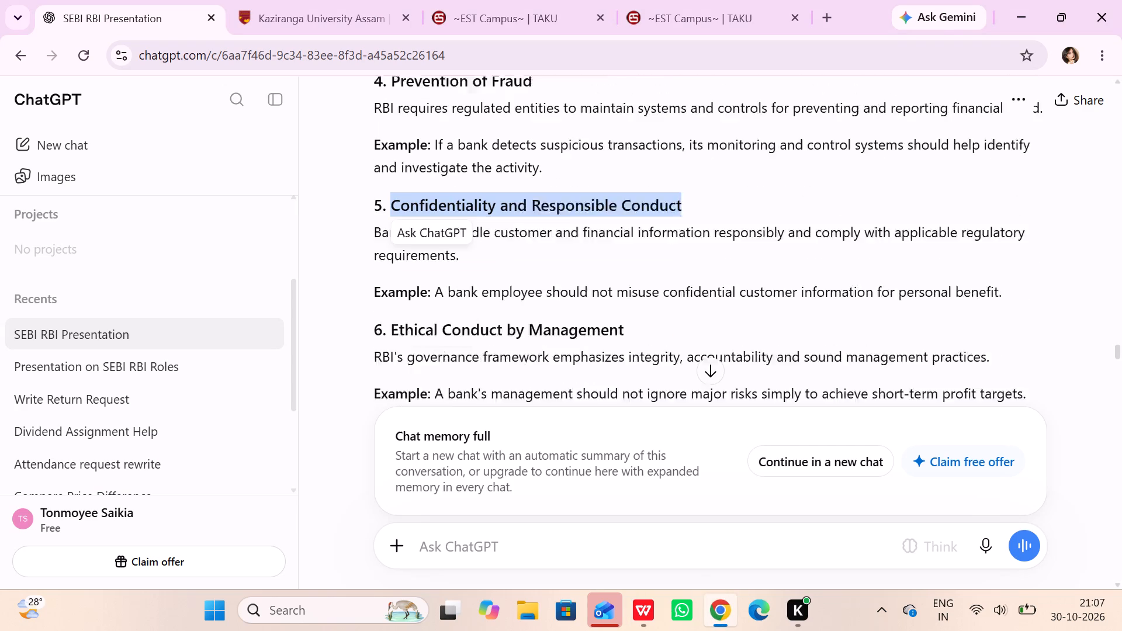
scroll(573, 363, "down", 1)
left_click_drag(1010, 267, 454, 252)
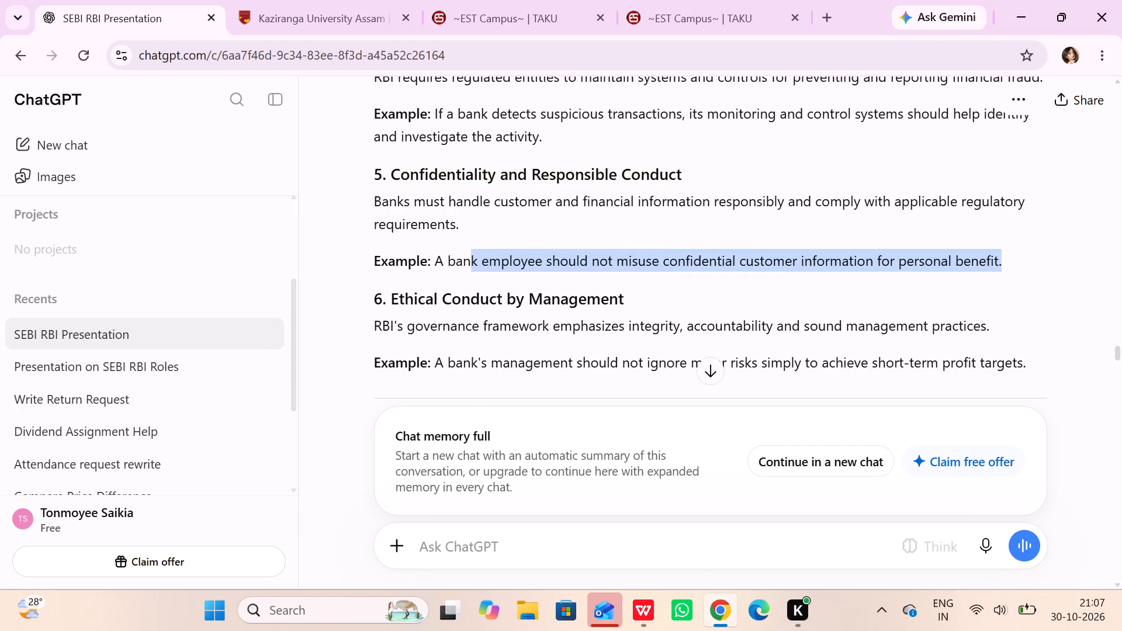
left_click_drag(454, 252, 361, 201)
scroll(462, 276, "down", 1)
scroll(716, 240, "up", 1)
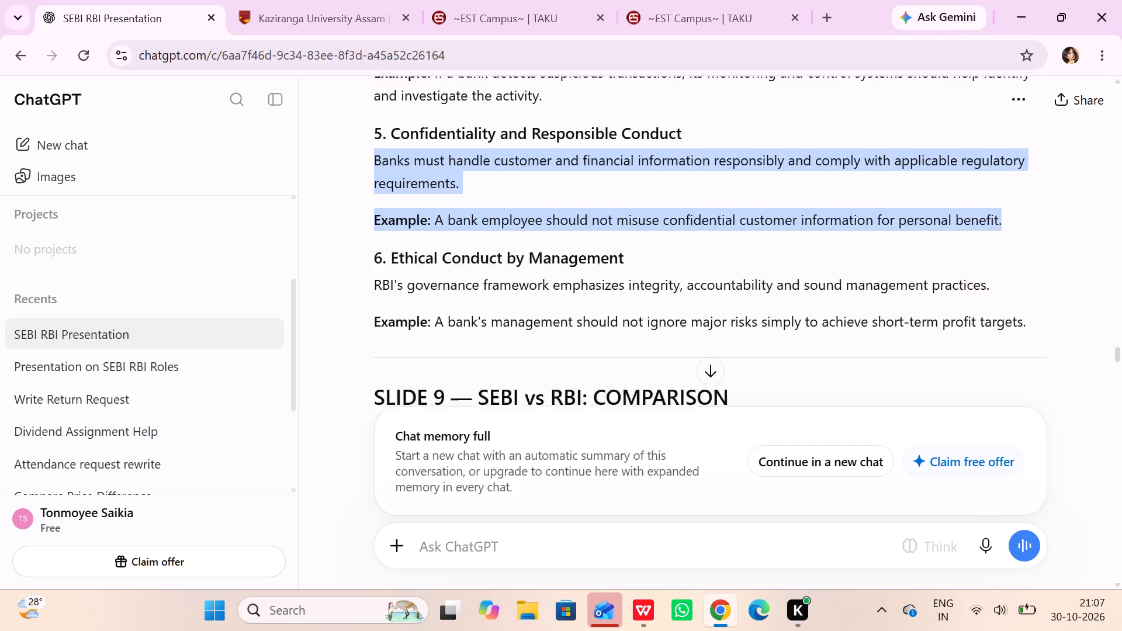
scroll(716, 240, "up", 1)
left_click(716, 240)
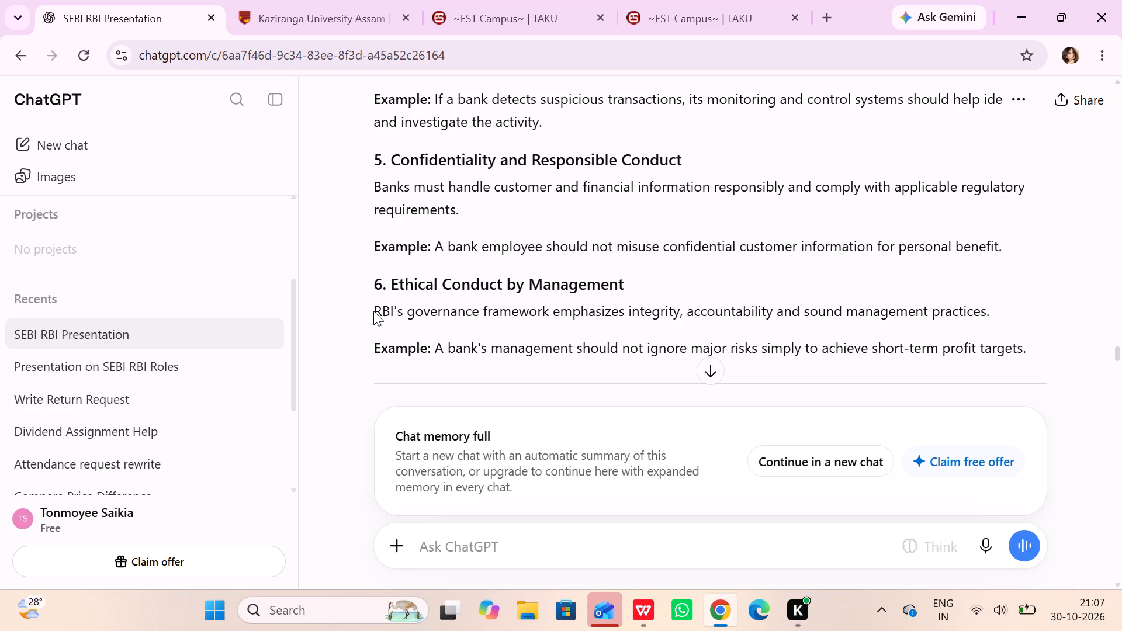
scroll(373, 311, "down", 1)
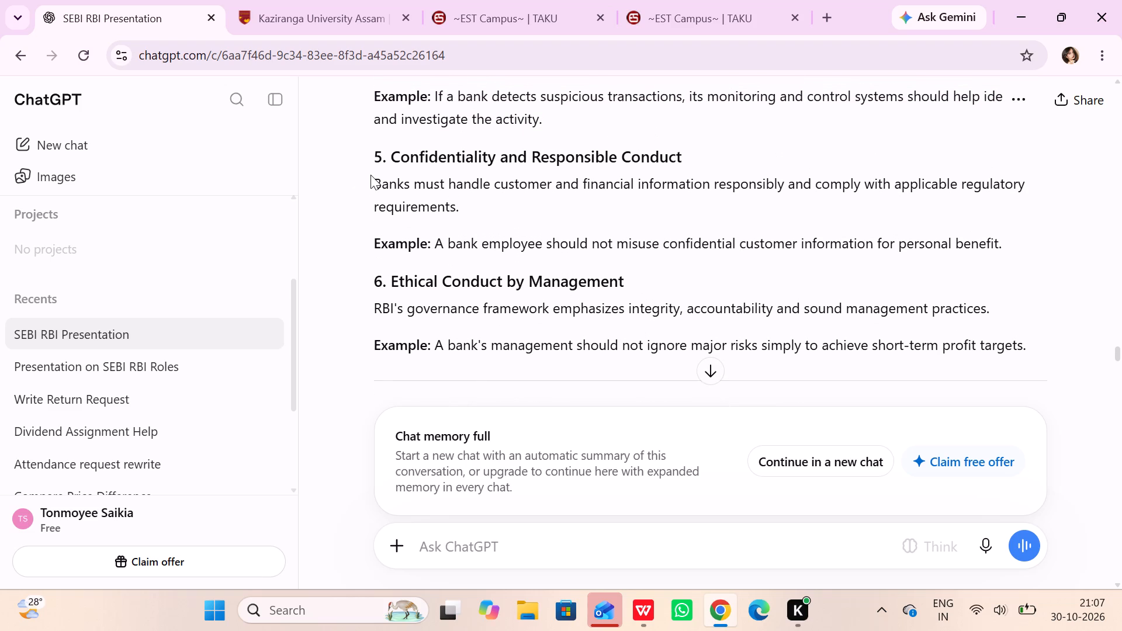
left_click_drag(370, 175, 1007, 236)
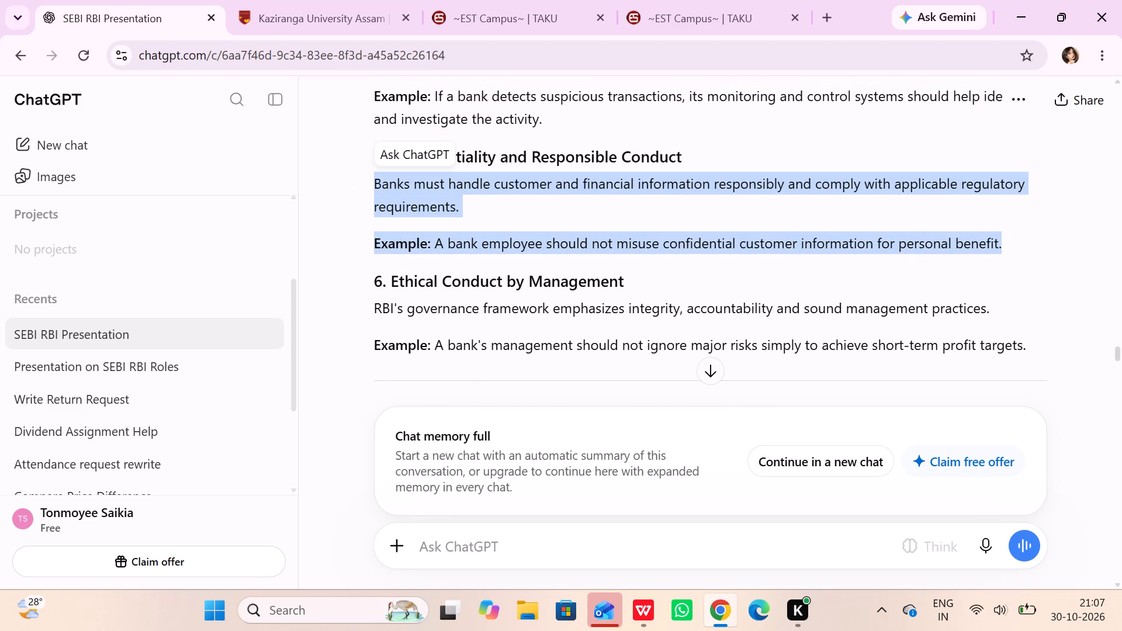
right_click(972, 244)
left_click(931, 269)
Back in the presentation, replace the SEBI body text under Confidentiality and Responsible Conduct with the copied text.
left_click(645, 609)
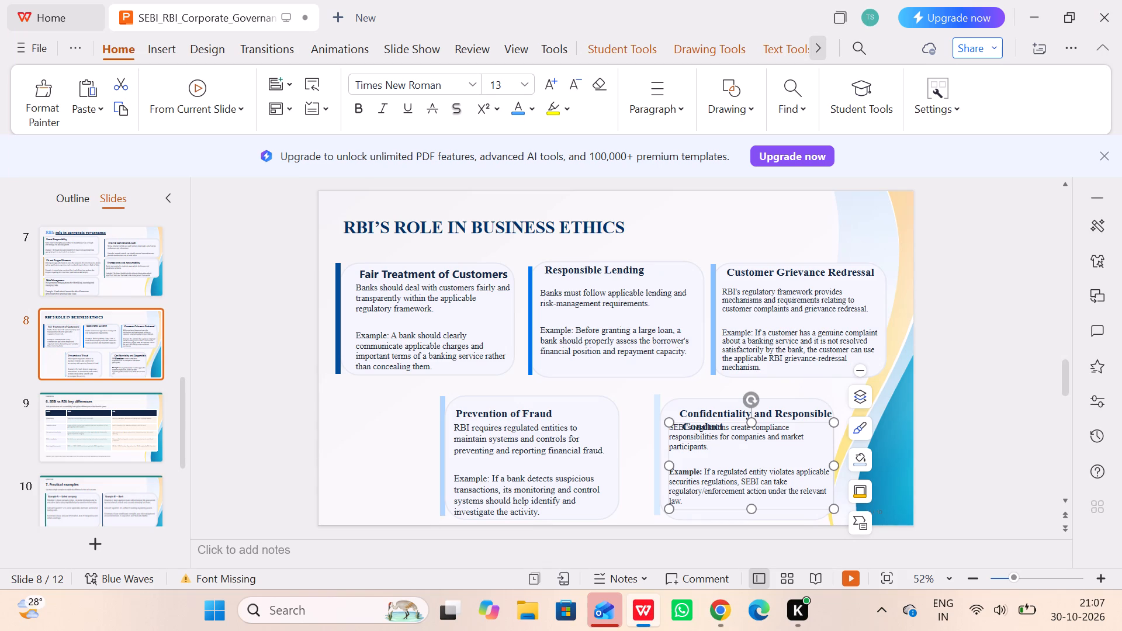
left_click(724, 507)
left_click(82, 93)
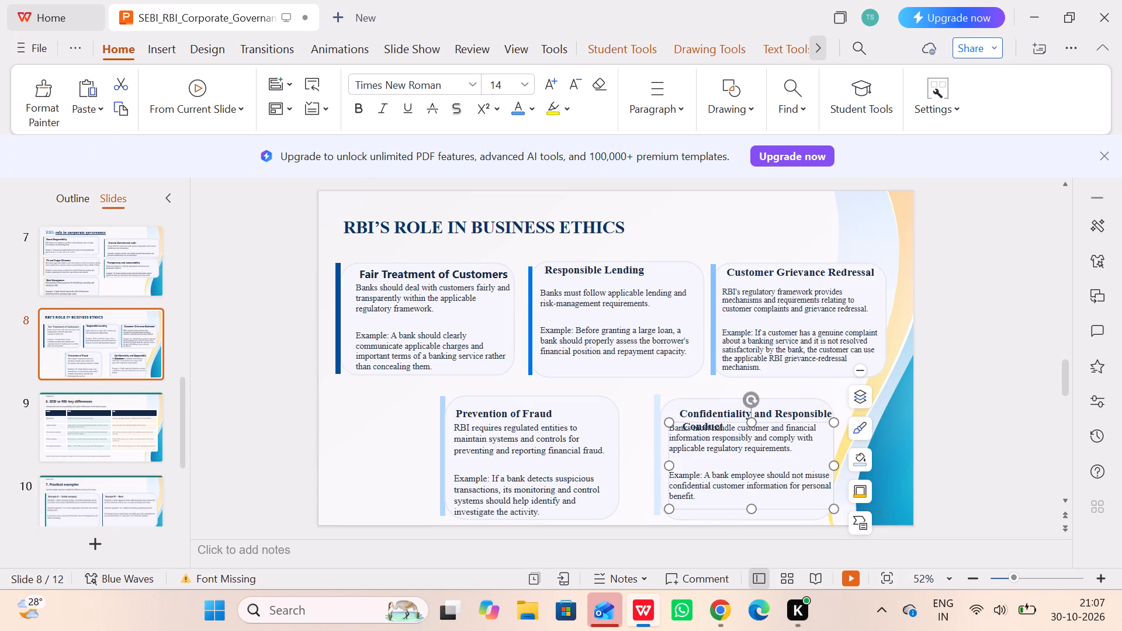
Move the Confidentiality and Responsible Conduct body text box down so it sits just below the two-line heading.
left_click_drag(835, 446, 836, 469)
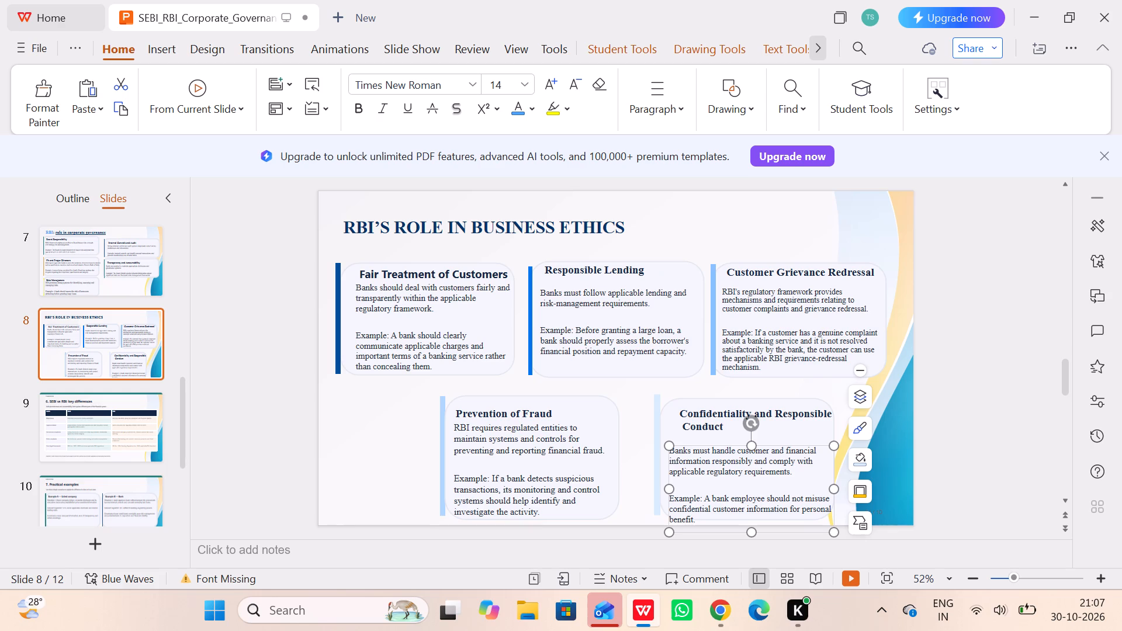
left_click_drag(834, 467, 834, 456)
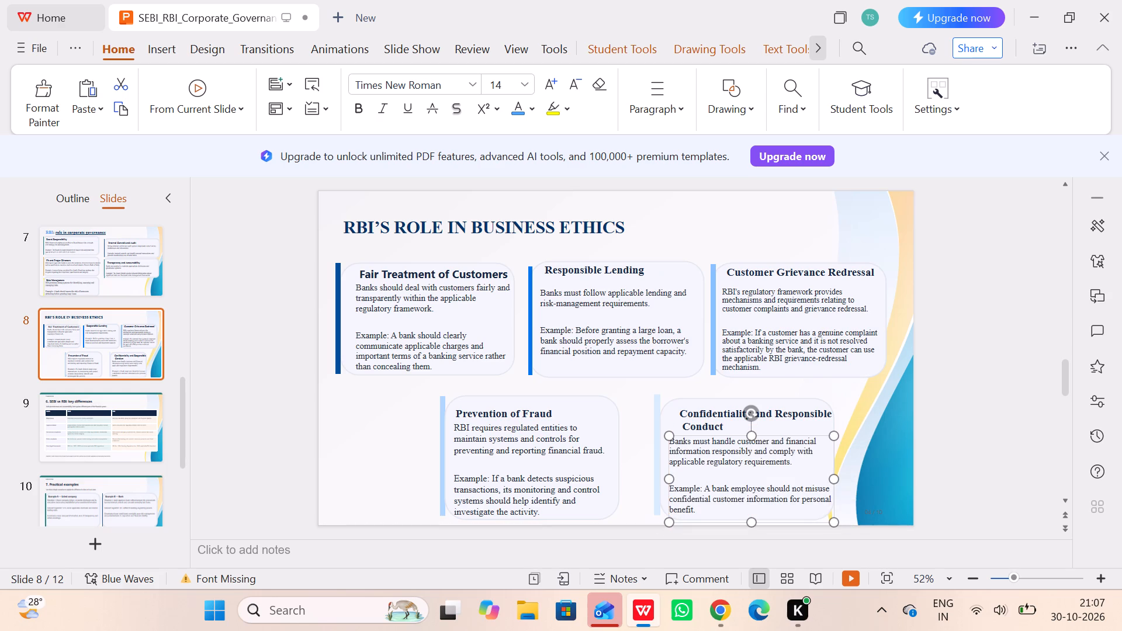
left_click(940, 399)
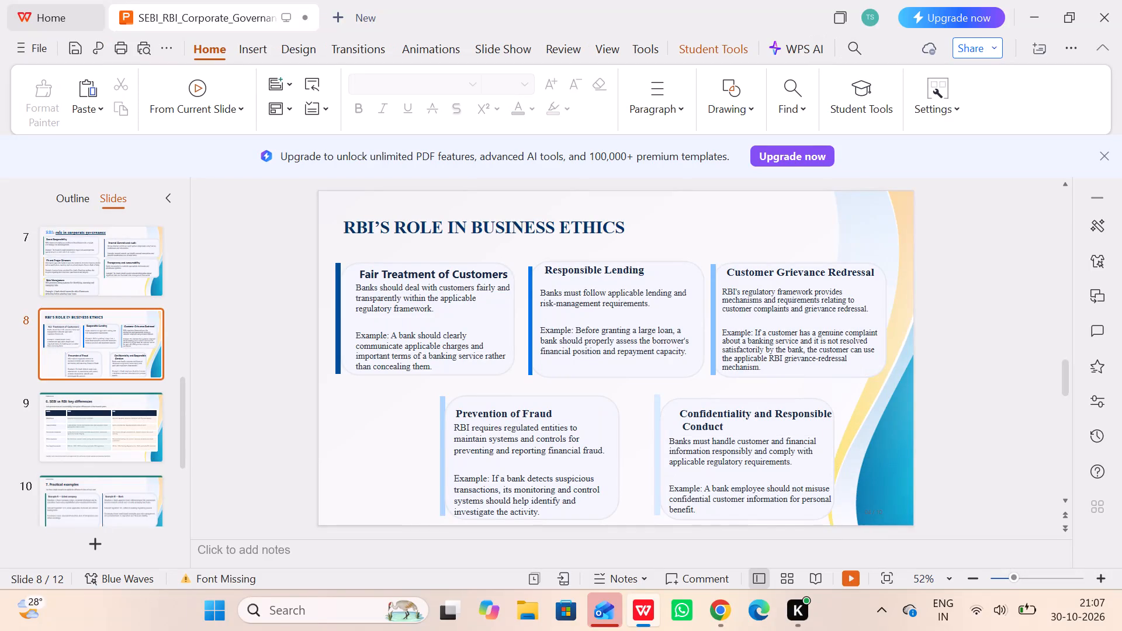
Nudge the Confidentiality and Responsible Conduct heading slightly left so it lines up better with the body text.
left_click(711, 415)
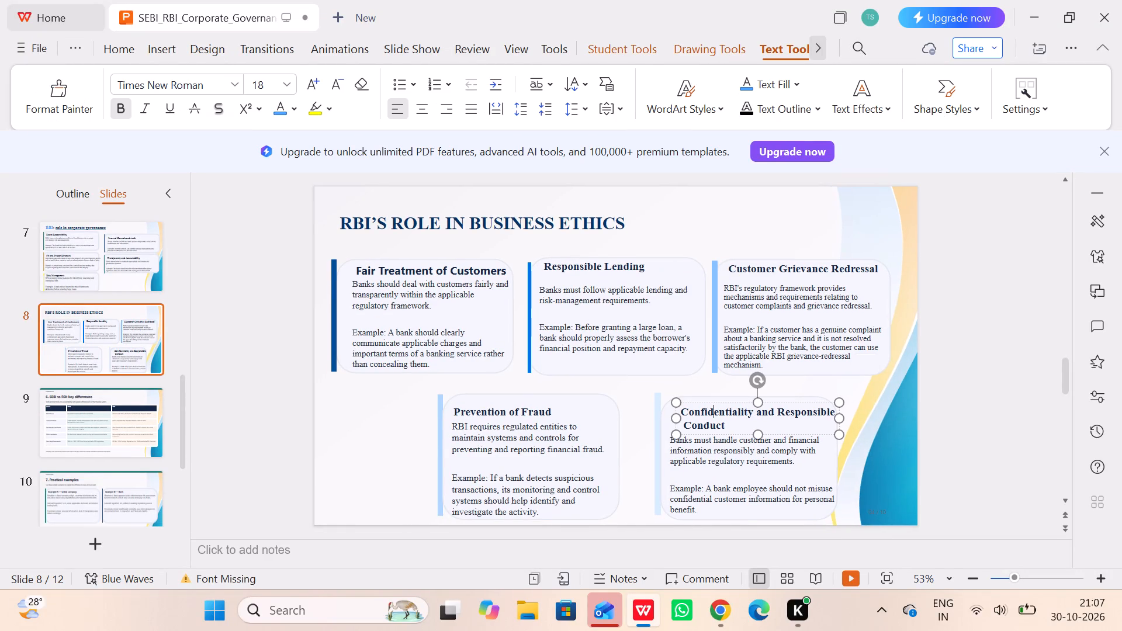
left_click(677, 408)
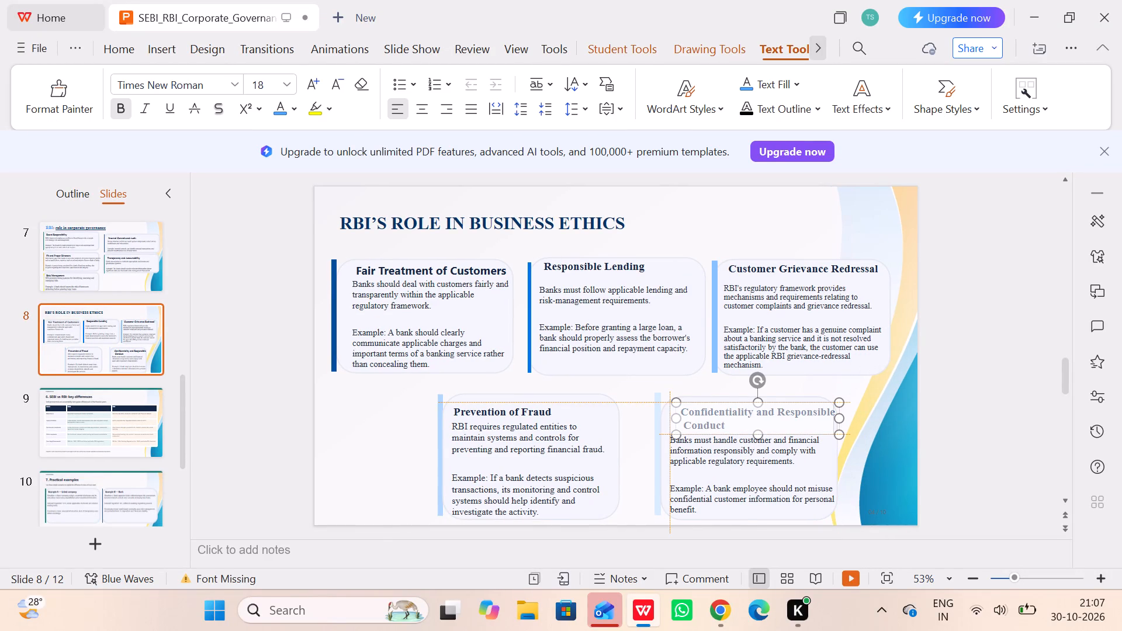
left_click(333, 407)
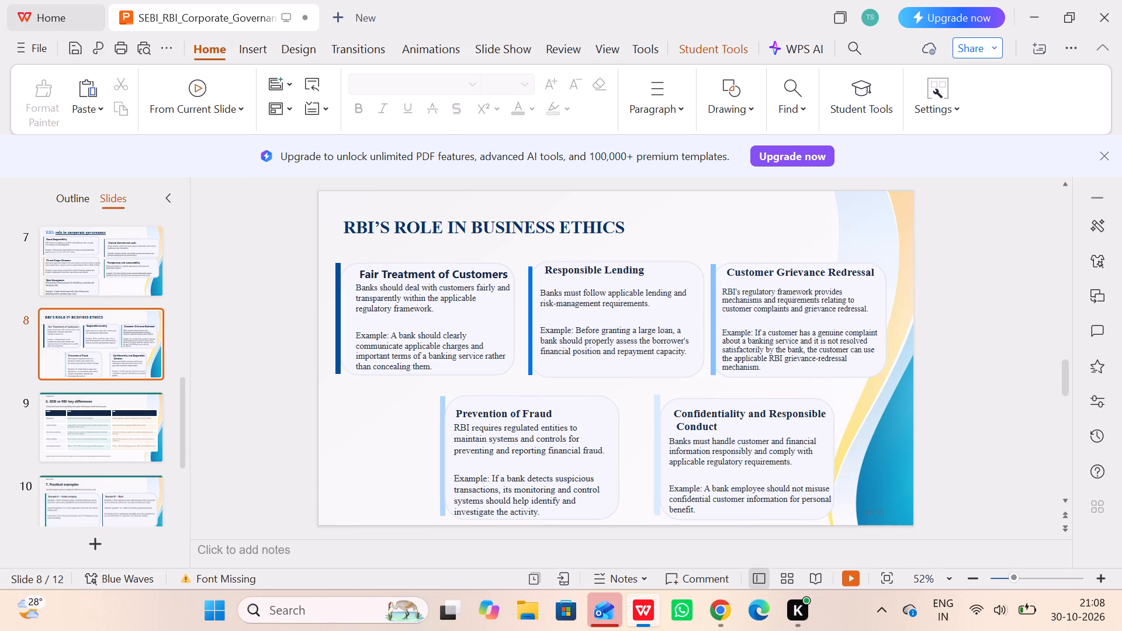
On slide 9, delete the teal bar along the slide's top edge and the COMPARISON label above the title.
left_click(92, 414)
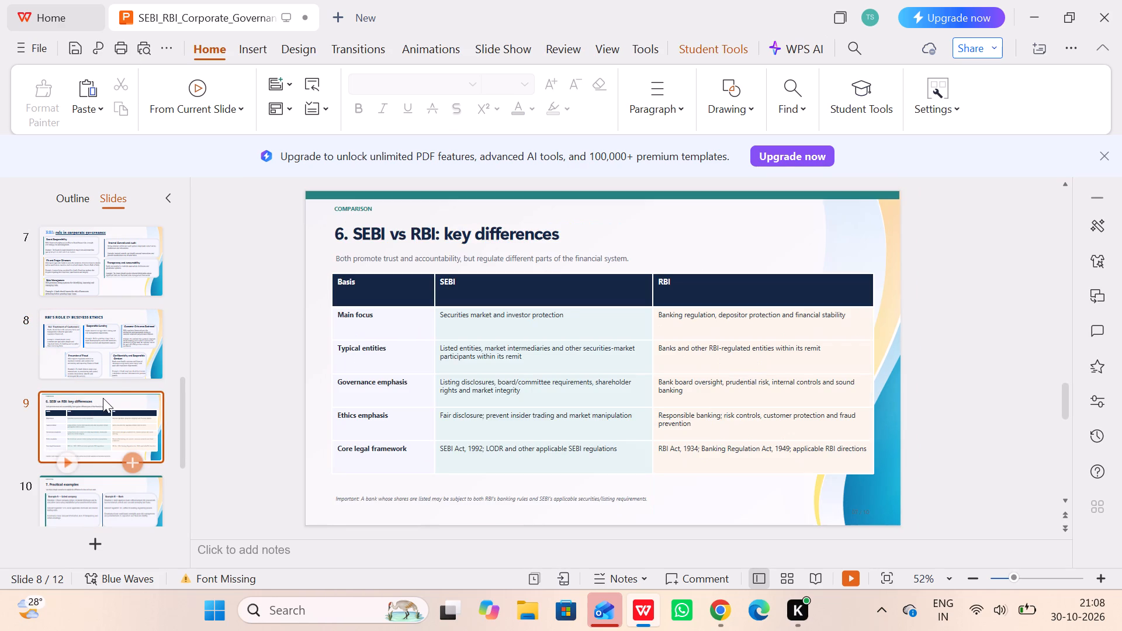
left_click(322, 195)
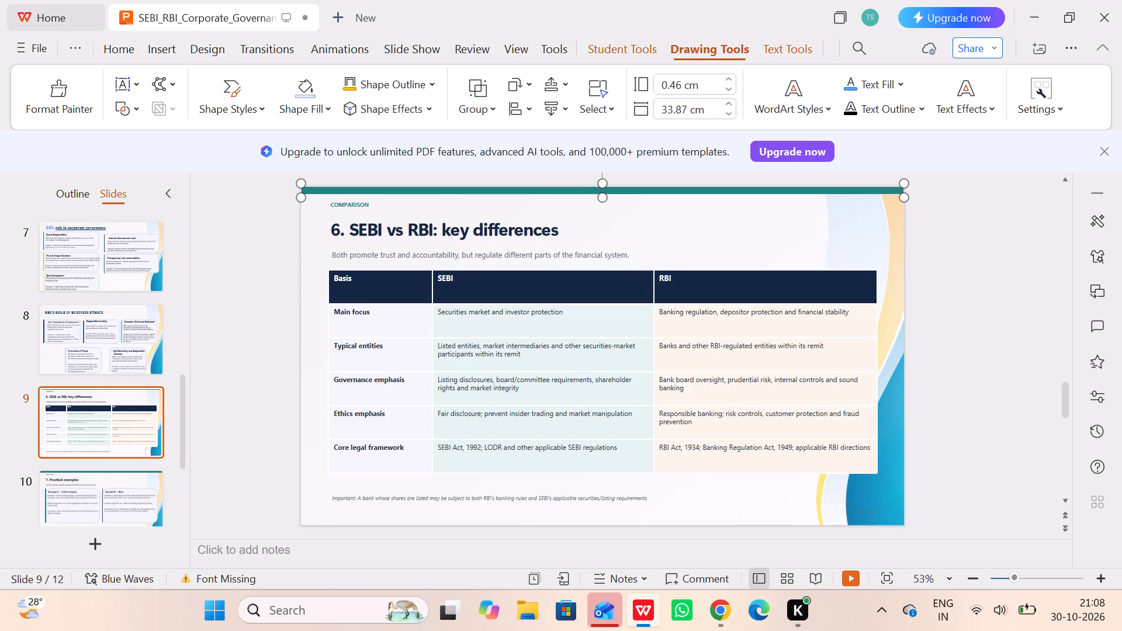
key("BackSpace")
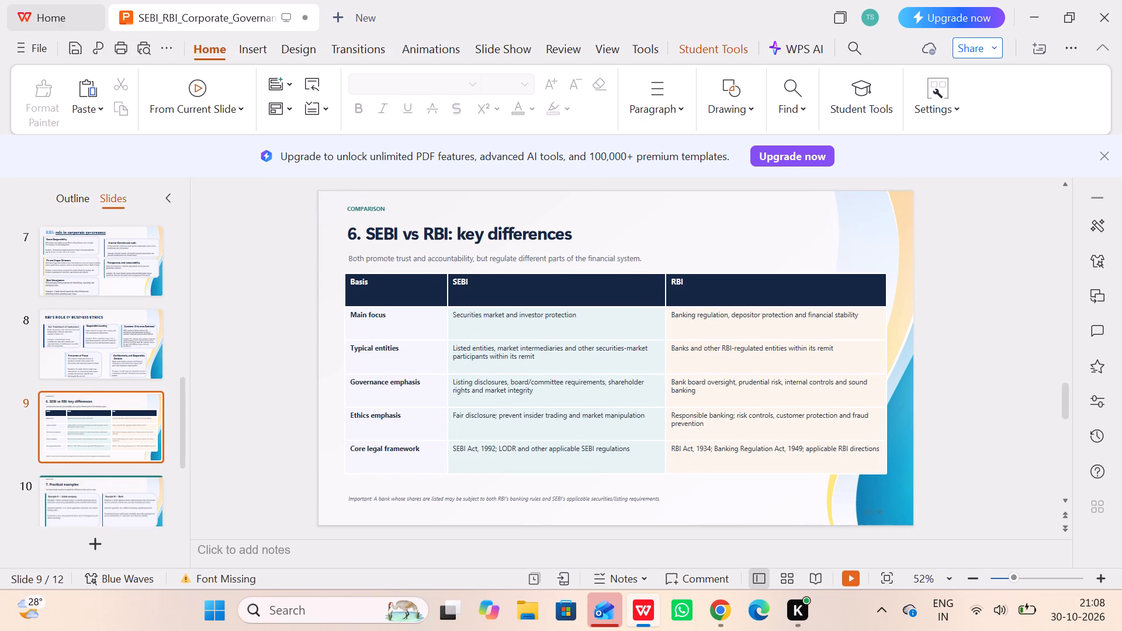
left_click(363, 205)
left_click_drag(363, 205, 407, 205)
left_click(407, 205)
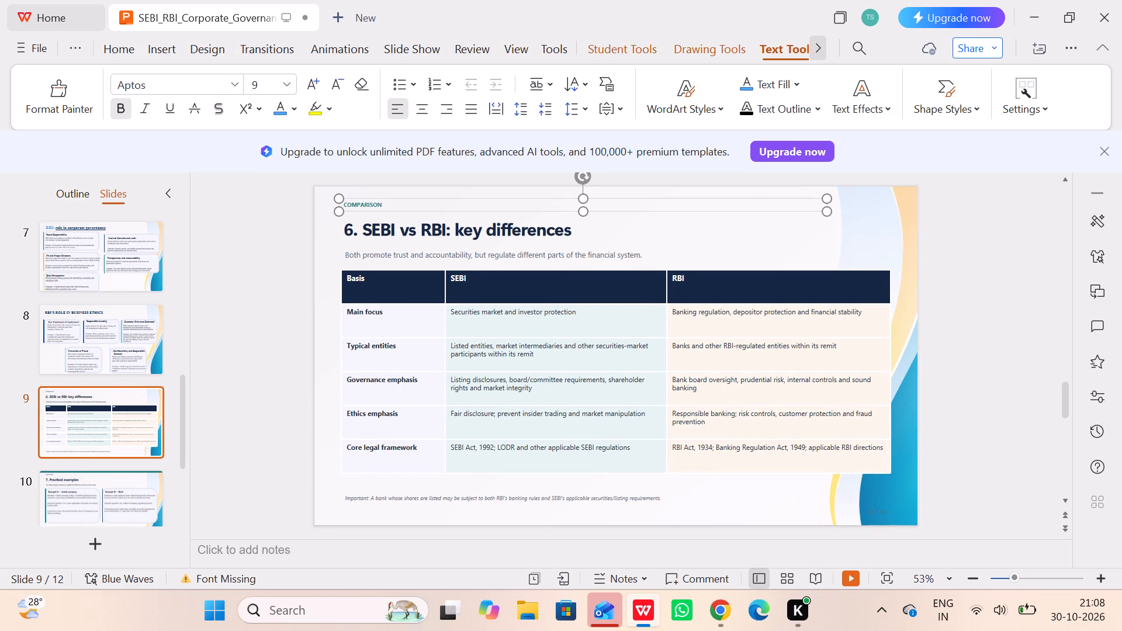
key("BackSpace")
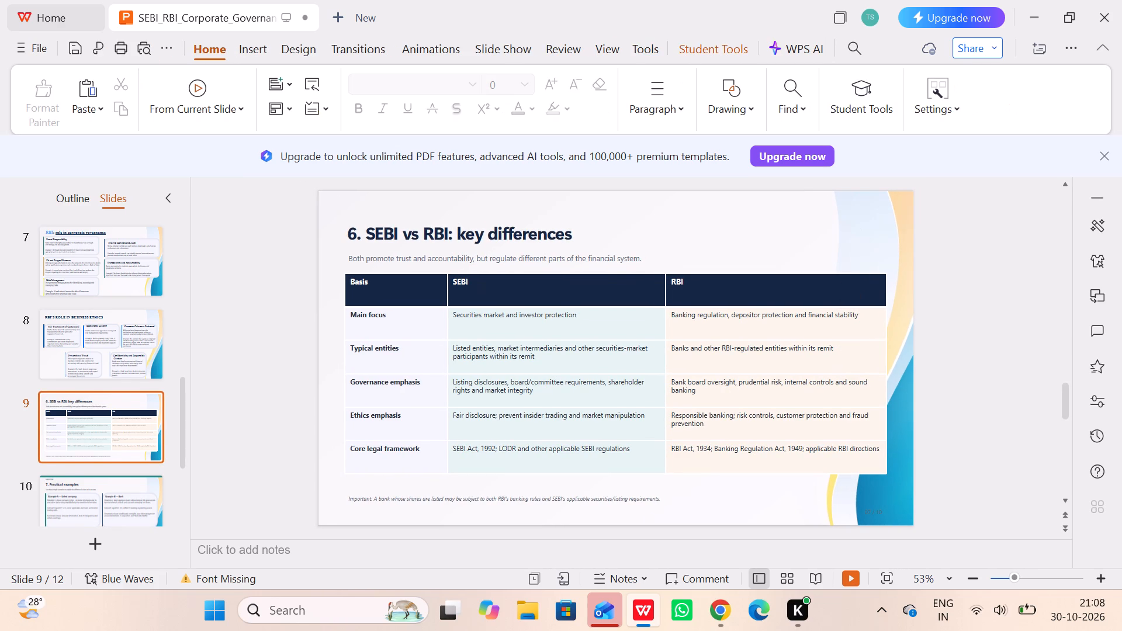
Delete the subtitle under the SEBI vs RBI: key differences title and the Important footnote below the table.
left_click(478, 251)
key("BackSpace")
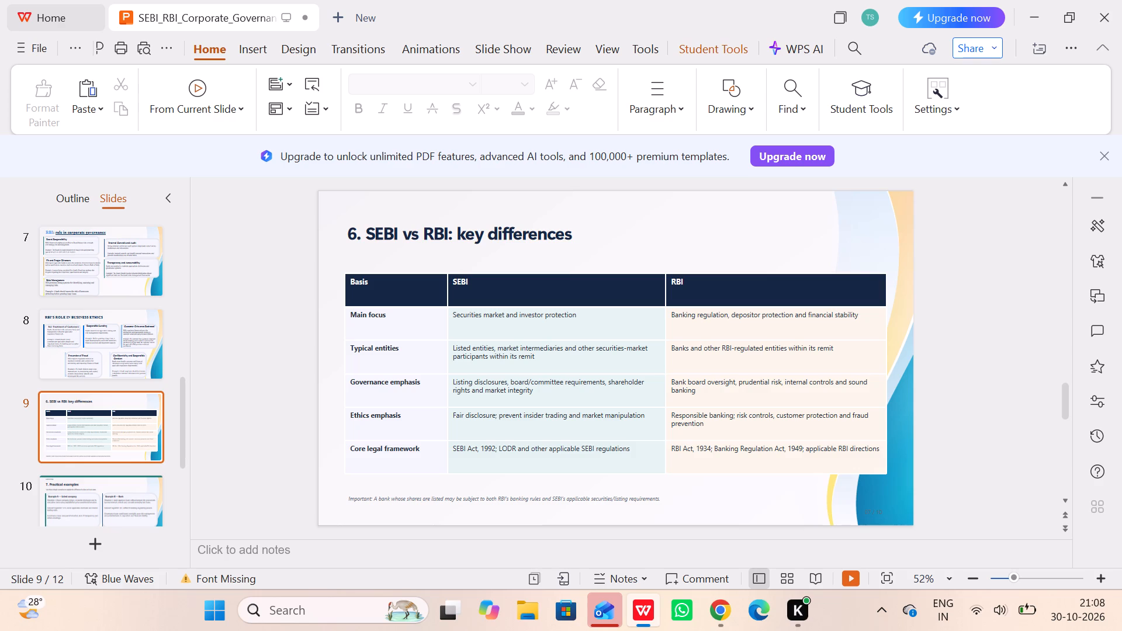
left_click(447, 505)
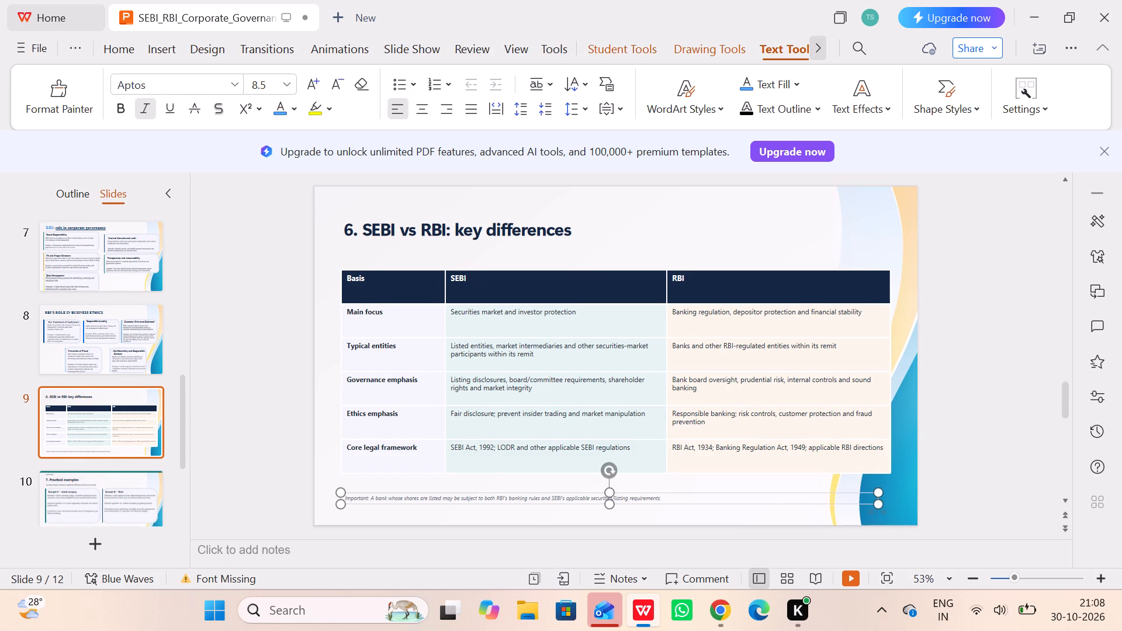
key("BackSpace")
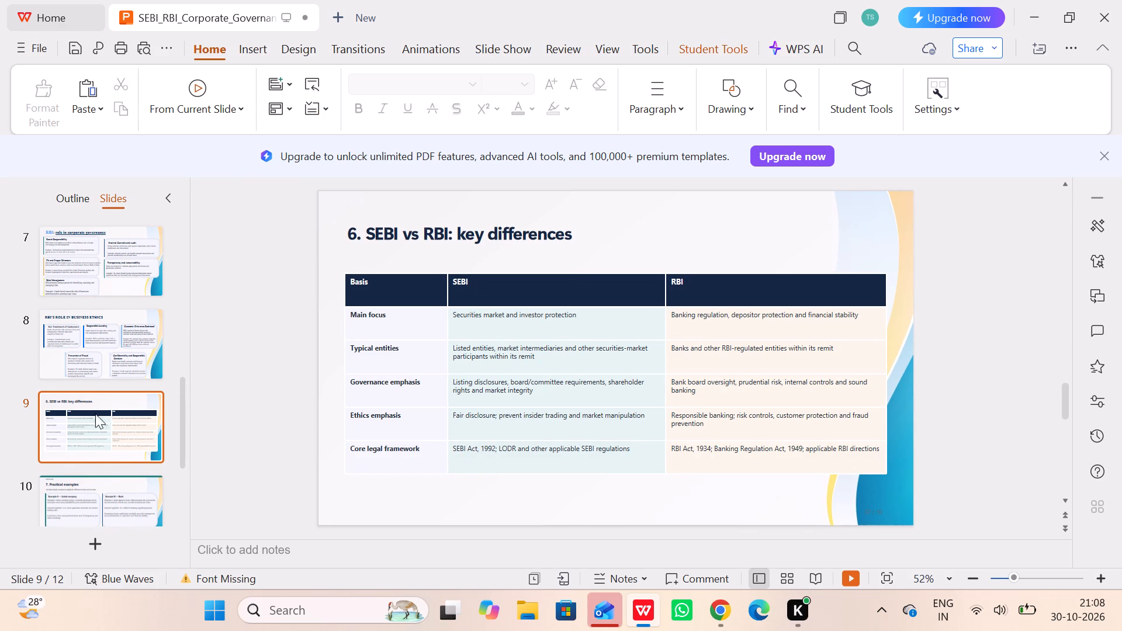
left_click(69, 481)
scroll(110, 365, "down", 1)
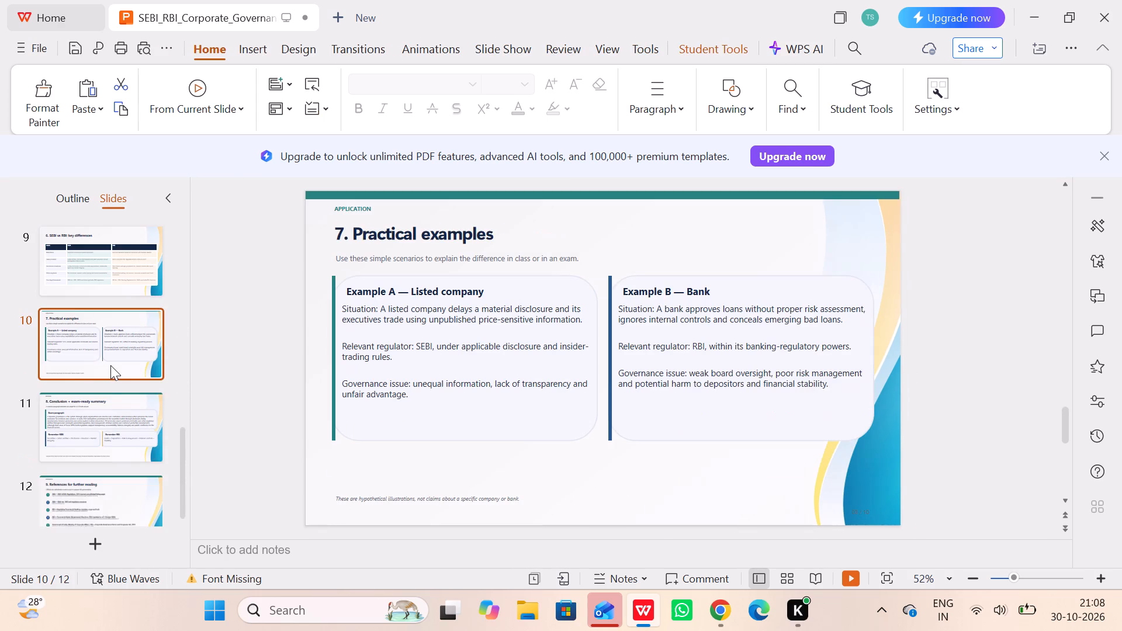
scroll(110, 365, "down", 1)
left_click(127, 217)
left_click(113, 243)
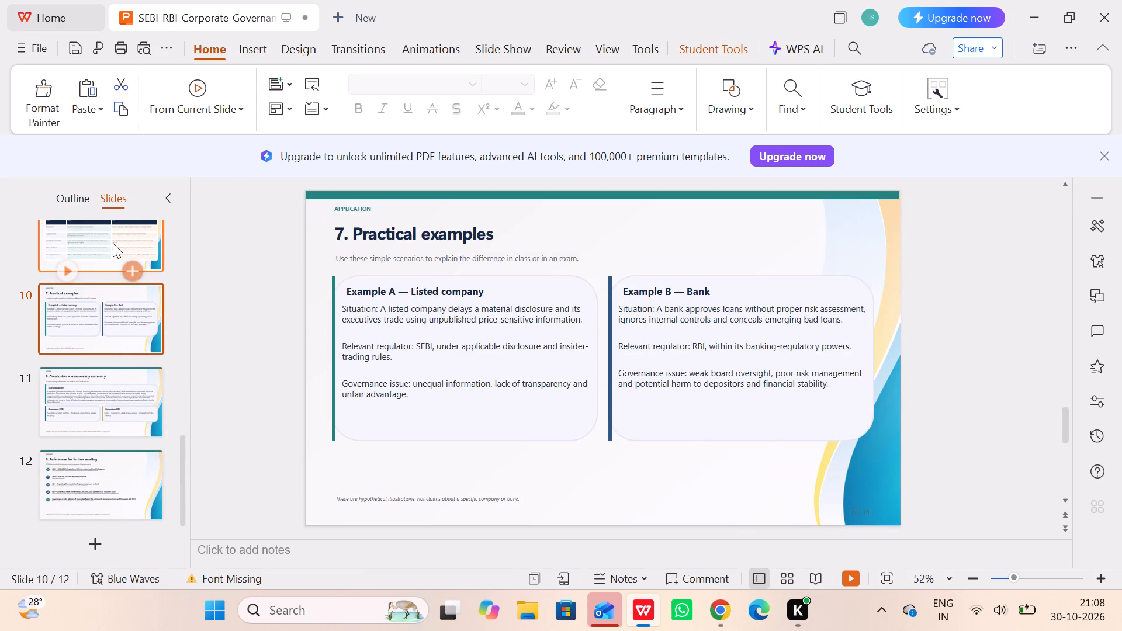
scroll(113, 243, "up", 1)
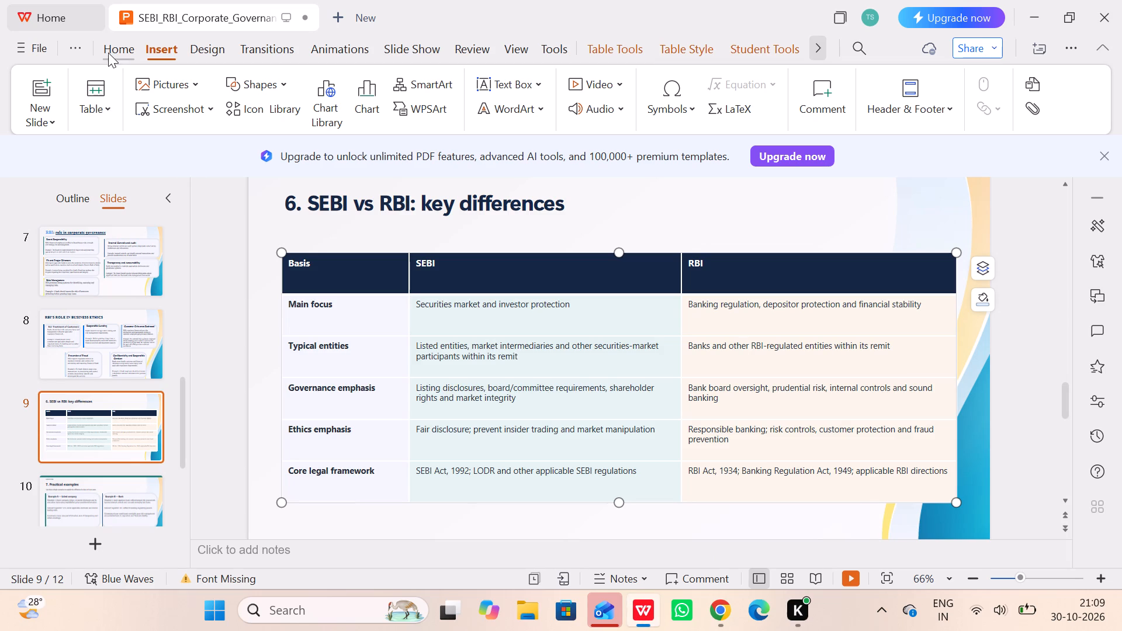
left_click(102, 106)
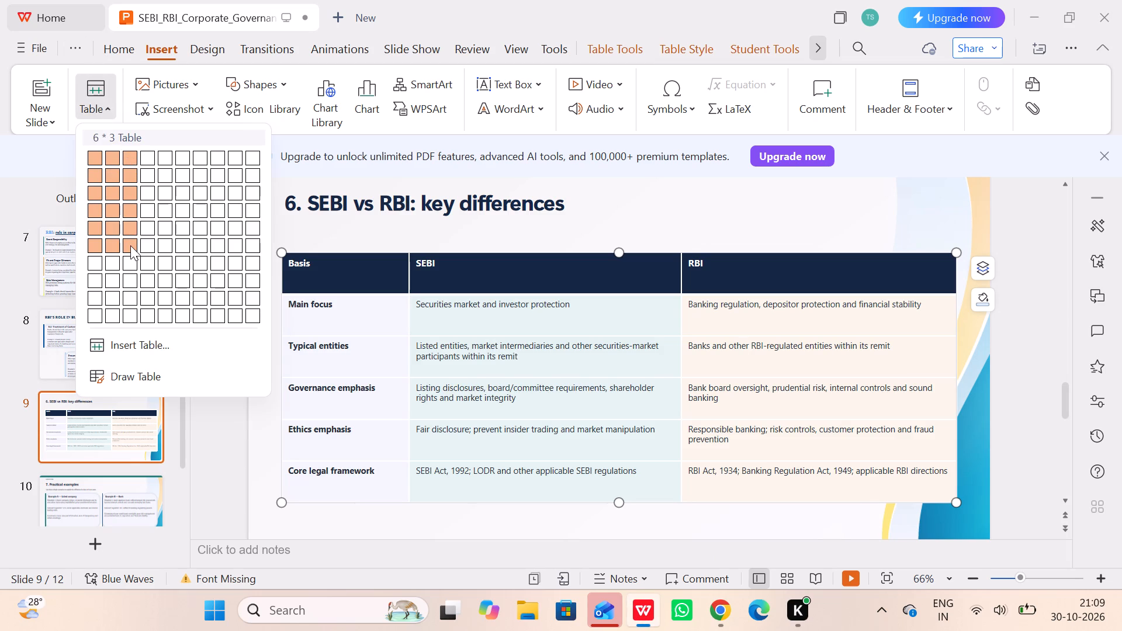
left_click(129, 275)
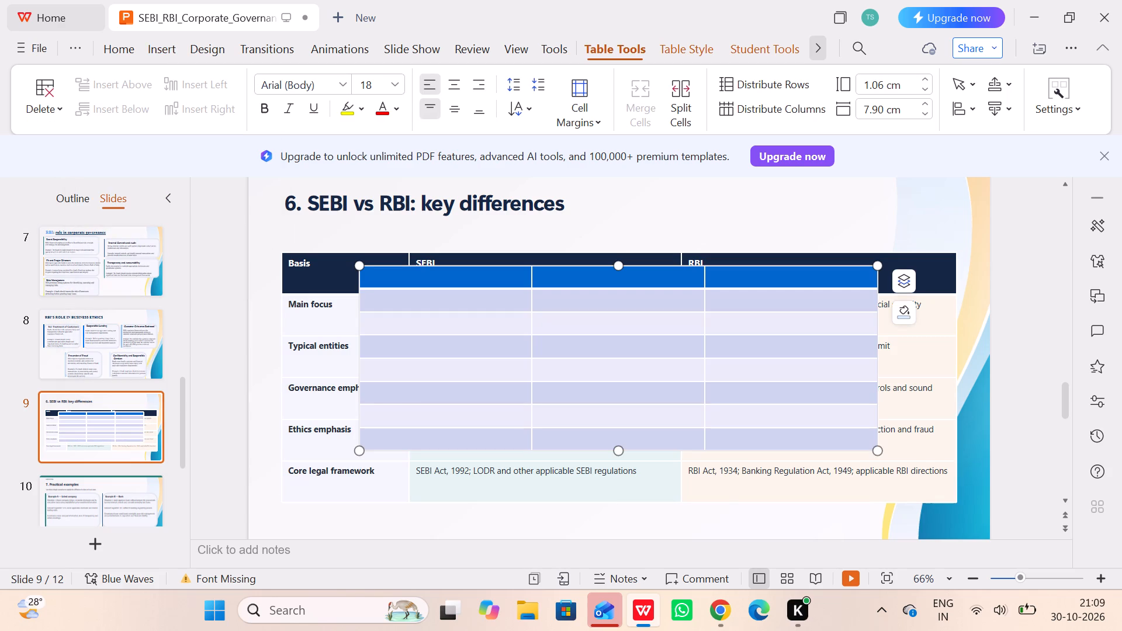
Fill all cells of the new 8-row table with a light blue theme tint.
left_click(897, 315)
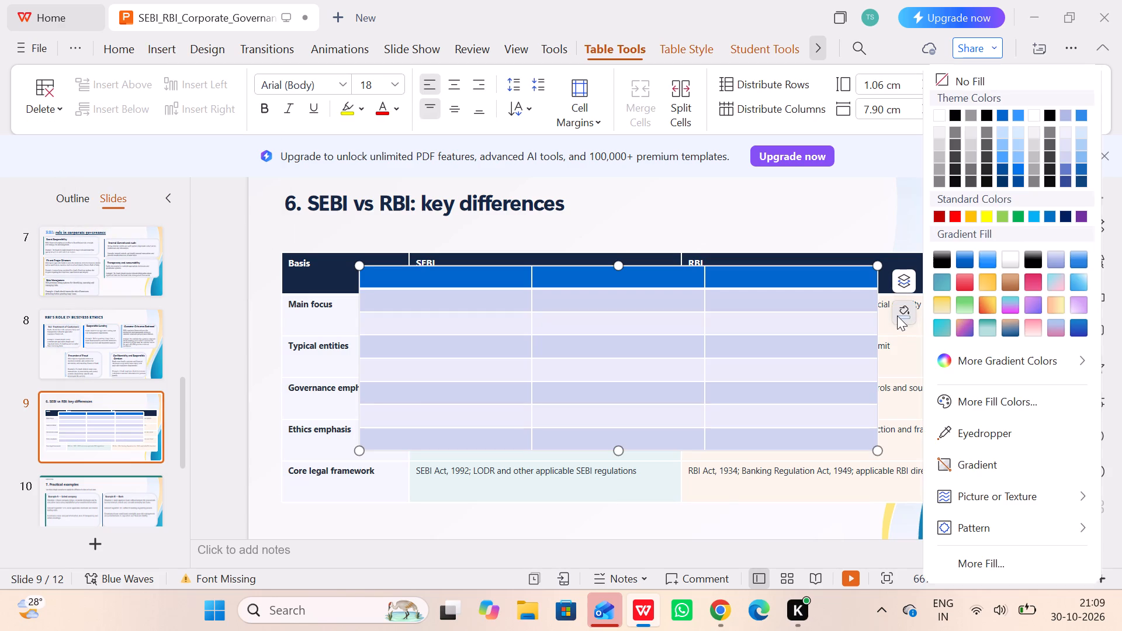
left_click(1003, 151)
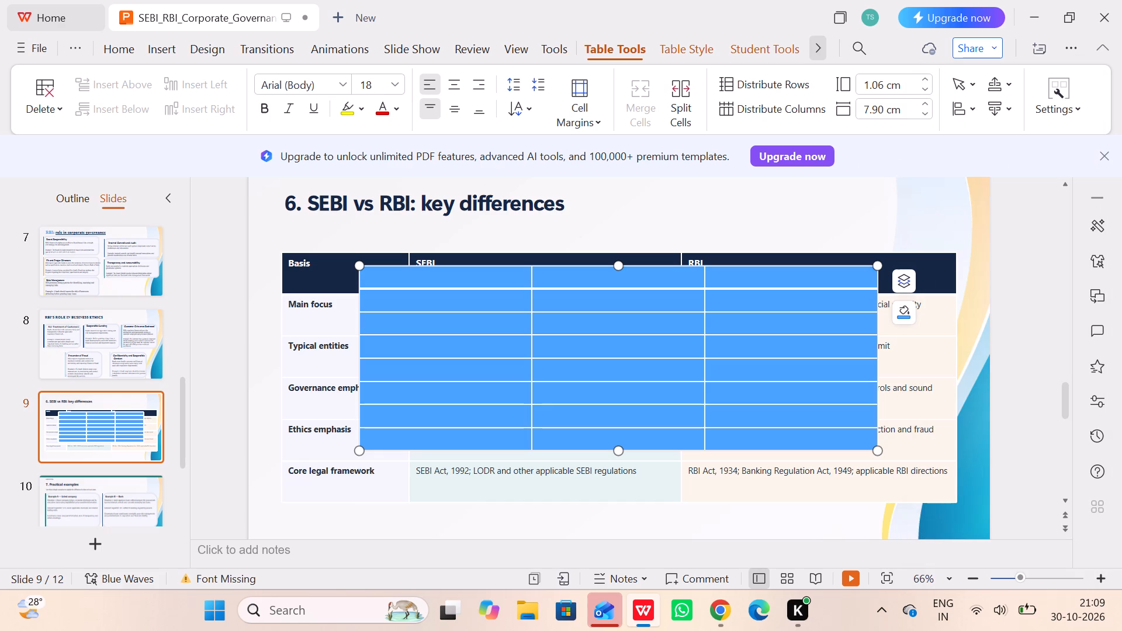
left_click(897, 311)
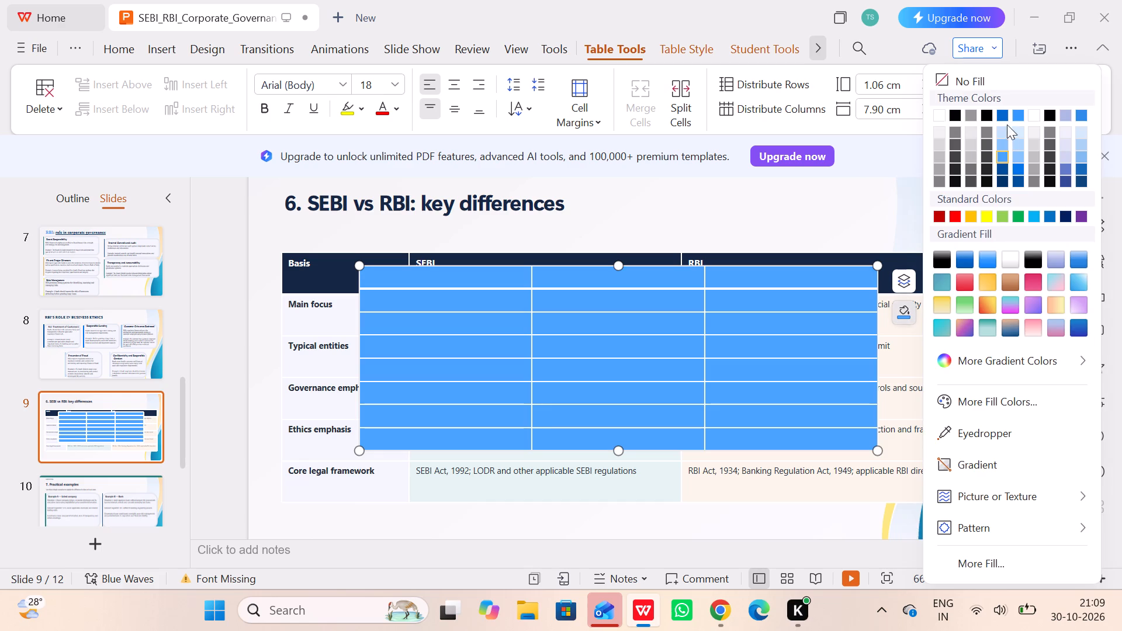
left_click(1002, 134)
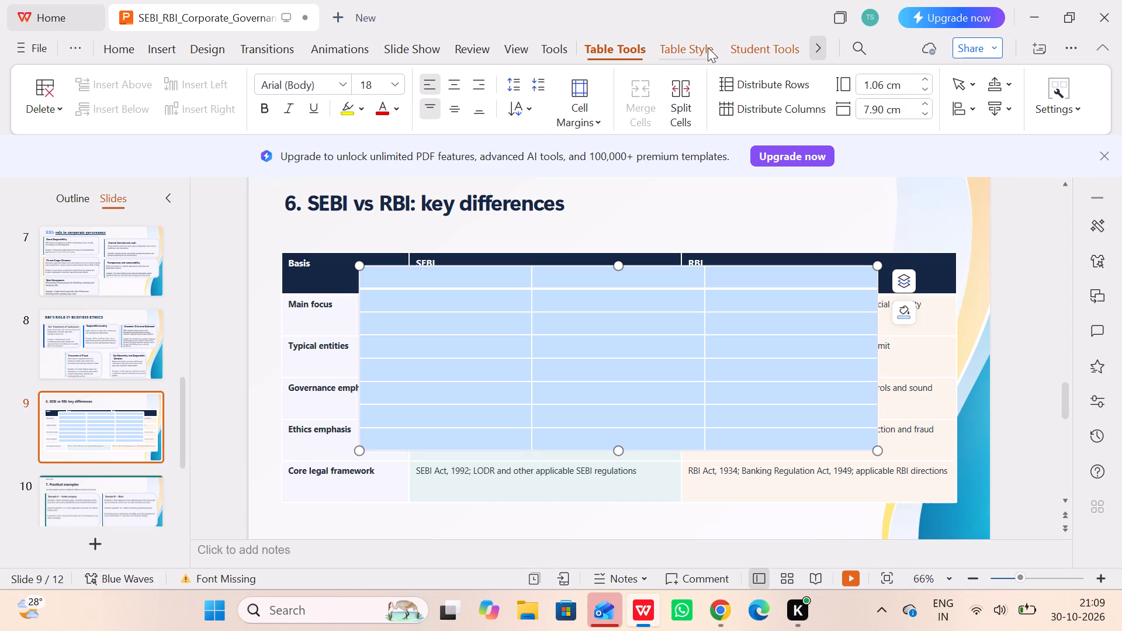
Look through the Light, Medium and Dark table styles for one to use on the new table.
left_click(684, 44)
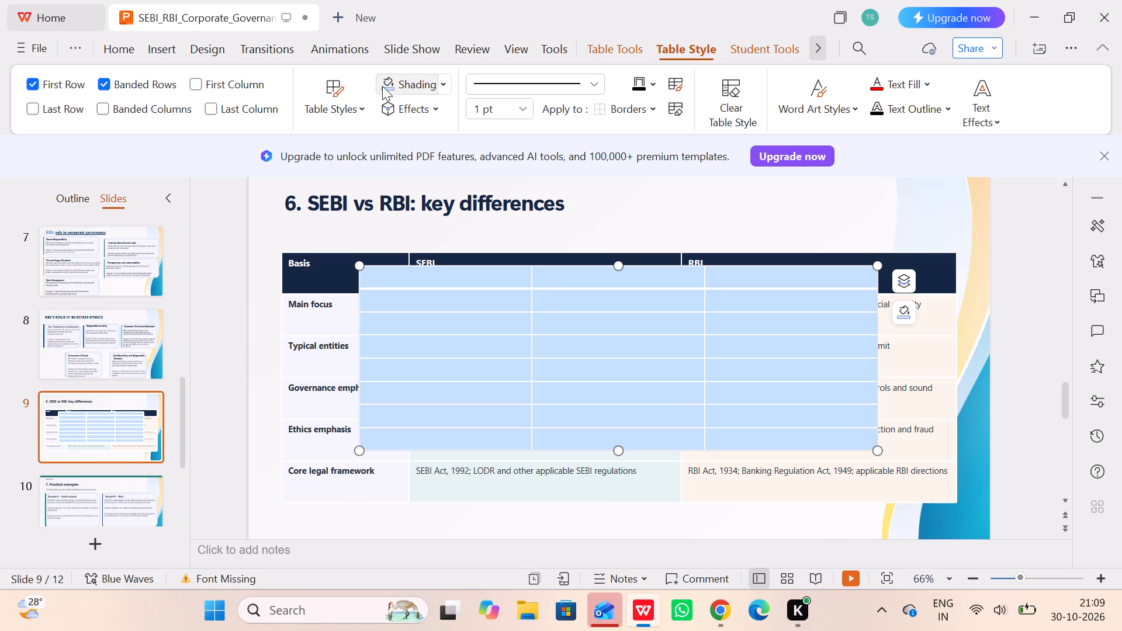
left_click(442, 86)
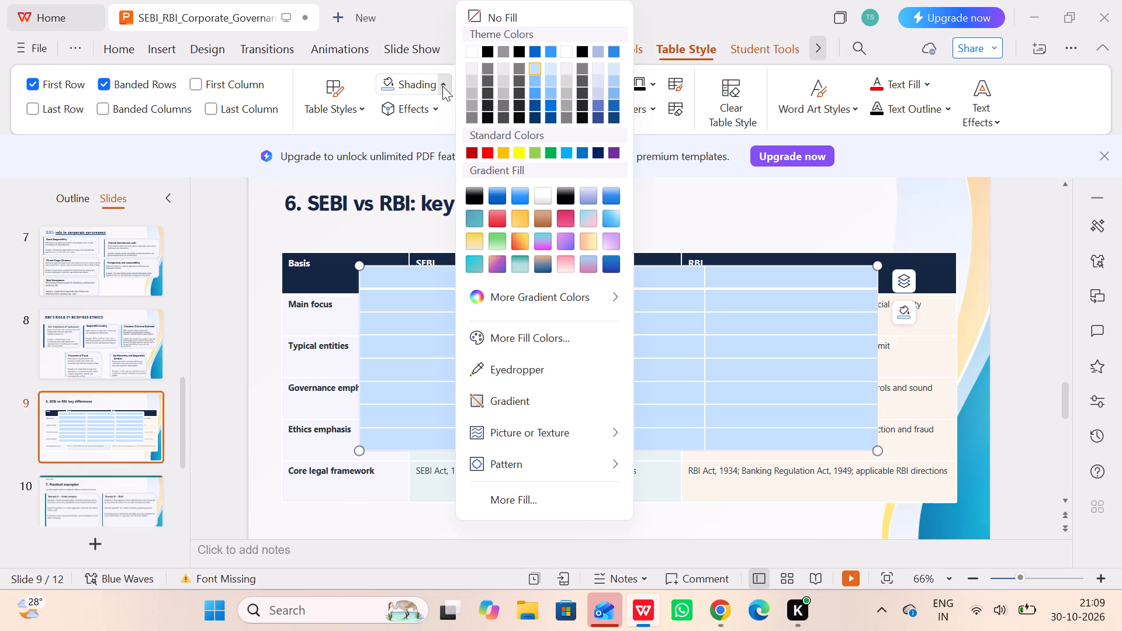
left_click(442, 86)
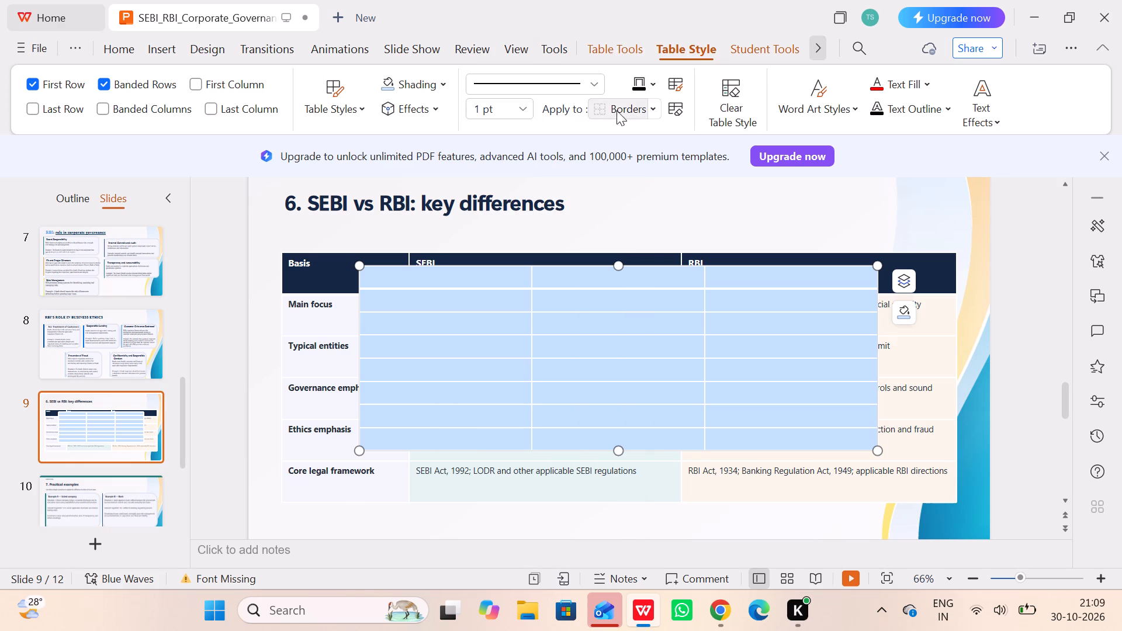
left_click(356, 103)
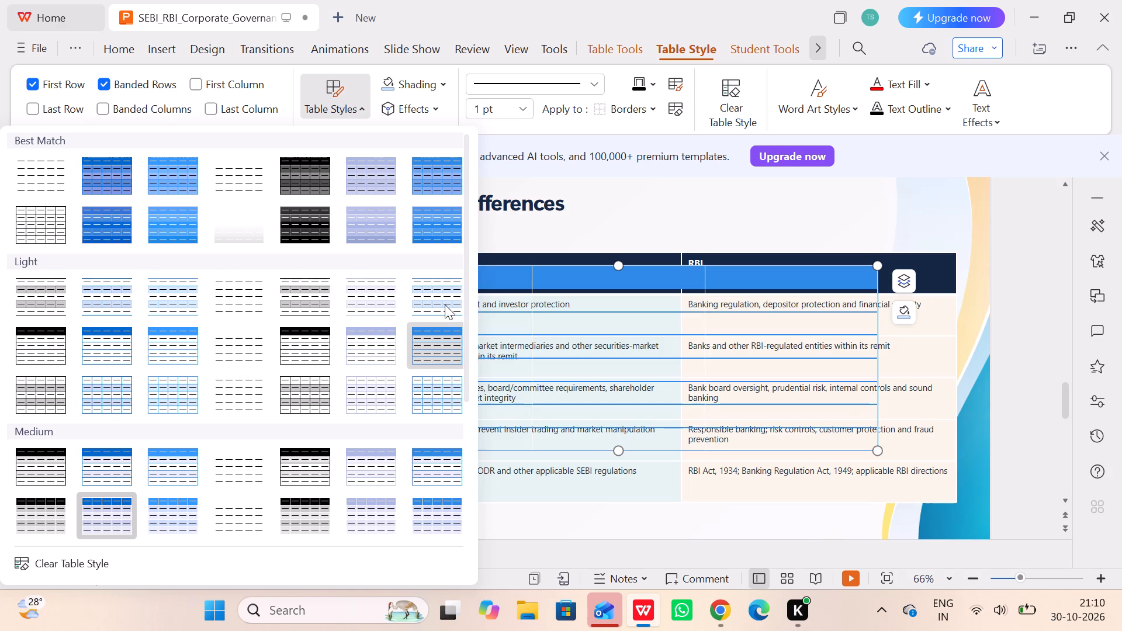
scroll(185, 430, "down", 3)
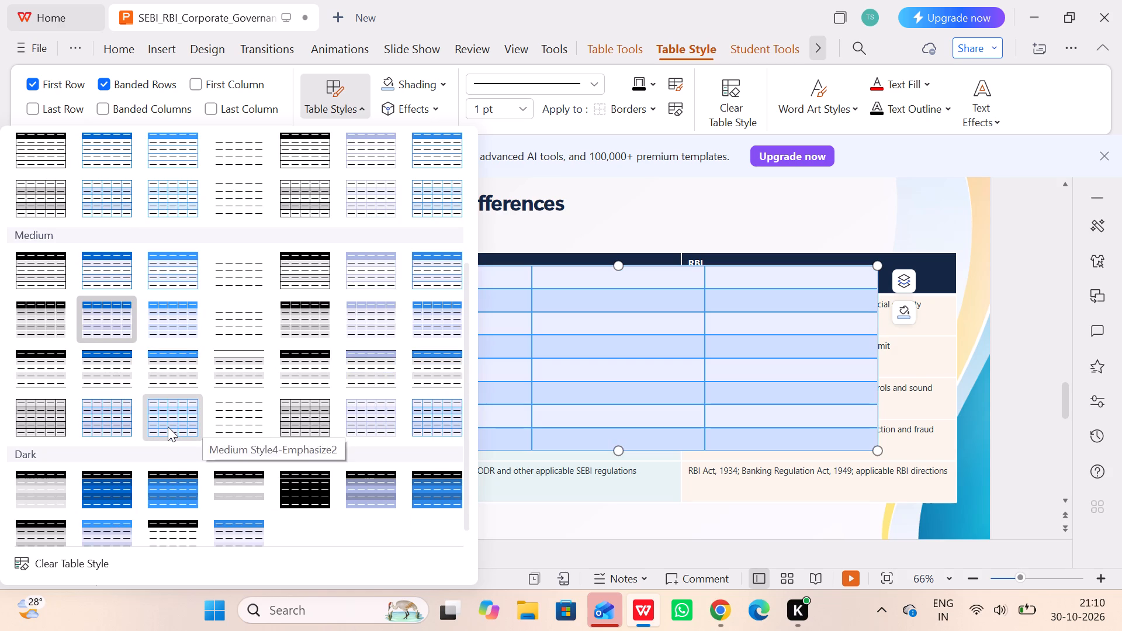
scroll(168, 427, "down", 2)
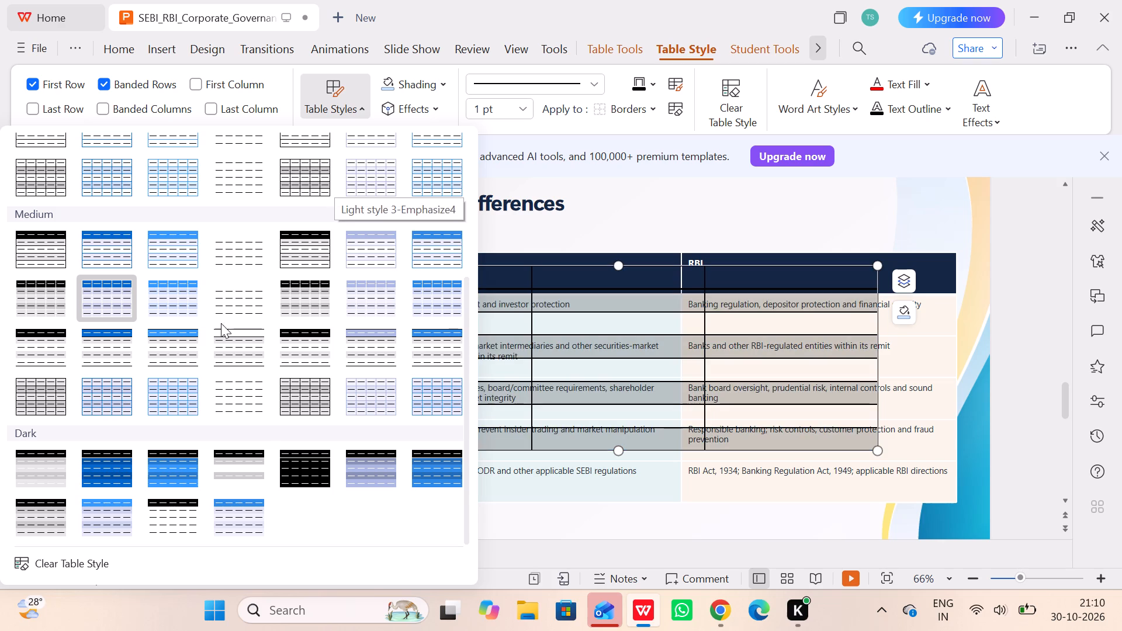
scroll(207, 315, "up", 1)
scroll(277, 258, "up", 1)
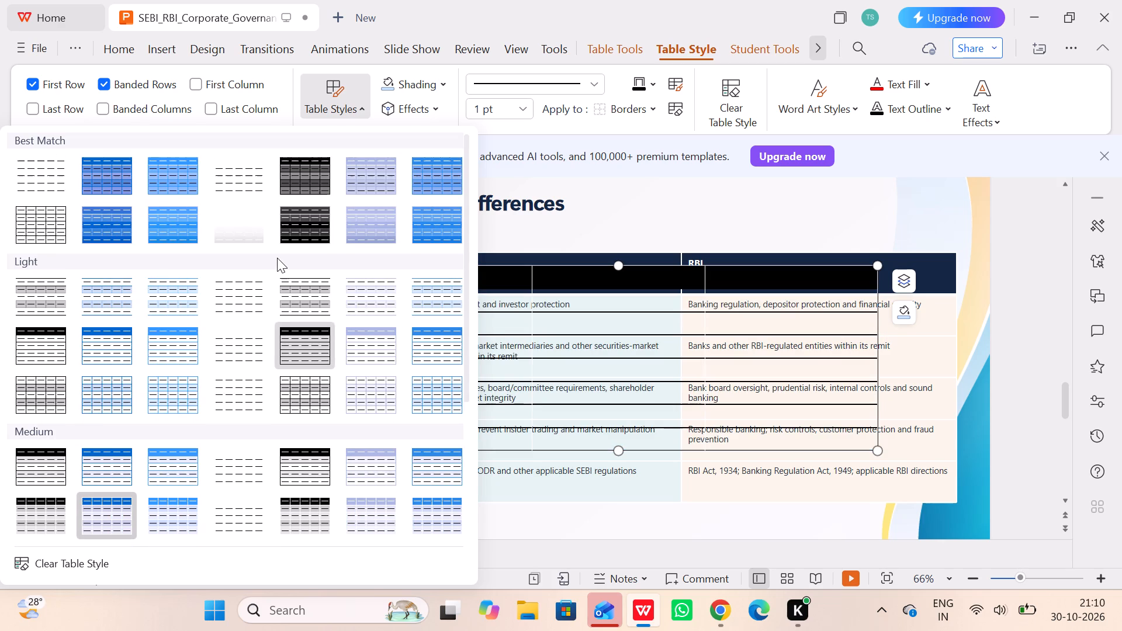
scroll(277, 258, "up", 2)
scroll(277, 258, "down", 1)
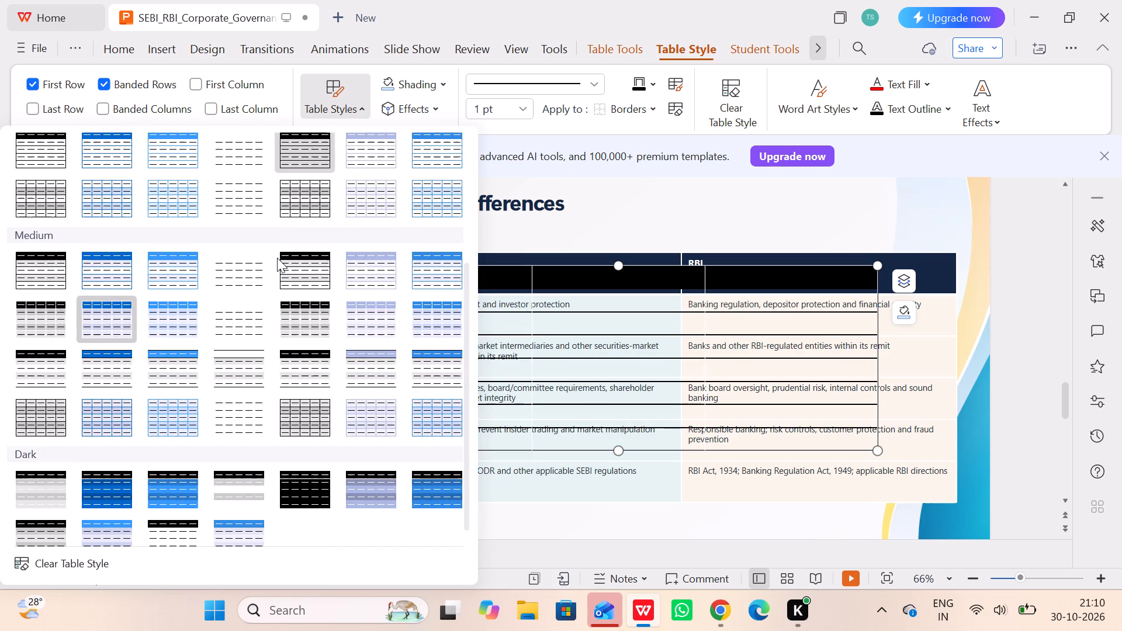
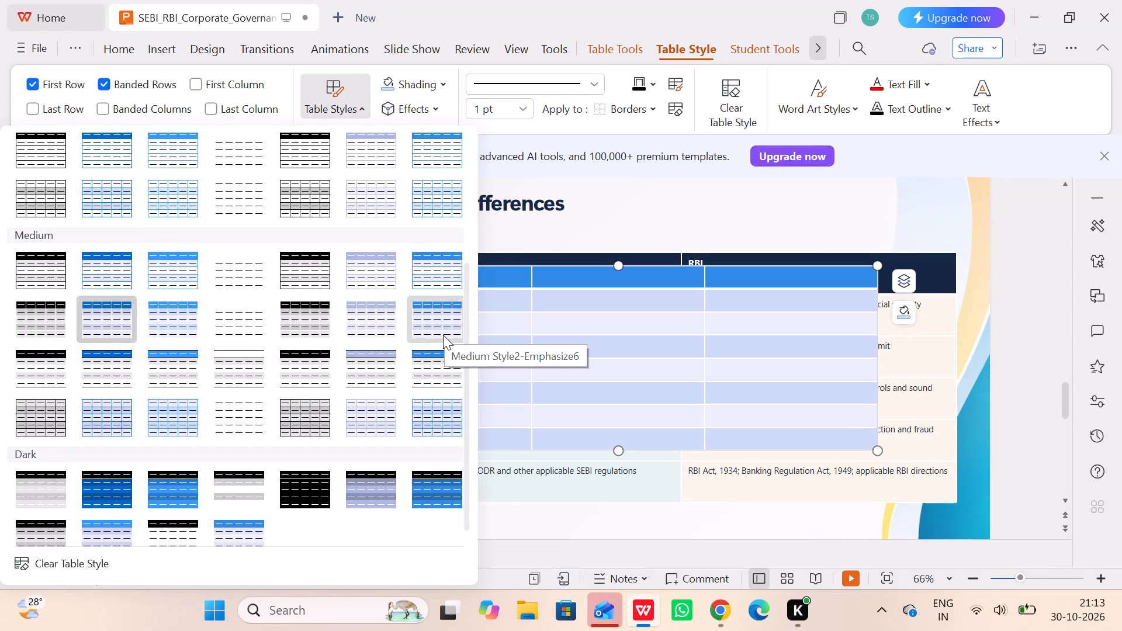
Apply the Medium Style2-Emphasize6 table style to the new 8-row table.
left_click(443, 335)
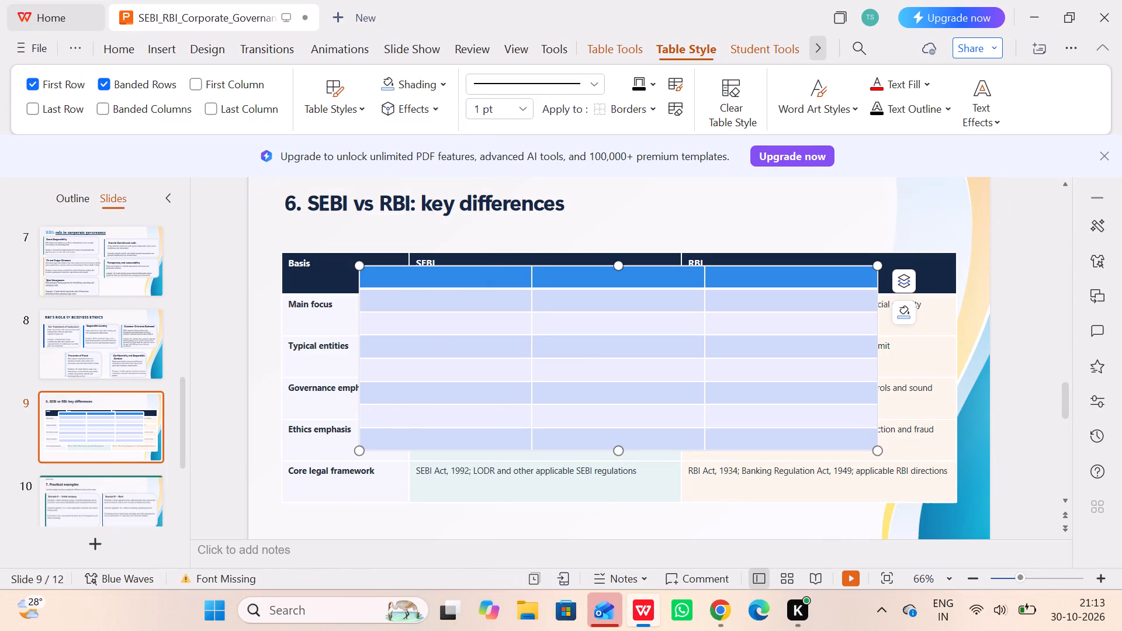
Fill the entire first column of the new table, including its header cell, with a light-to-medium blue theme tint.
left_click_drag(445, 280, 484, 459)
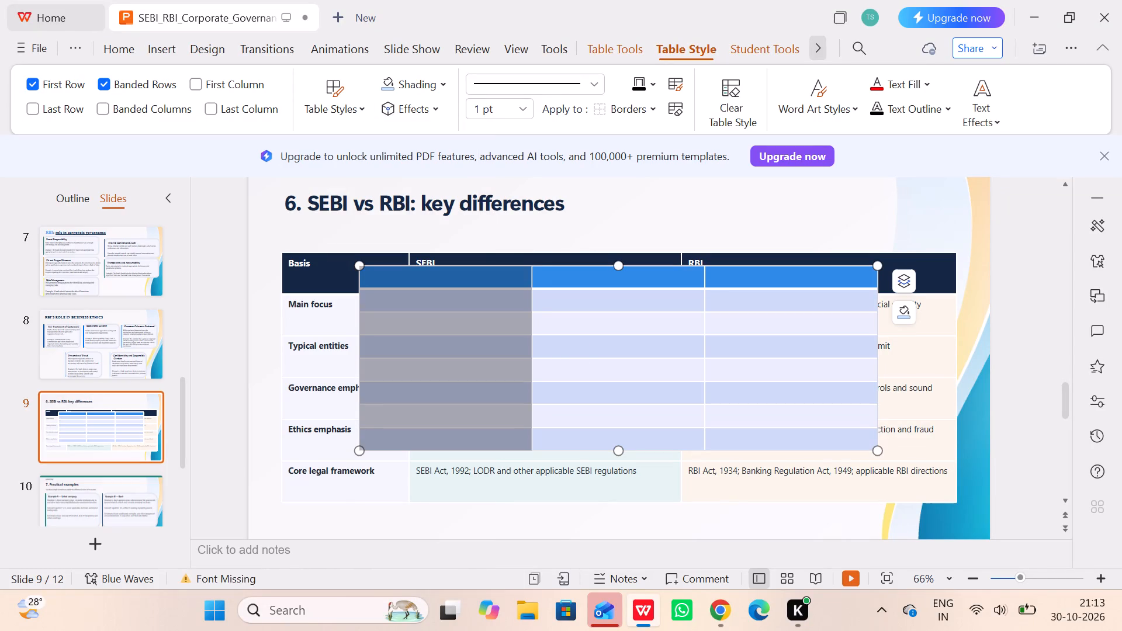
left_click(905, 320)
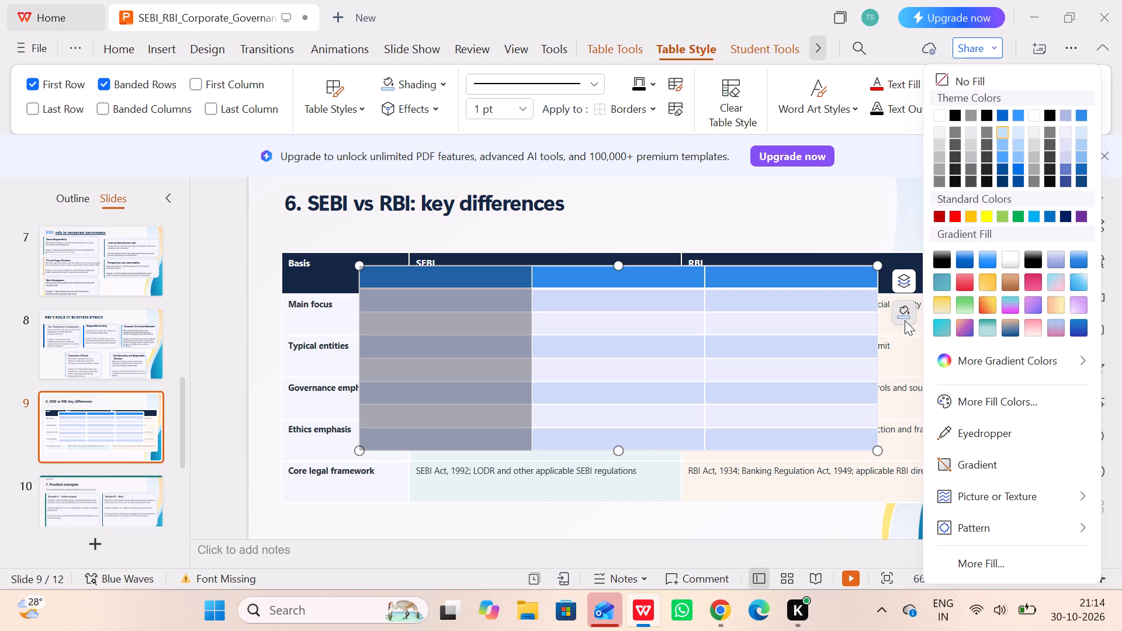
left_click(998, 158)
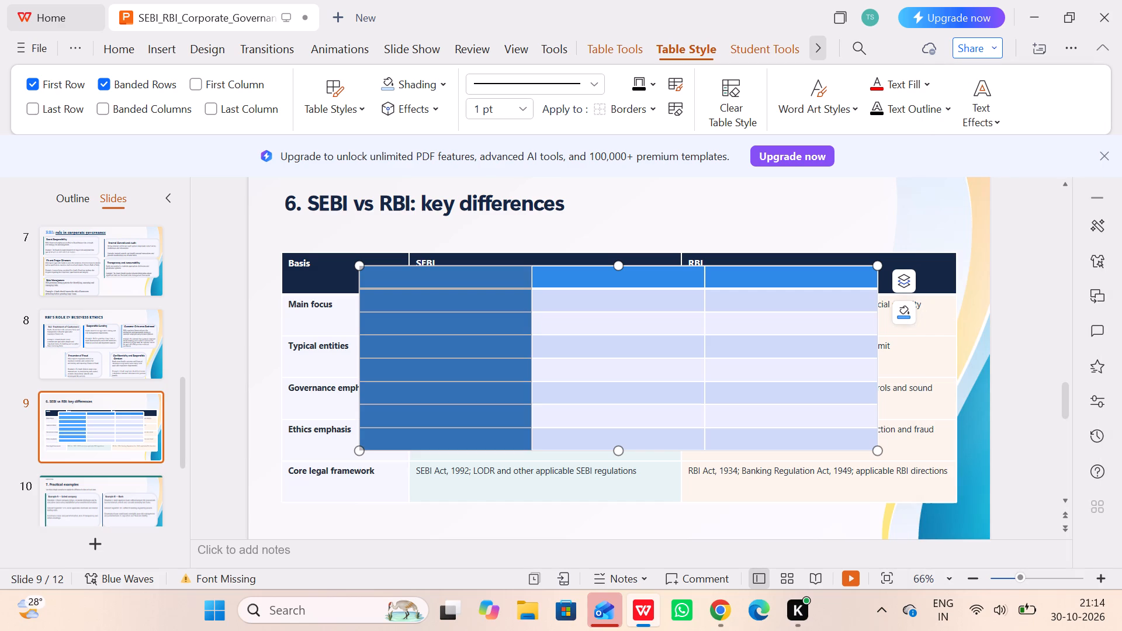
left_click(905, 313)
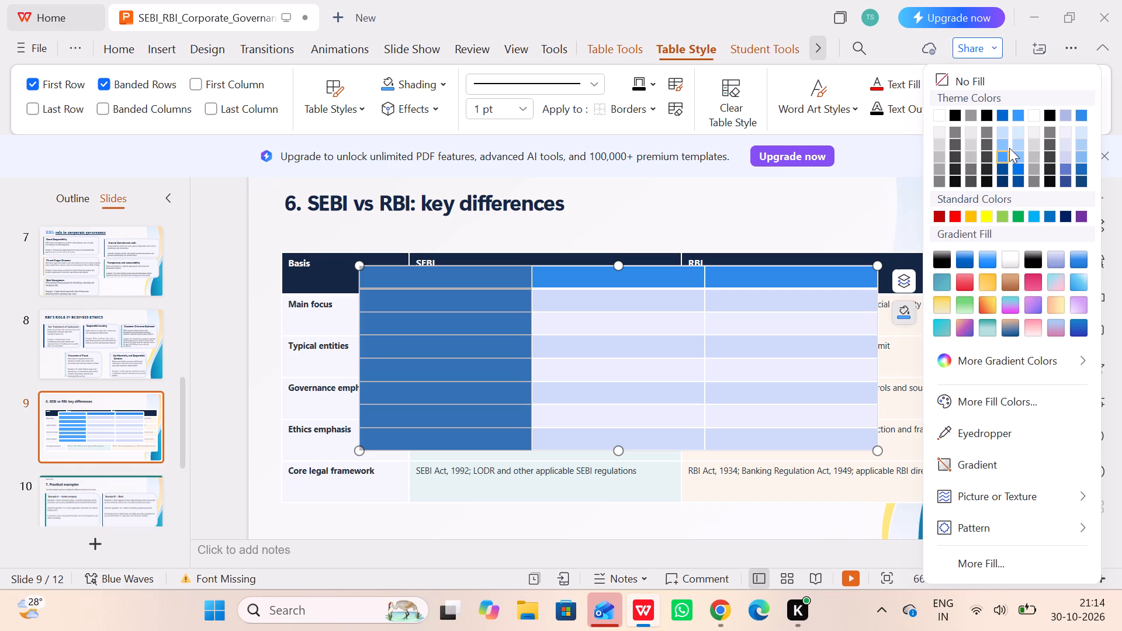
left_click(1003, 144)
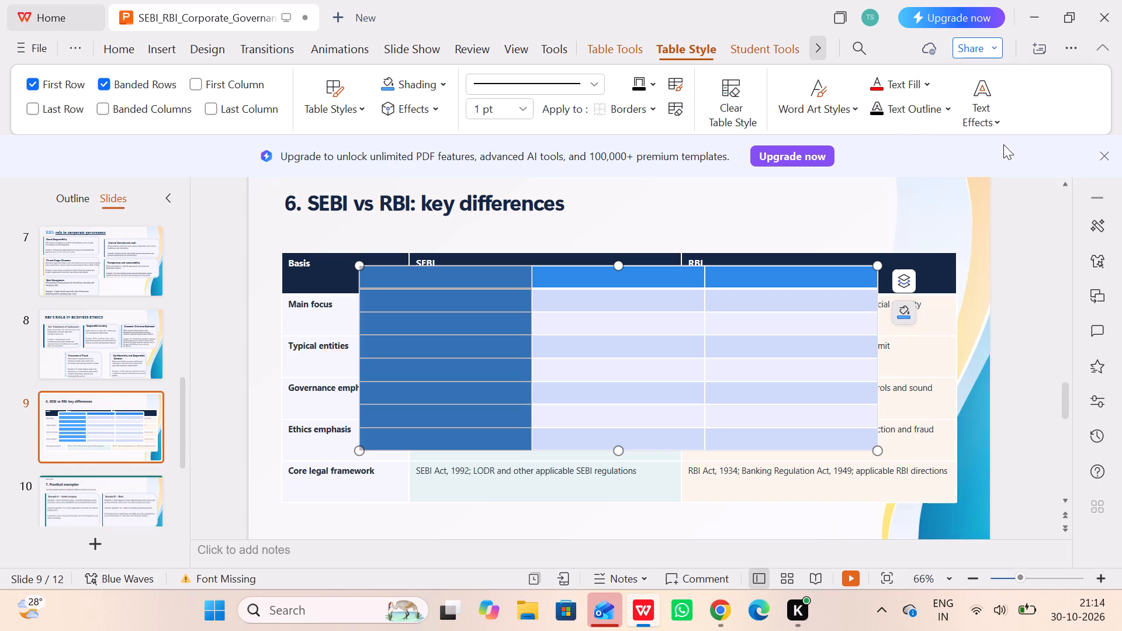
left_click(768, 283)
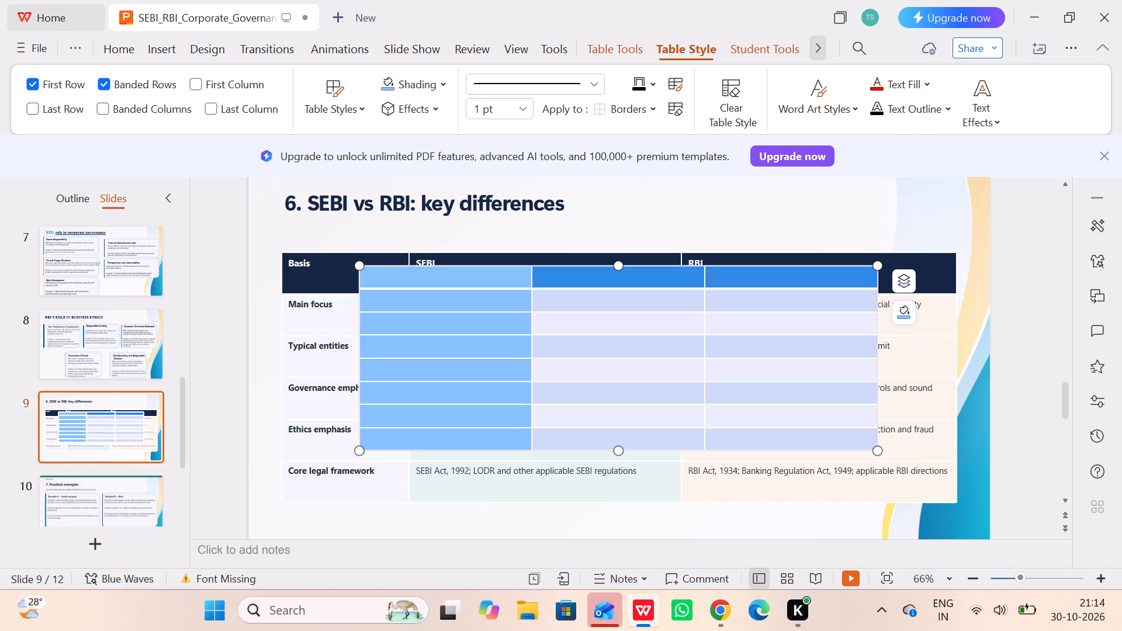
Select all three header-row cells of the new table.
left_click_drag(498, 278, 497, 278)
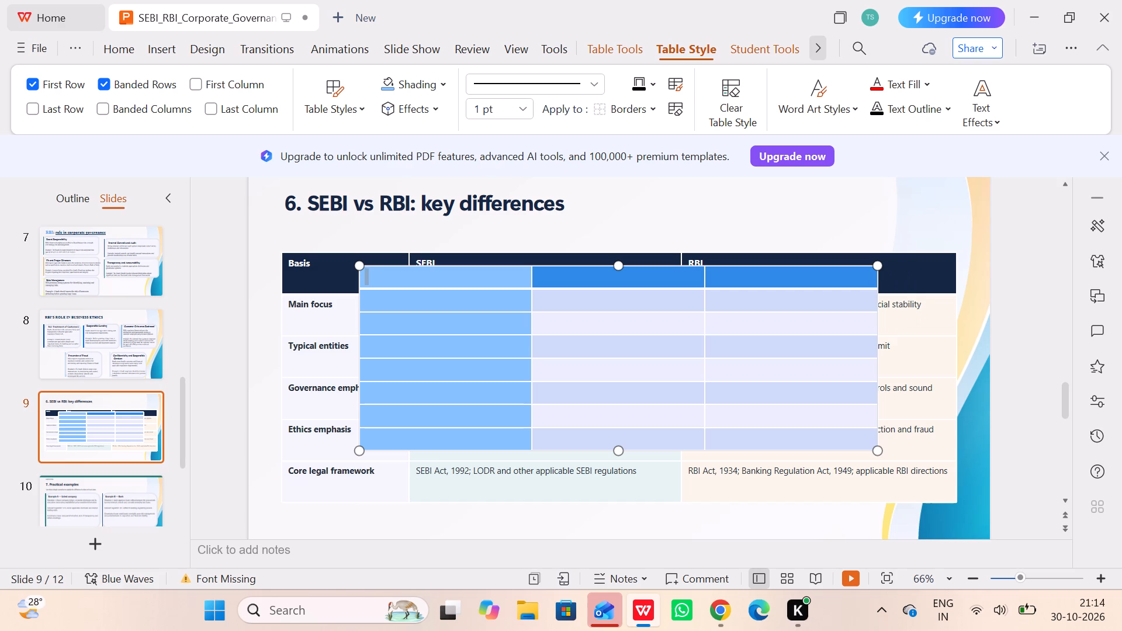
left_click_drag(497, 278, 583, 268)
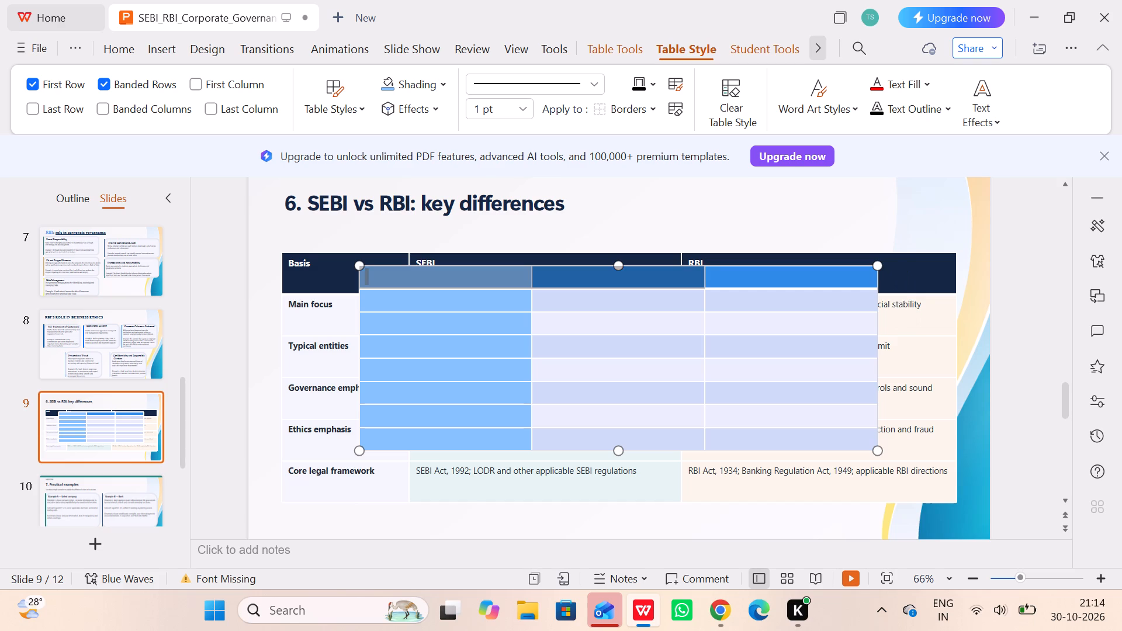
left_click_drag(583, 268, 770, 249)
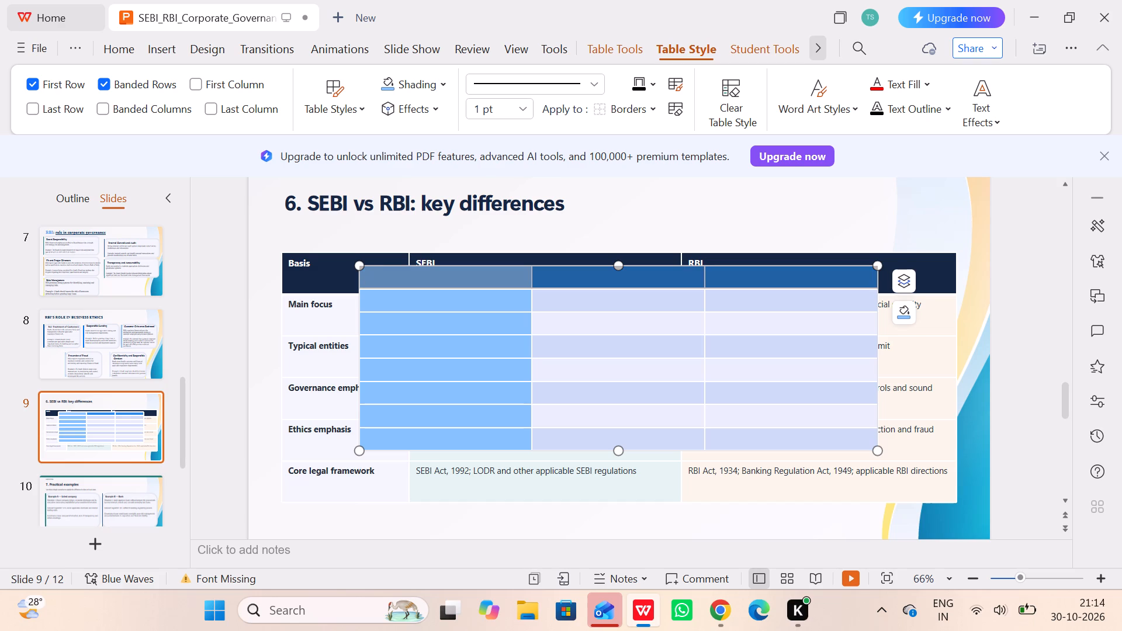
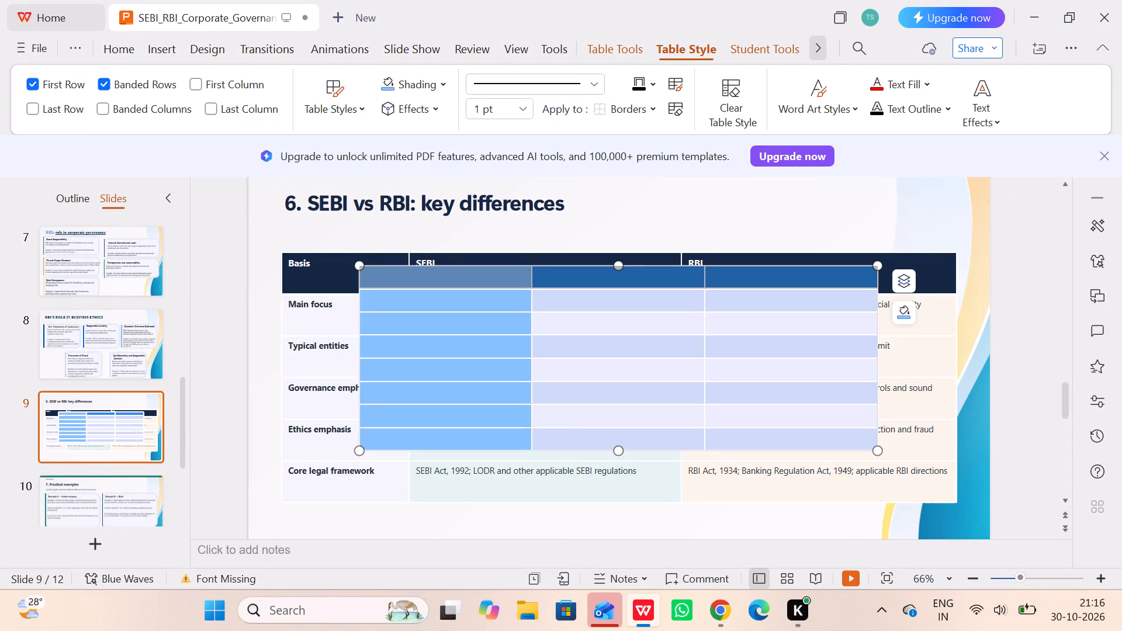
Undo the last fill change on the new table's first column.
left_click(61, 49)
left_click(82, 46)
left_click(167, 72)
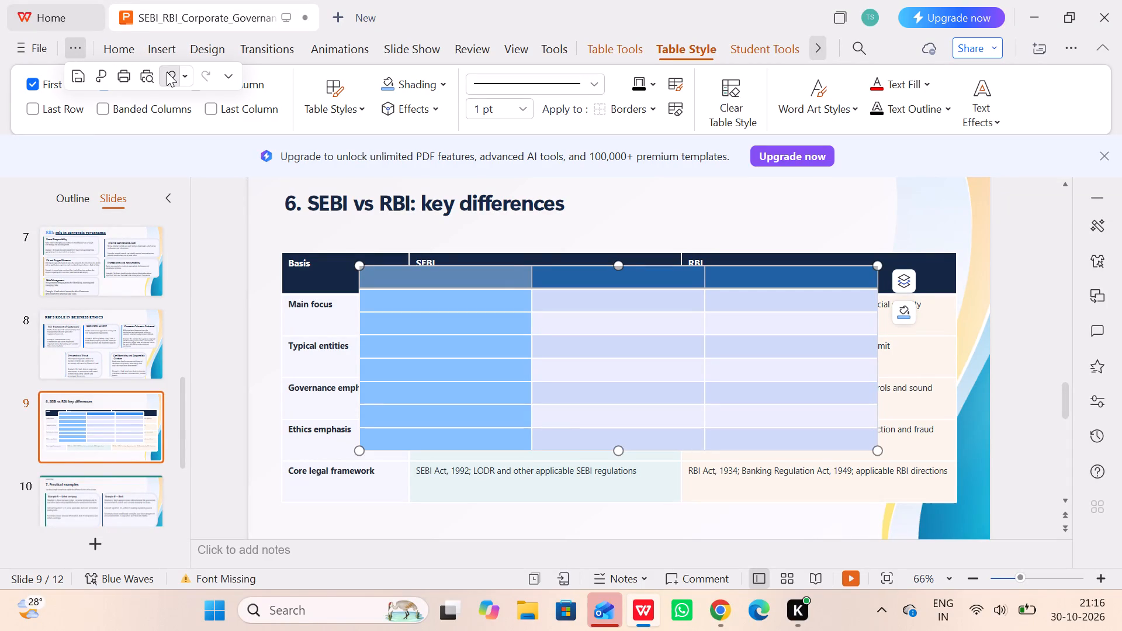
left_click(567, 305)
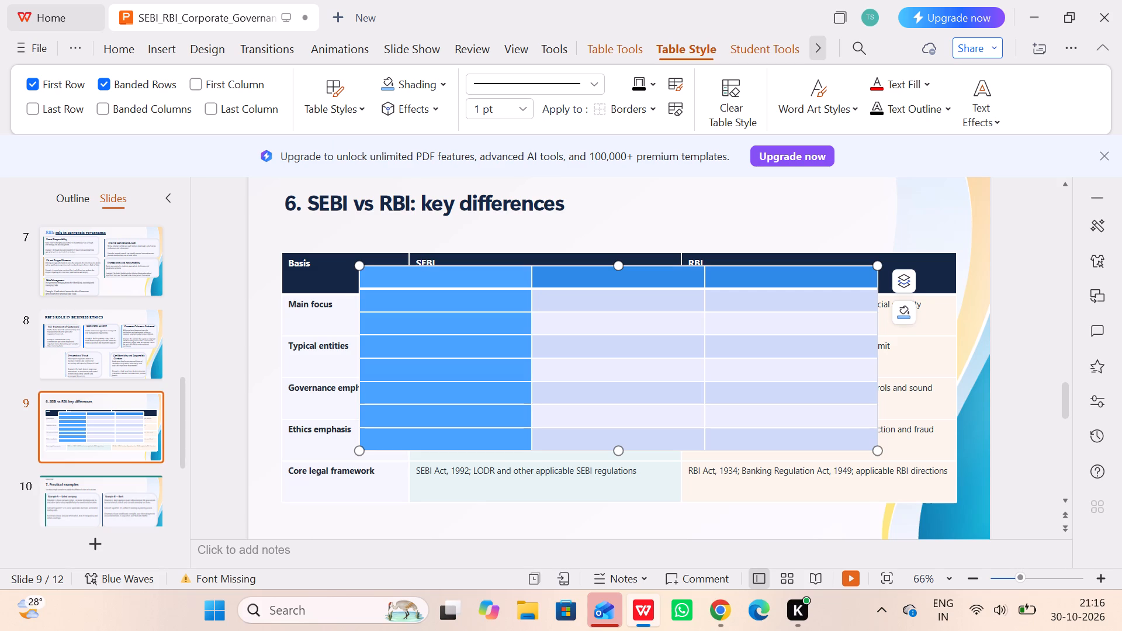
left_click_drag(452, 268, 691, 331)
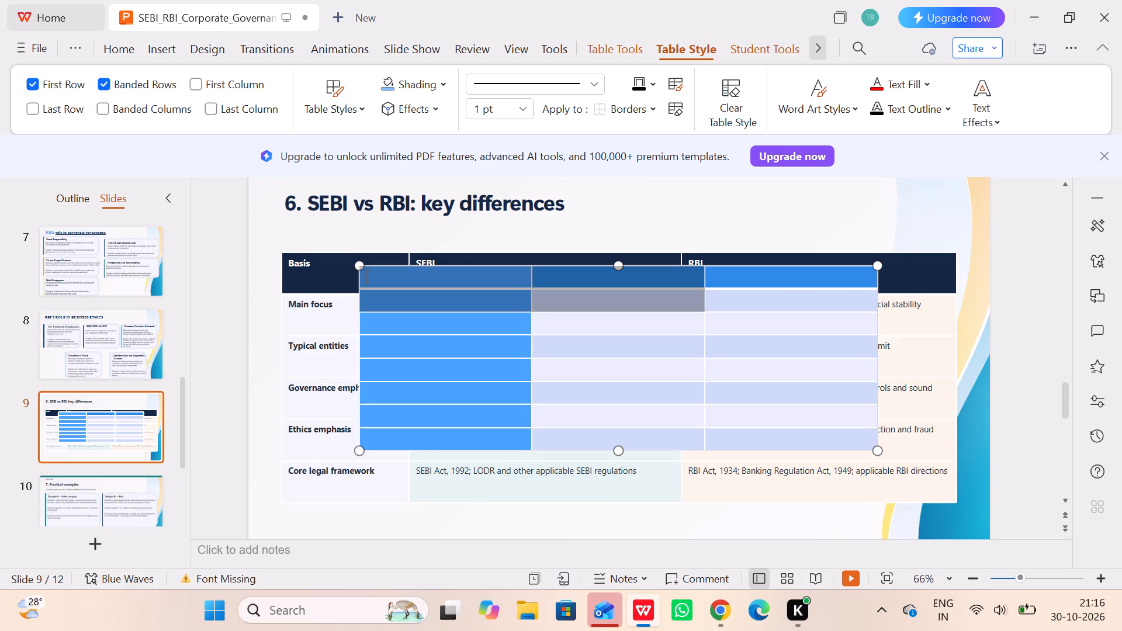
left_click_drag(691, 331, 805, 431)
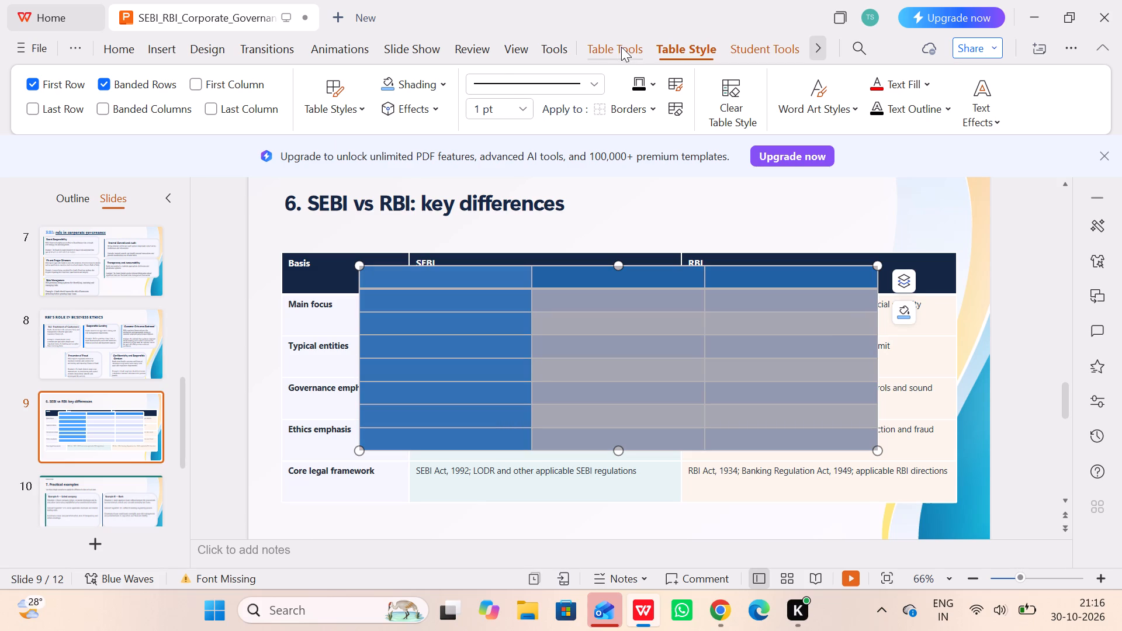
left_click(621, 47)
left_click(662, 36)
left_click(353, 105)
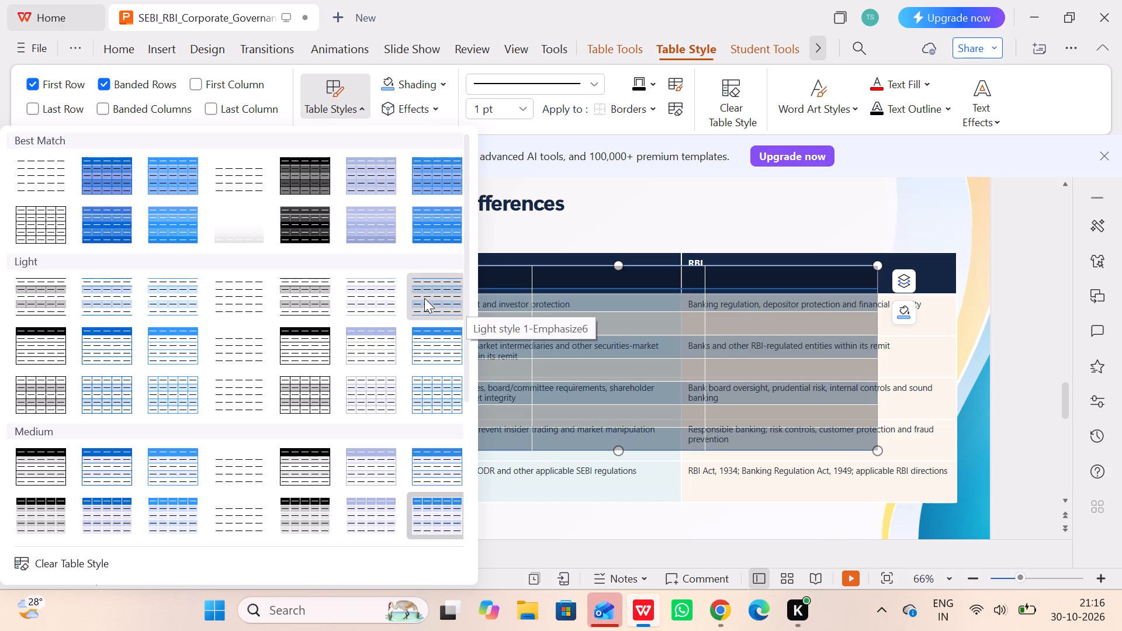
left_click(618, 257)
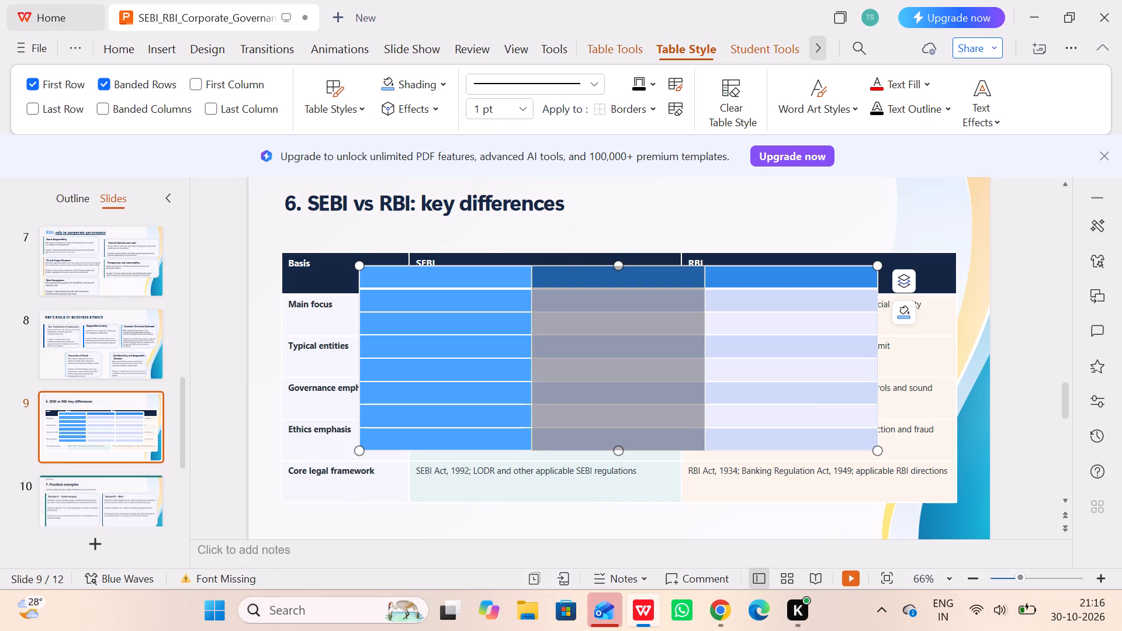
Delete the new 8-row, 3-column table from slide 9.
left_click(876, 424)
key("BackSpace")
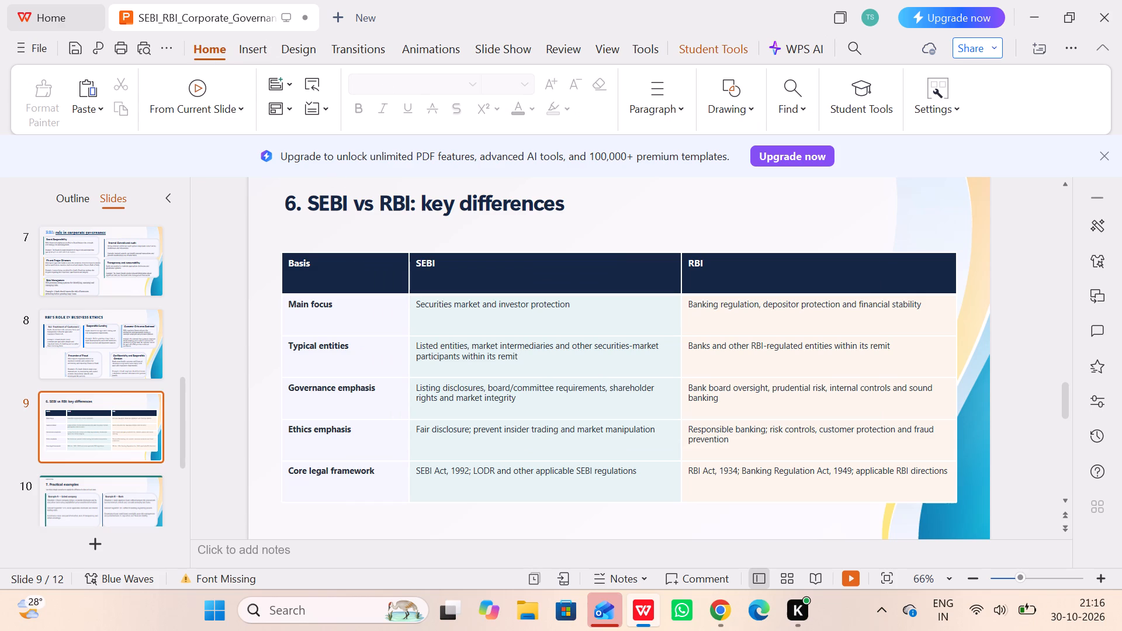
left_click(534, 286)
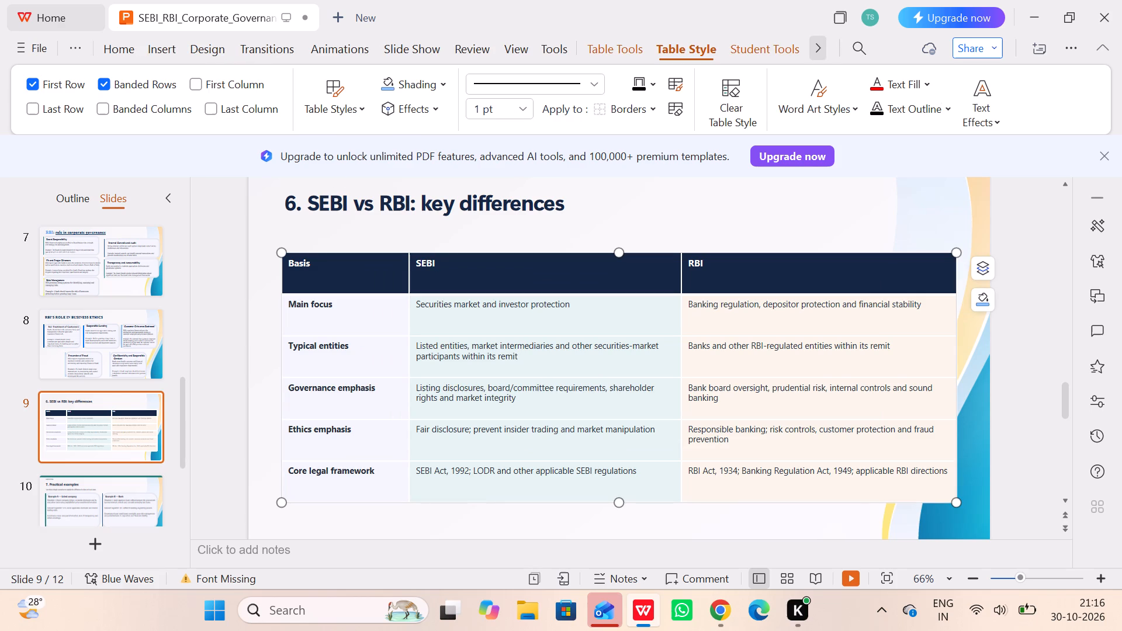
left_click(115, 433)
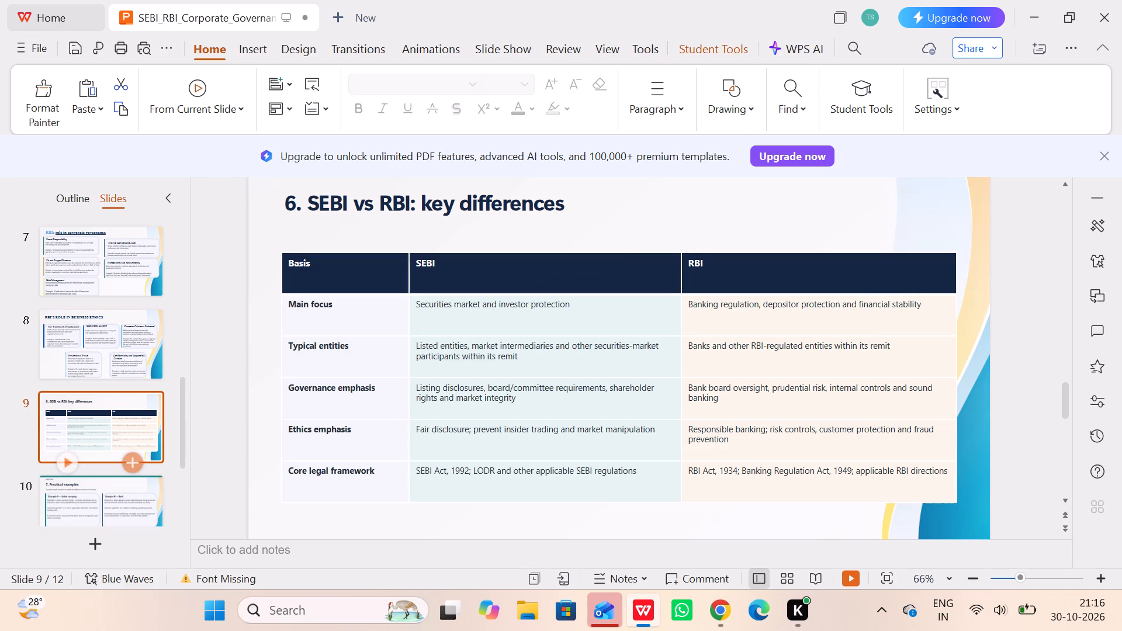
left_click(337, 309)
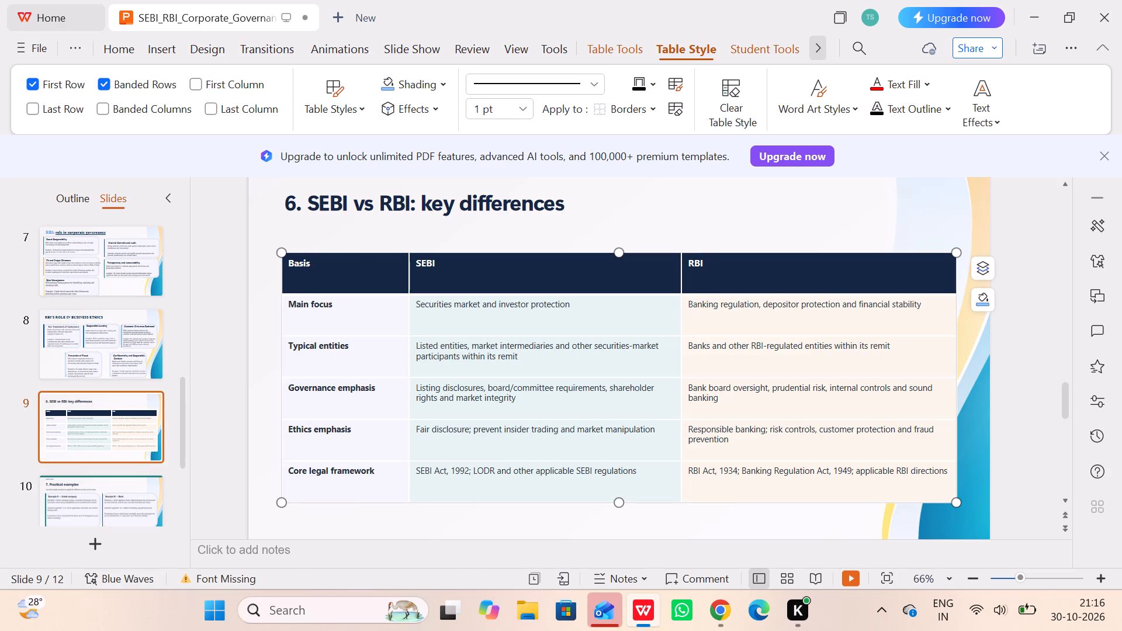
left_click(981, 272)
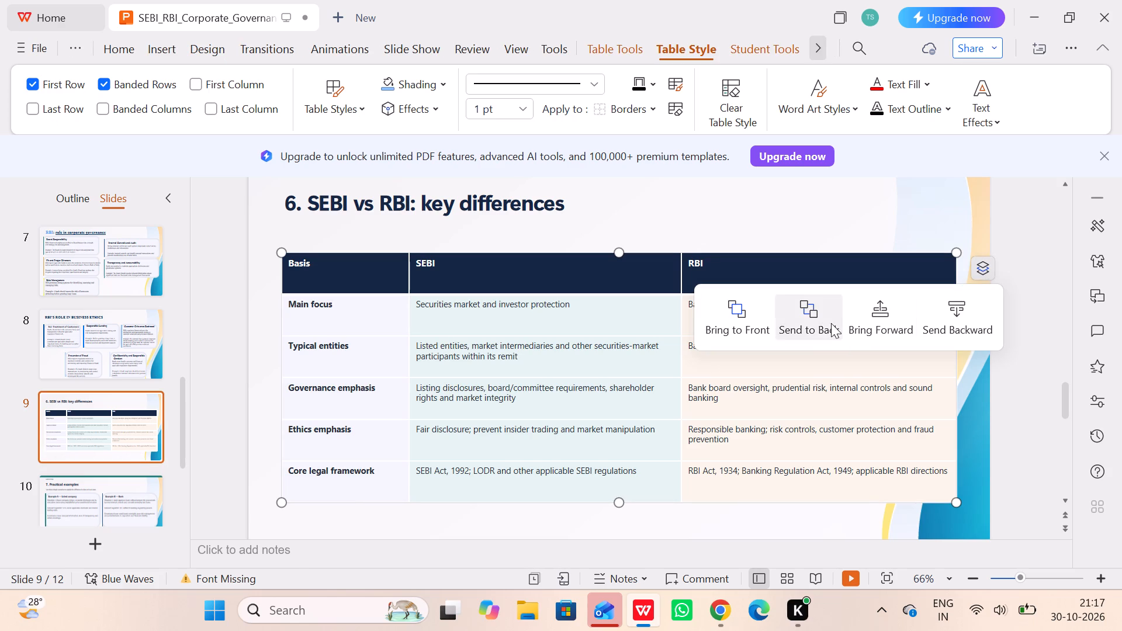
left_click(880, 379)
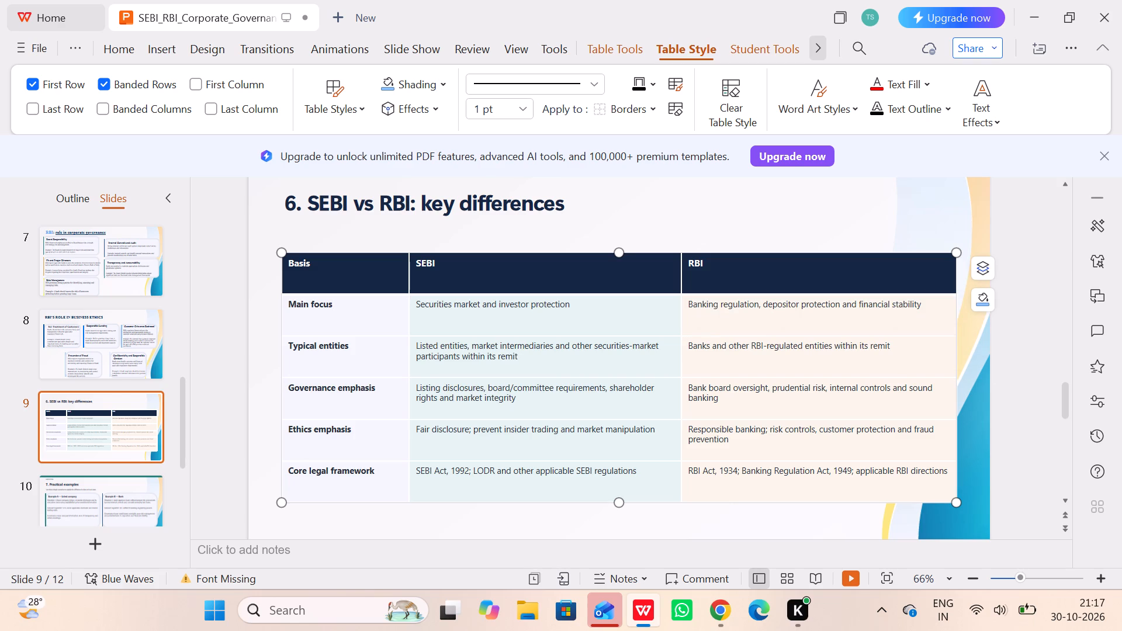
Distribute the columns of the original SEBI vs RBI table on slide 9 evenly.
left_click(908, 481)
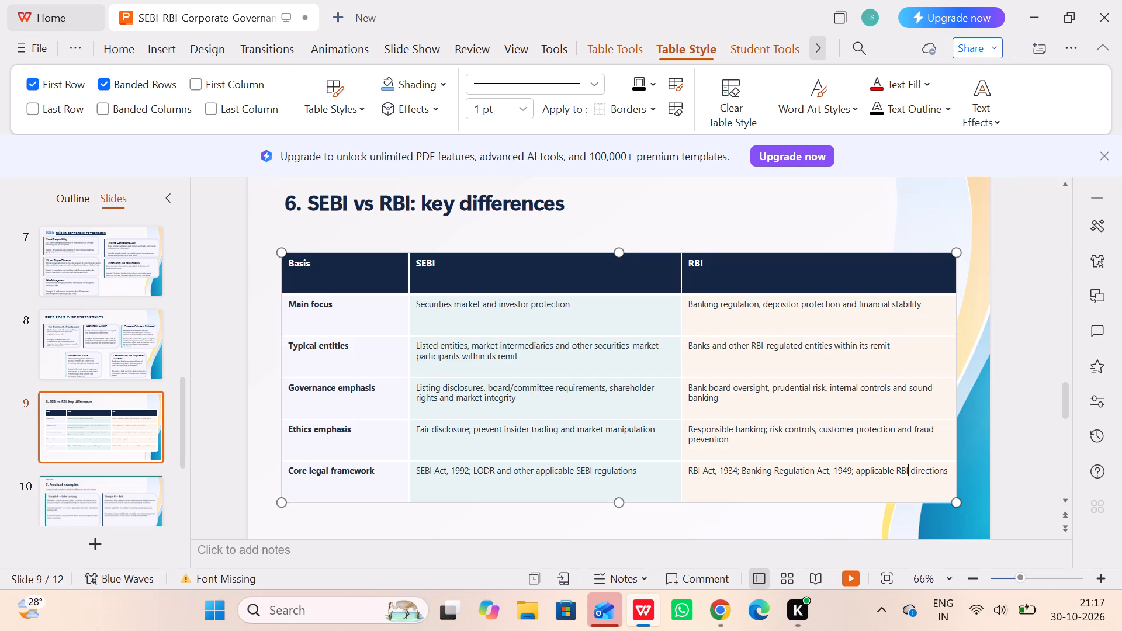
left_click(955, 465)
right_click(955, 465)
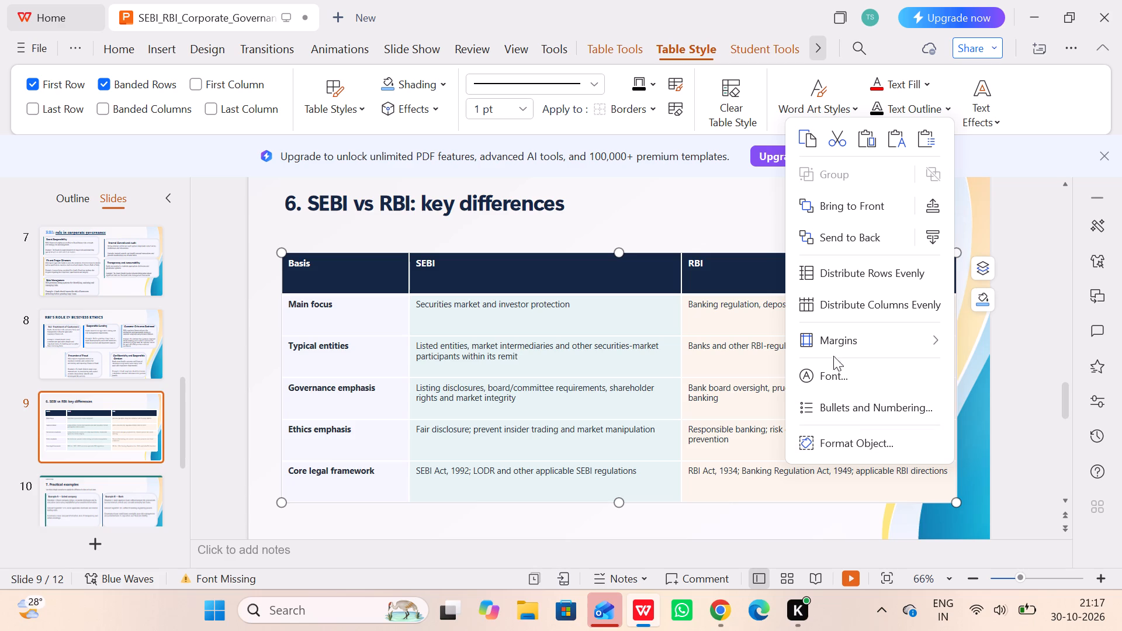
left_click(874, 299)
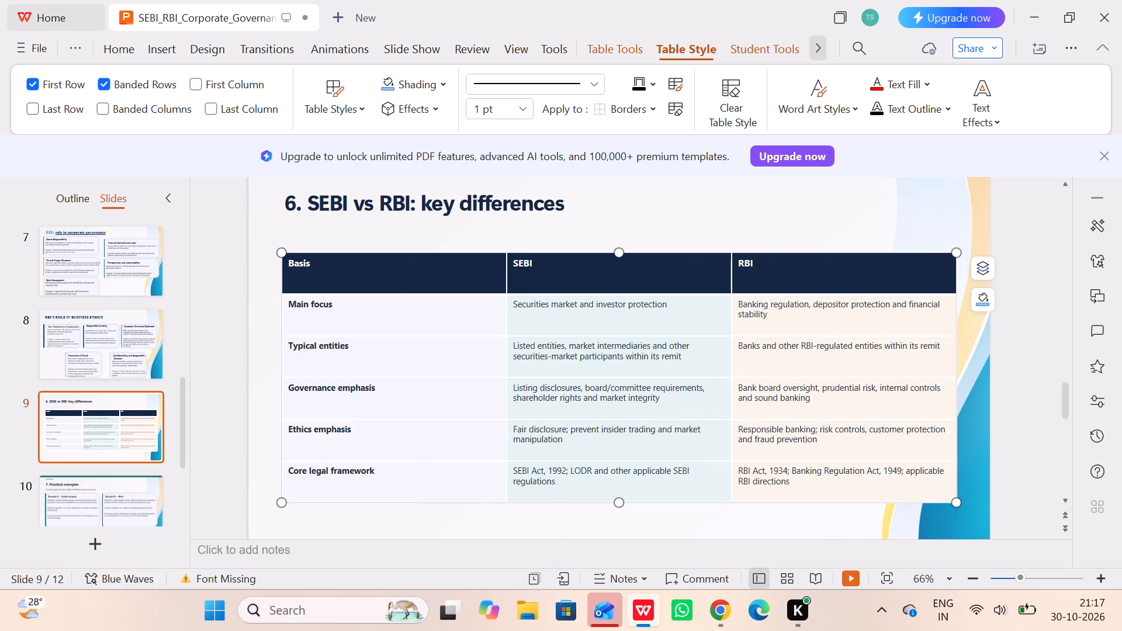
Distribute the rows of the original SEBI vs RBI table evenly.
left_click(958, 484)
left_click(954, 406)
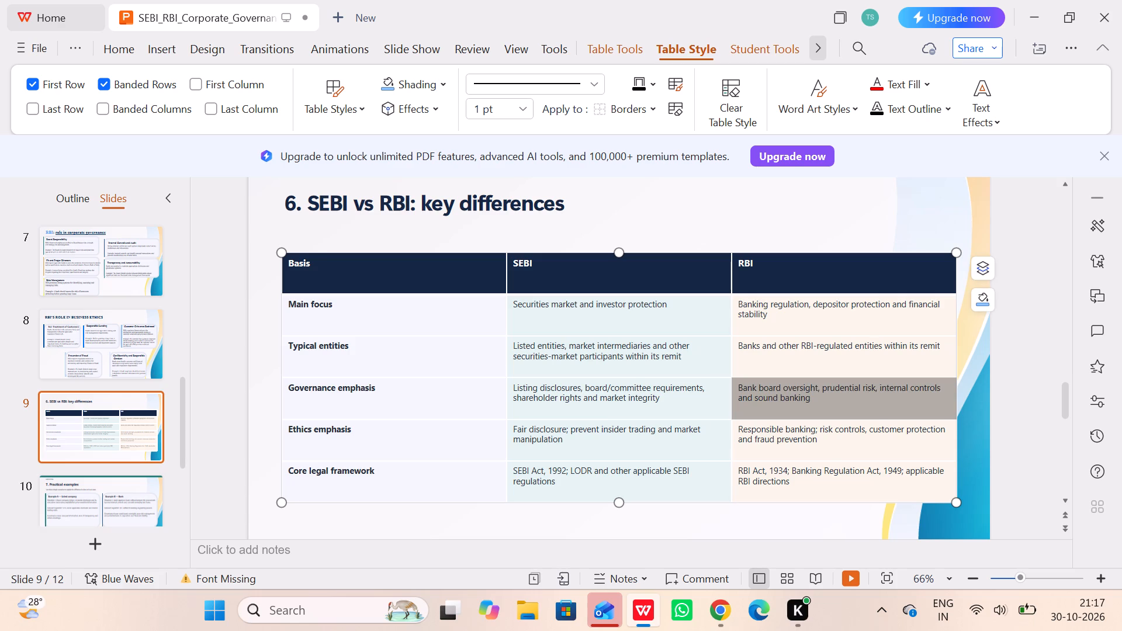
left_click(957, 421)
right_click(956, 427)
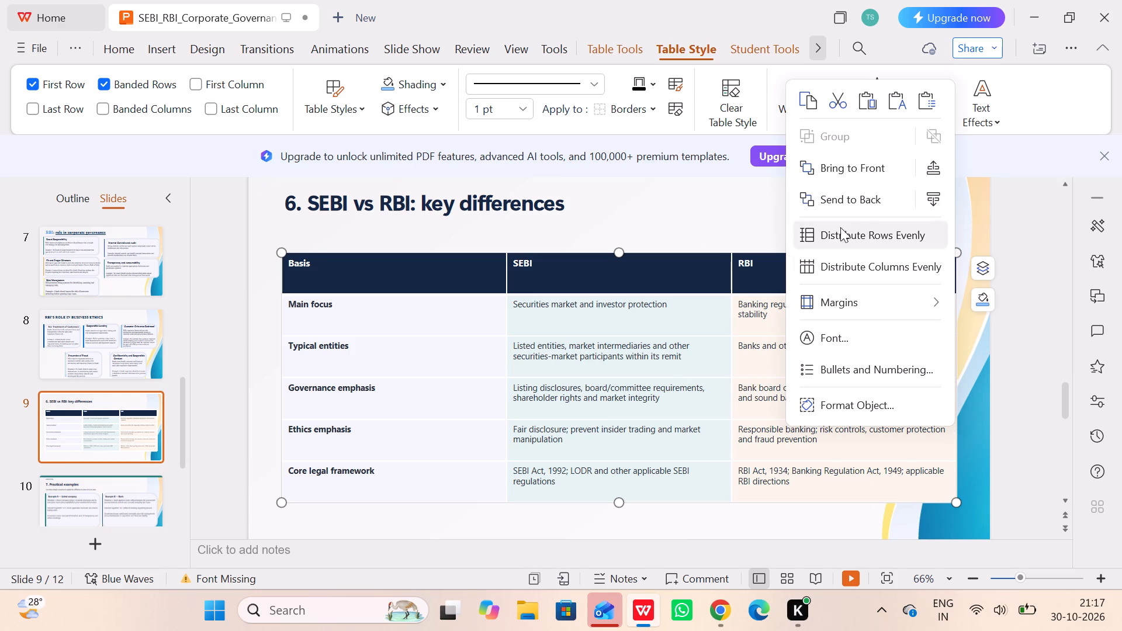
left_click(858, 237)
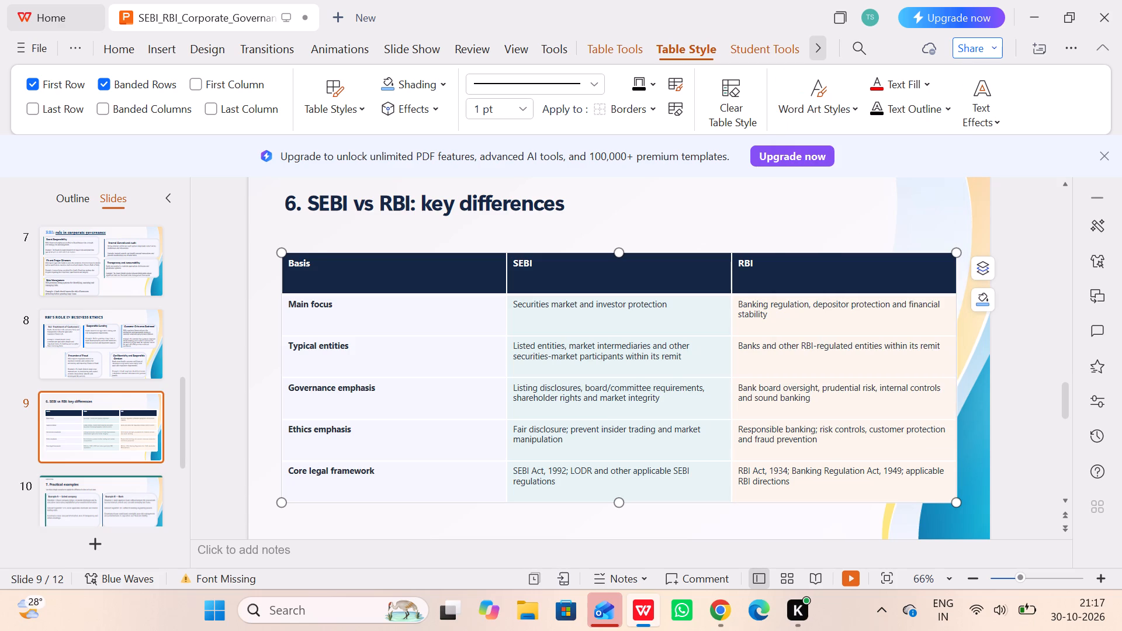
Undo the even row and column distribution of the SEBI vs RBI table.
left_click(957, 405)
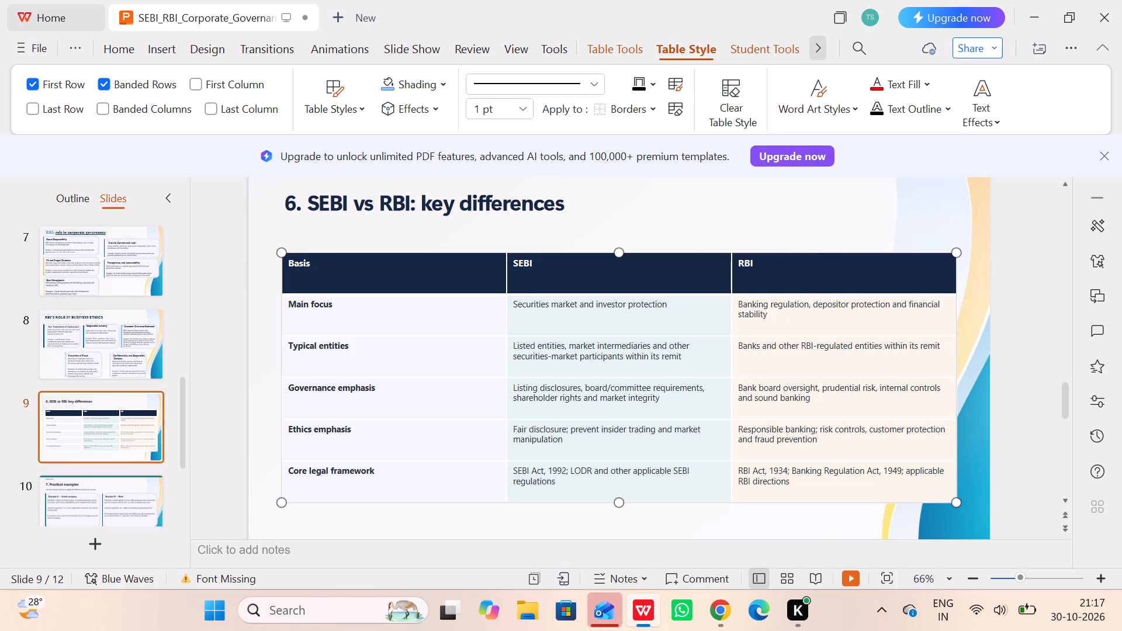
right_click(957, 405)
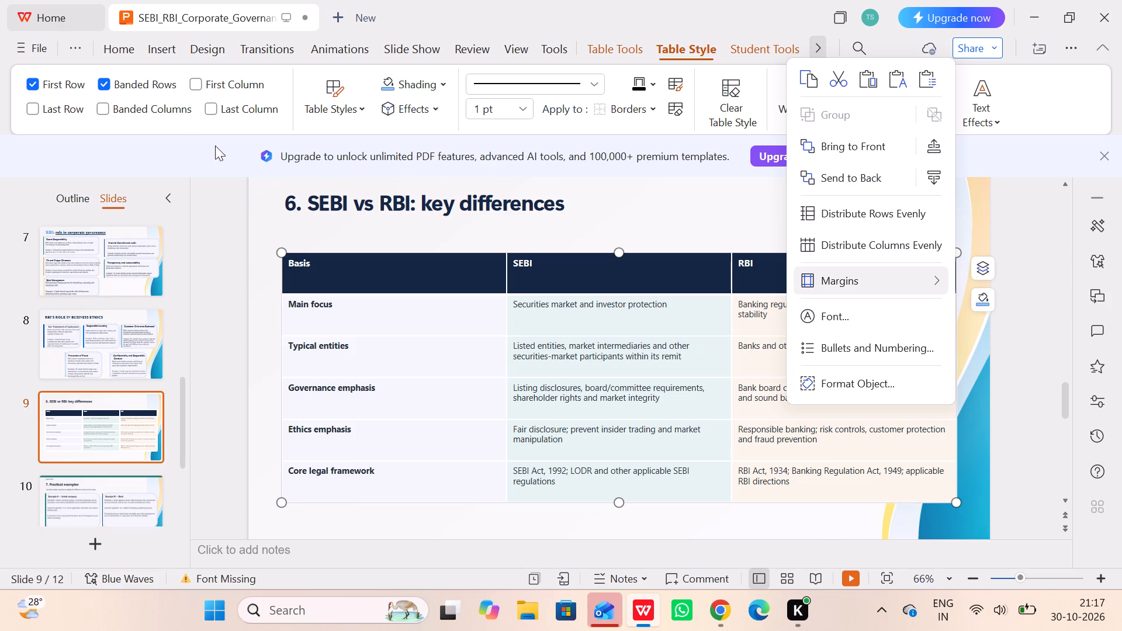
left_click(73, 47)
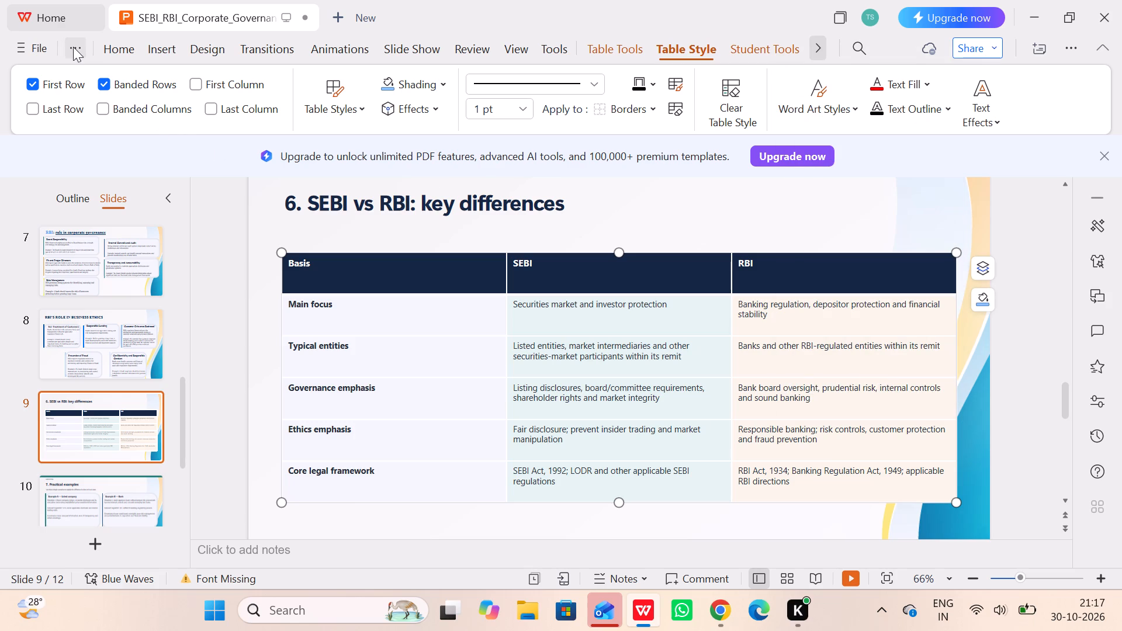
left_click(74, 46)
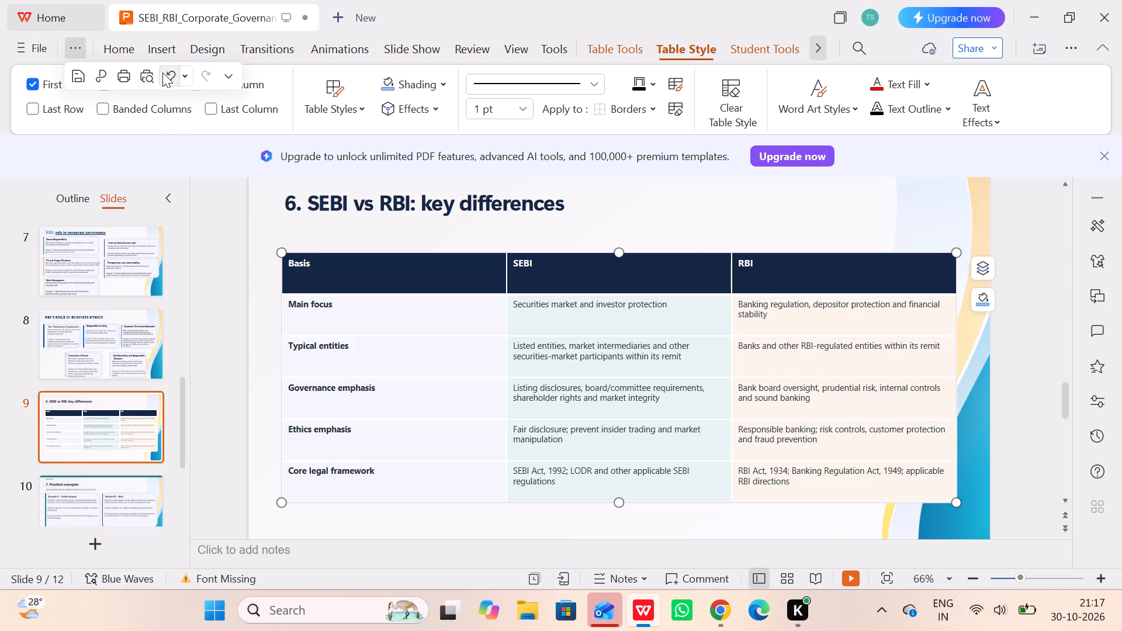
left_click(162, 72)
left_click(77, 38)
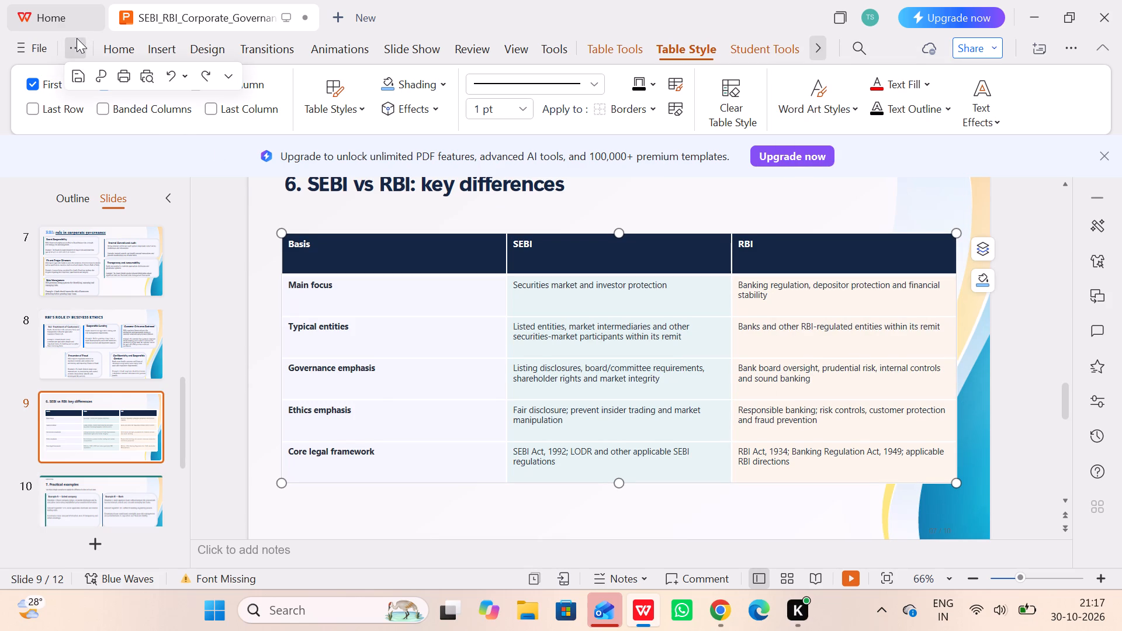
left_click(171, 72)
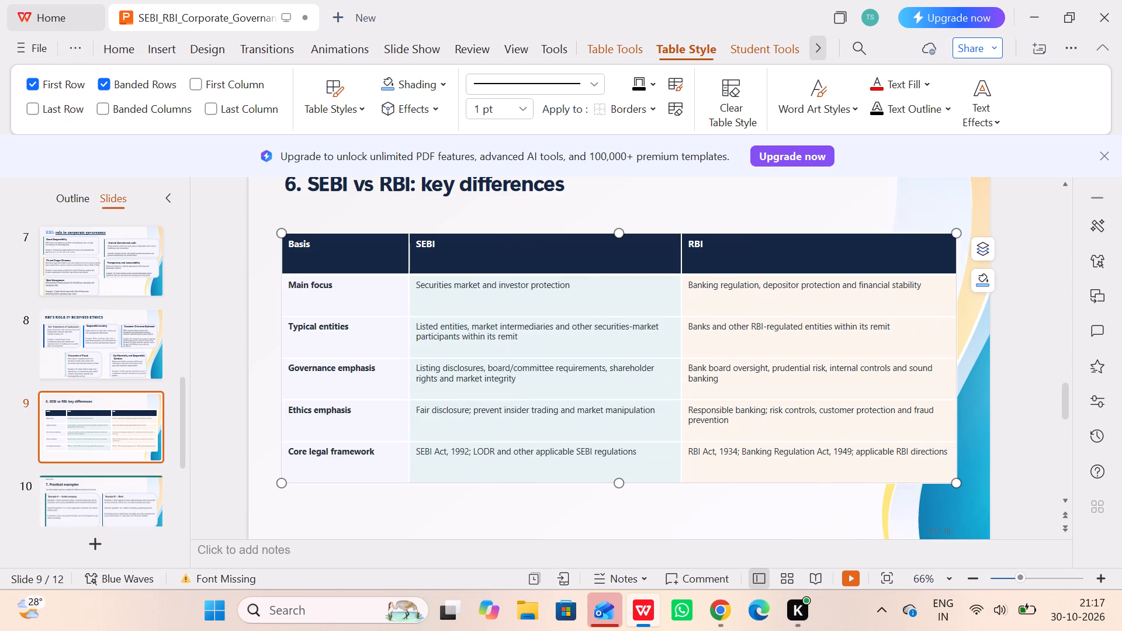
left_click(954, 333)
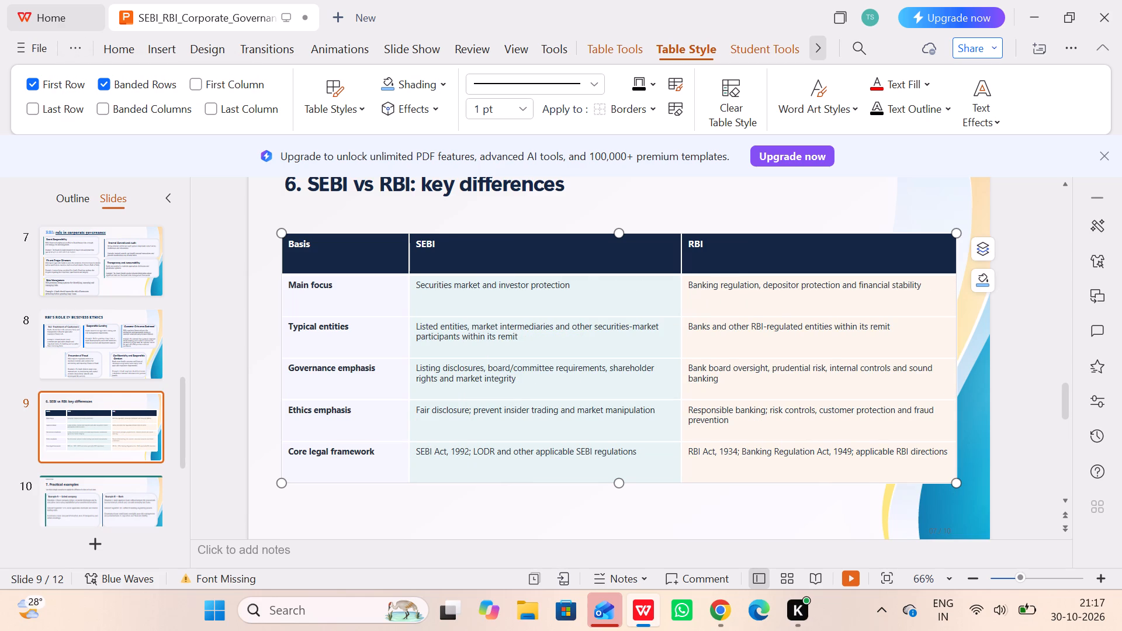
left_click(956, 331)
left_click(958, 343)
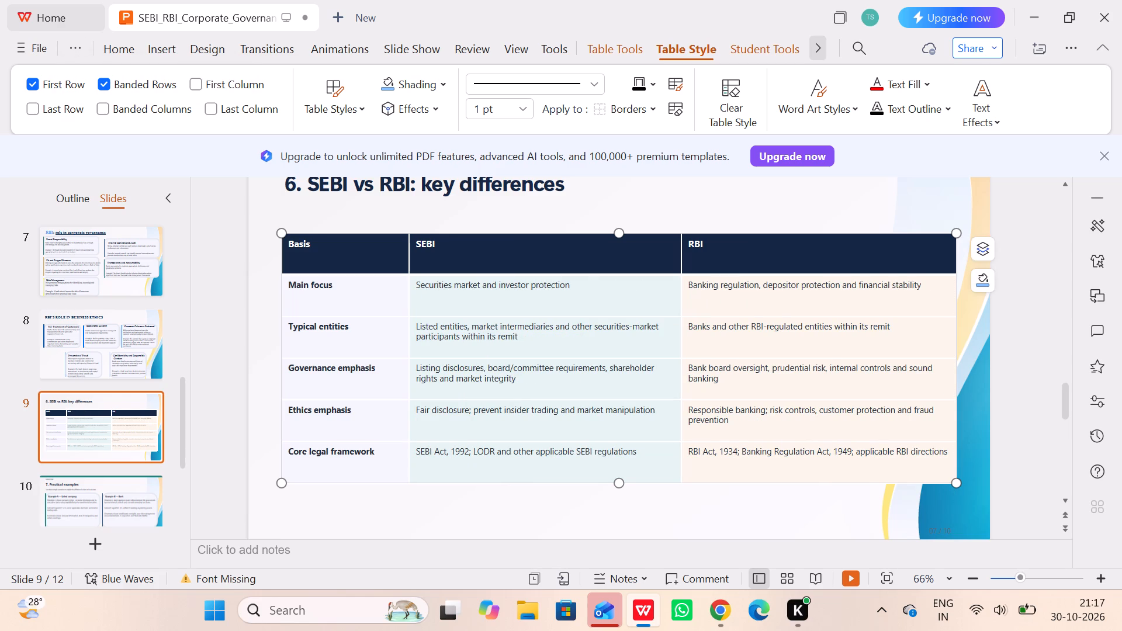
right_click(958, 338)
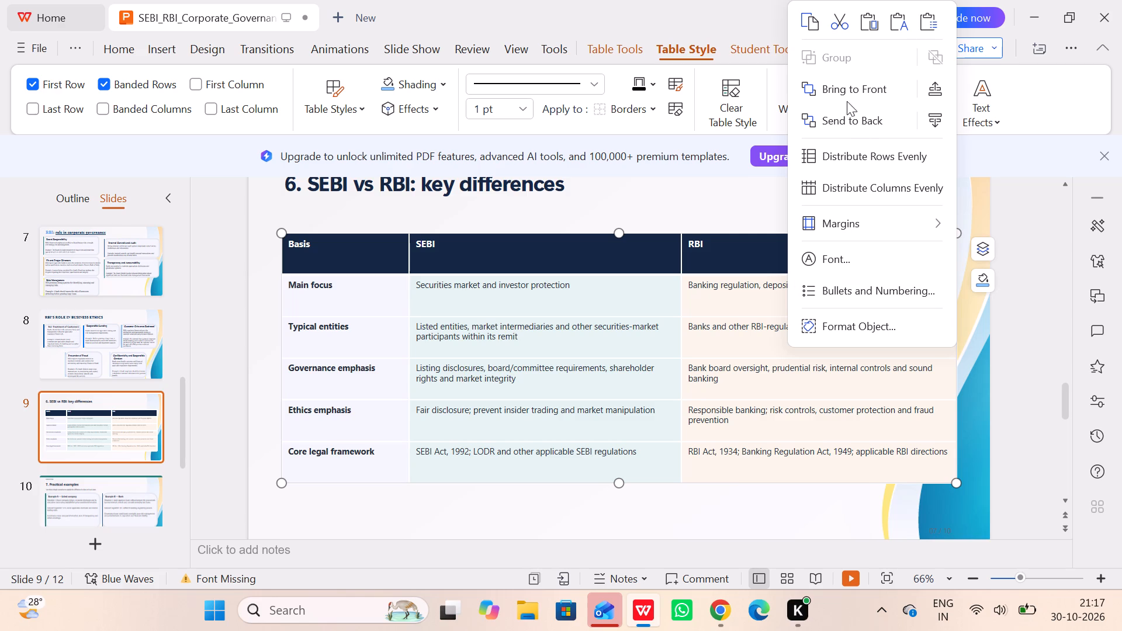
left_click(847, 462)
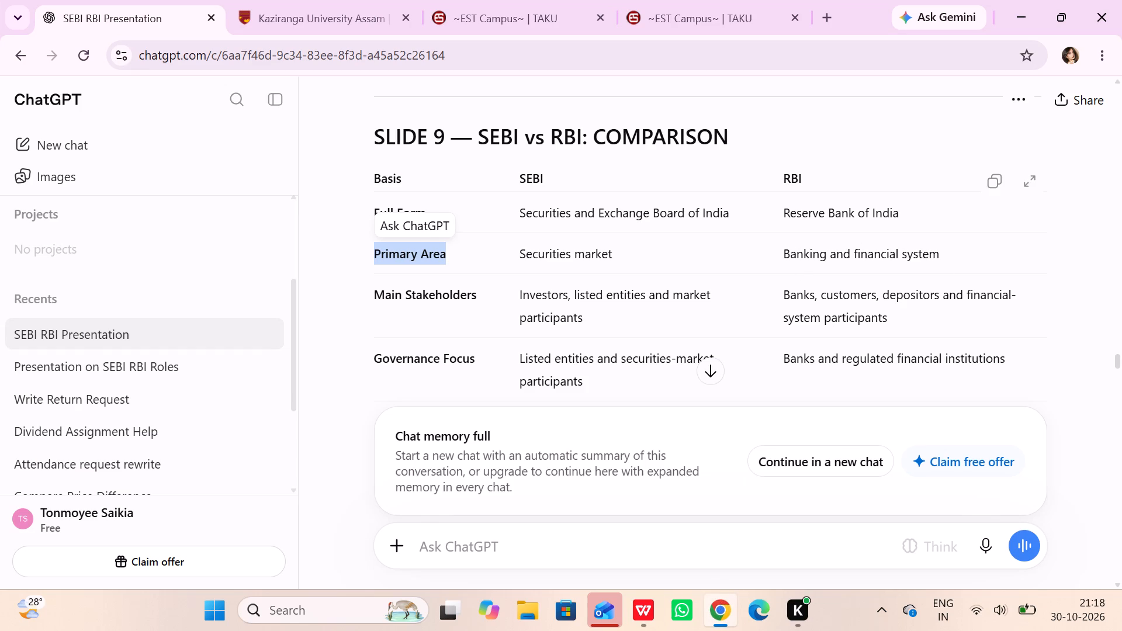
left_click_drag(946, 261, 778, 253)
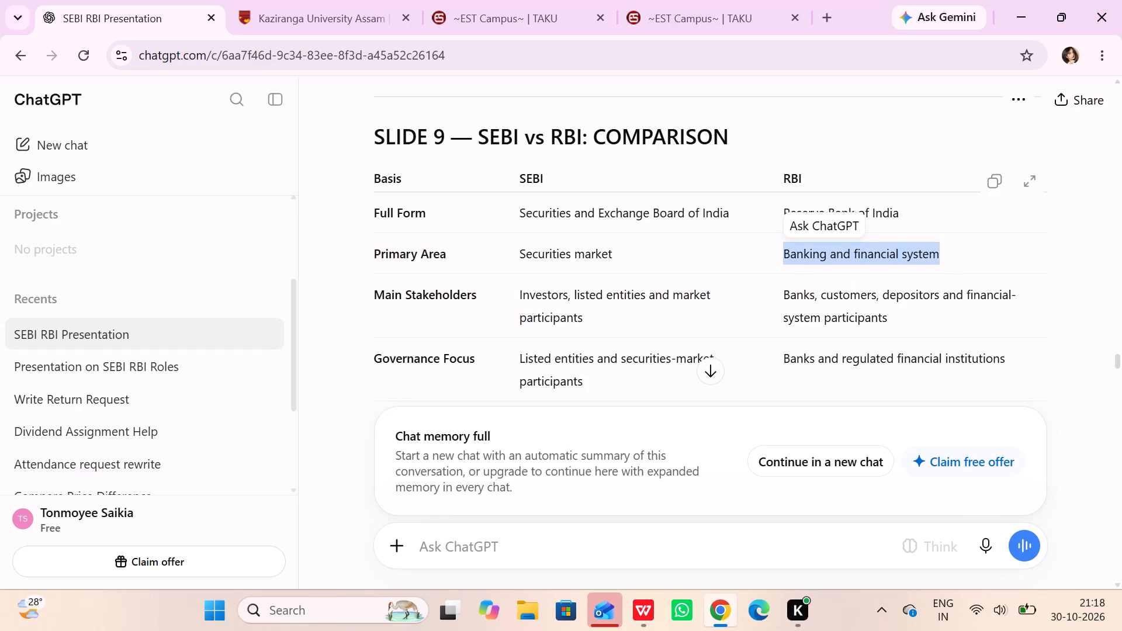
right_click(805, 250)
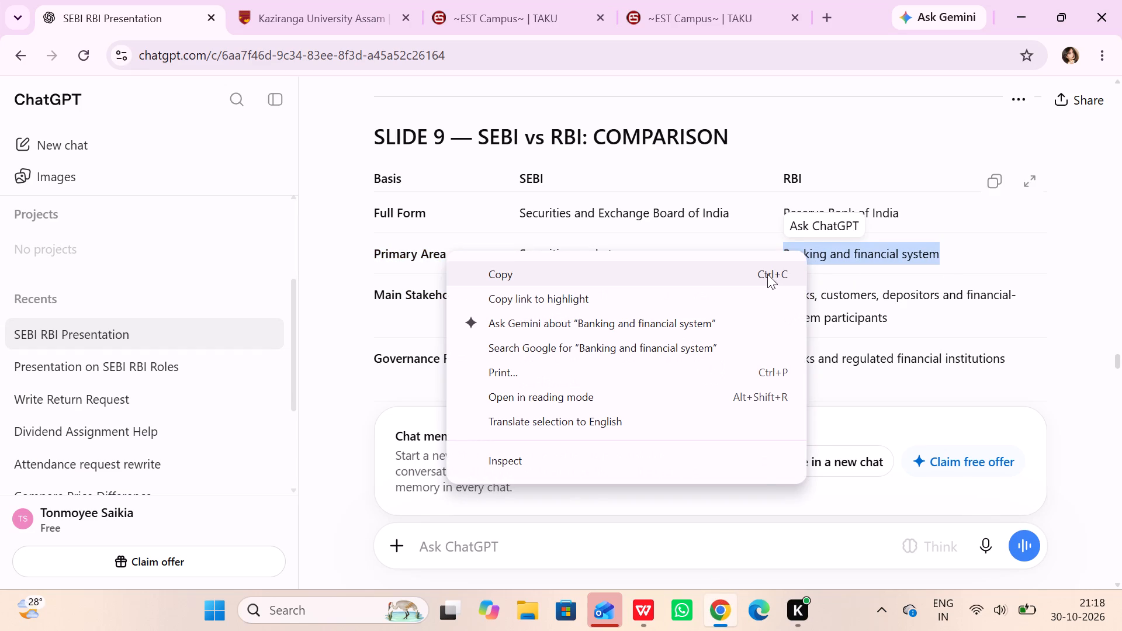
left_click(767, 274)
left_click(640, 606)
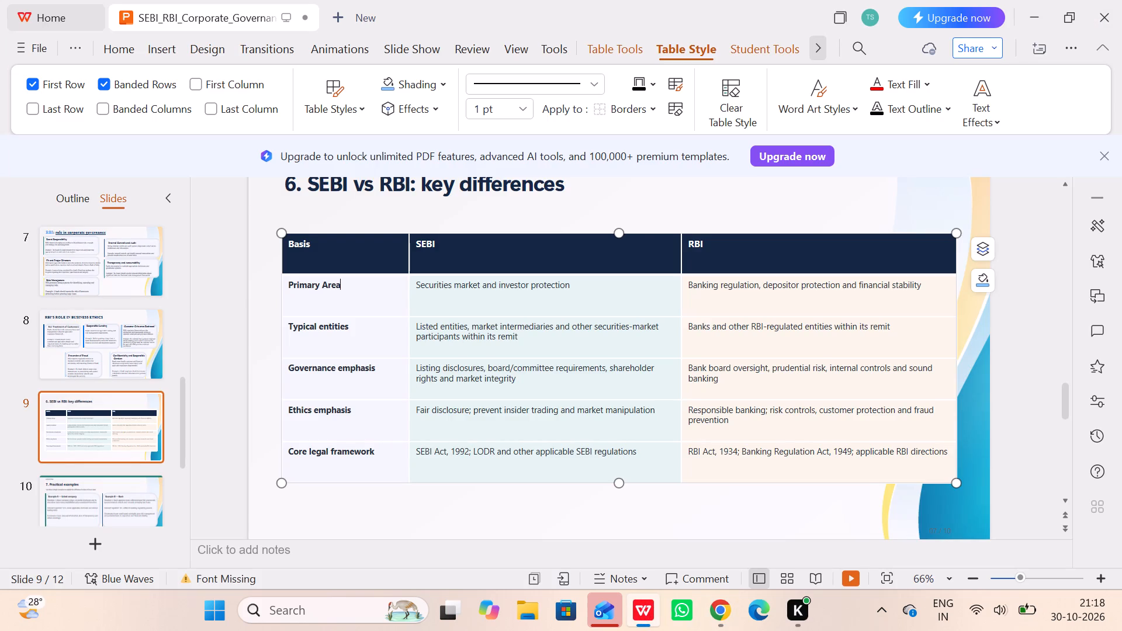
Replace the "Typical entities" row label in slide 9's table with "Main Stakeholders" copied from the ChatGPT table.
left_click(576, 344)
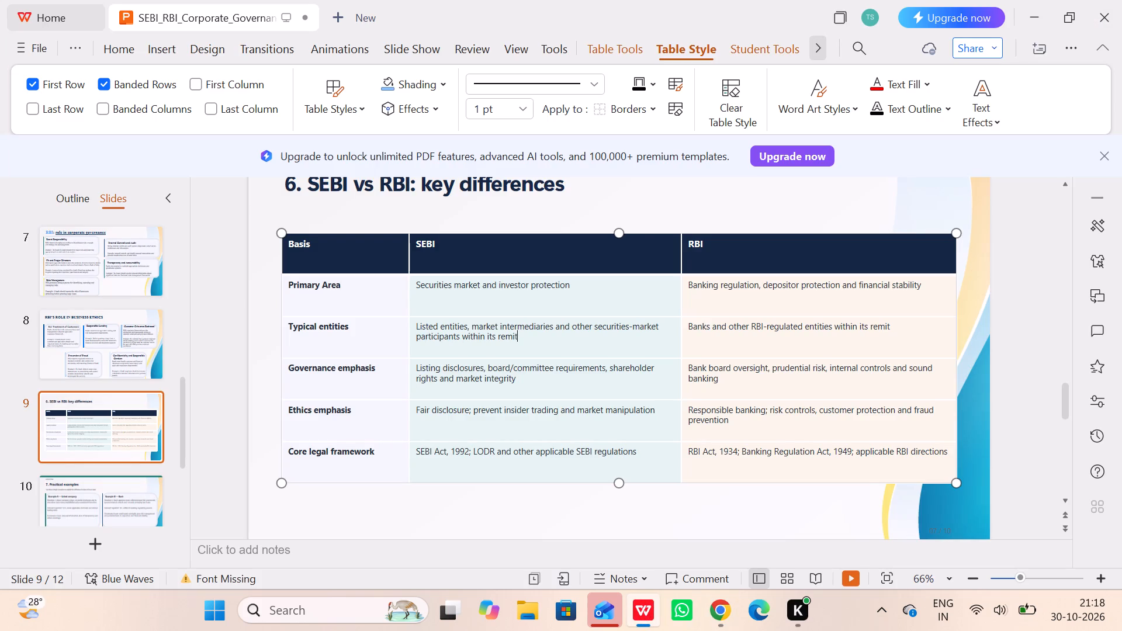
left_click_drag(352, 334, 280, 337)
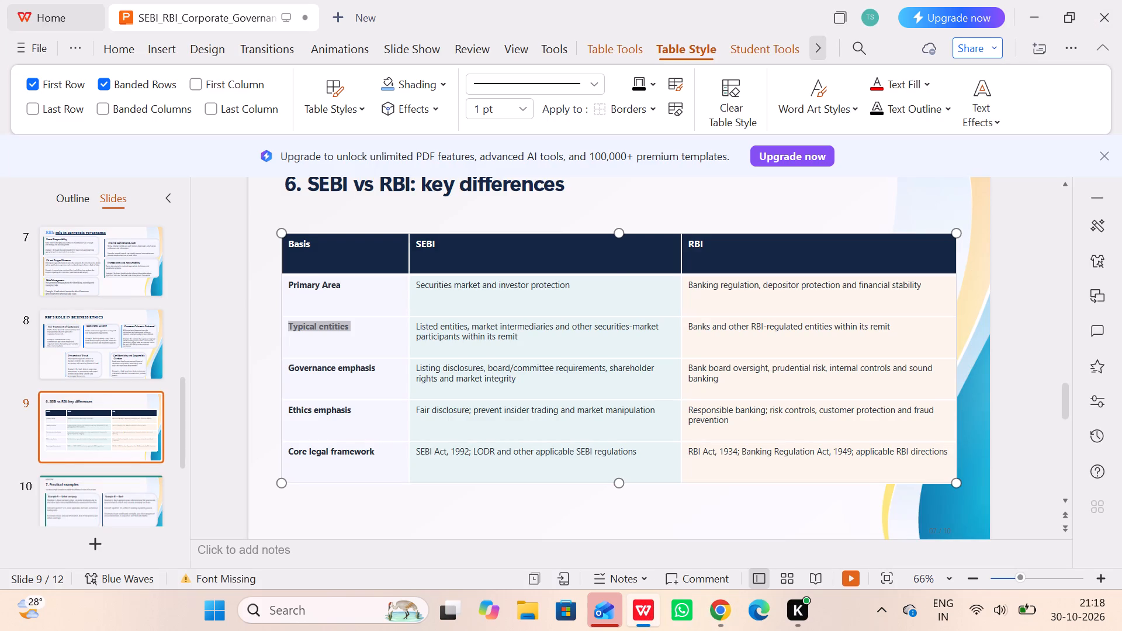
left_click_drag(280, 337, 280, 335)
left_click(718, 616)
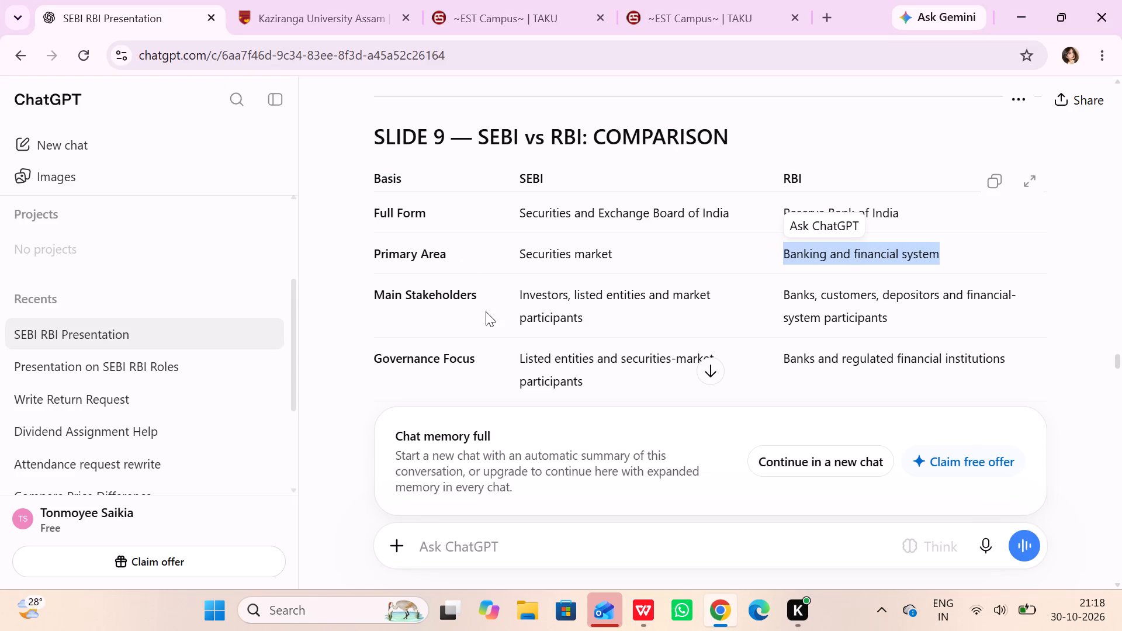
left_click_drag(486, 311, 355, 301)
left_click_drag(365, 298, 378, 297)
left_click(378, 297)
left_click_drag(378, 297, 477, 298)
right_click(469, 294)
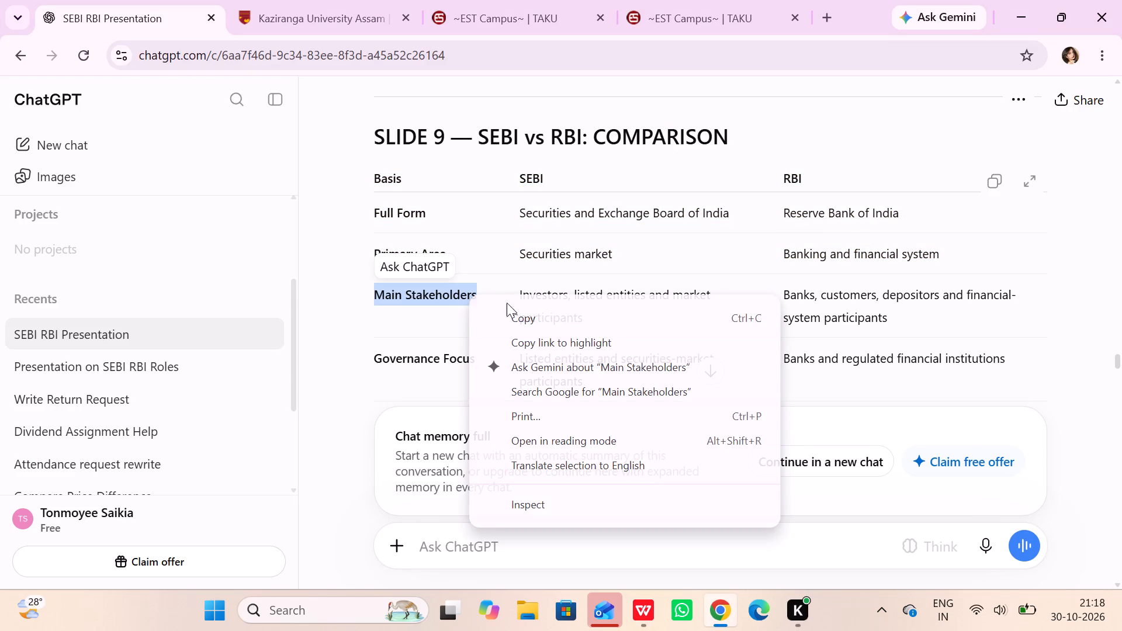
left_click(520, 318)
left_click(638, 605)
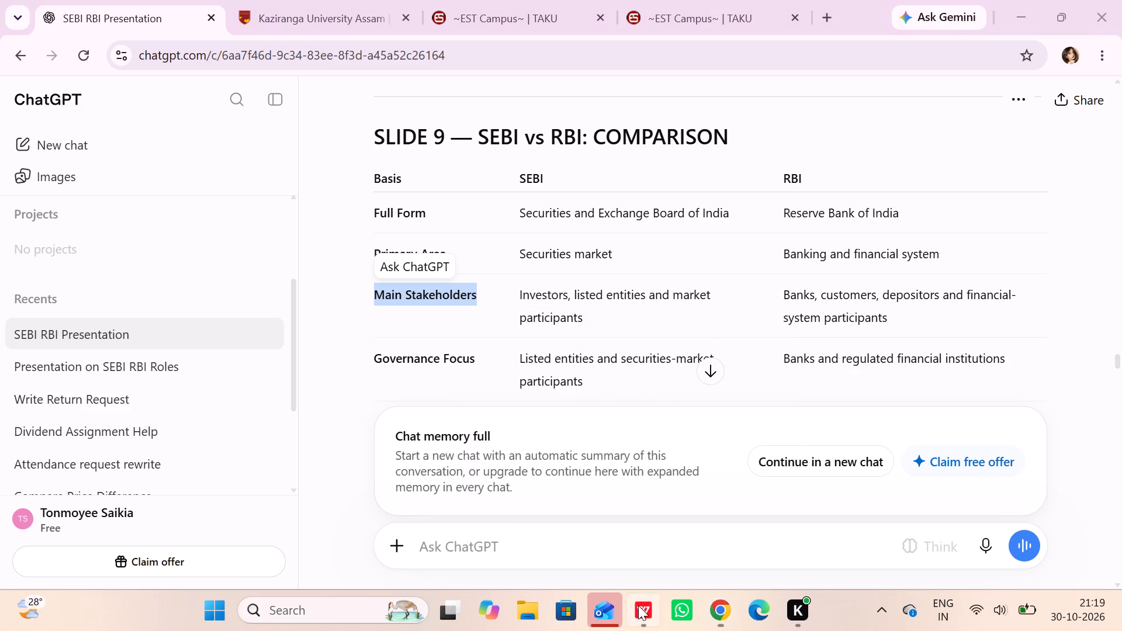
left_click(131, 59)
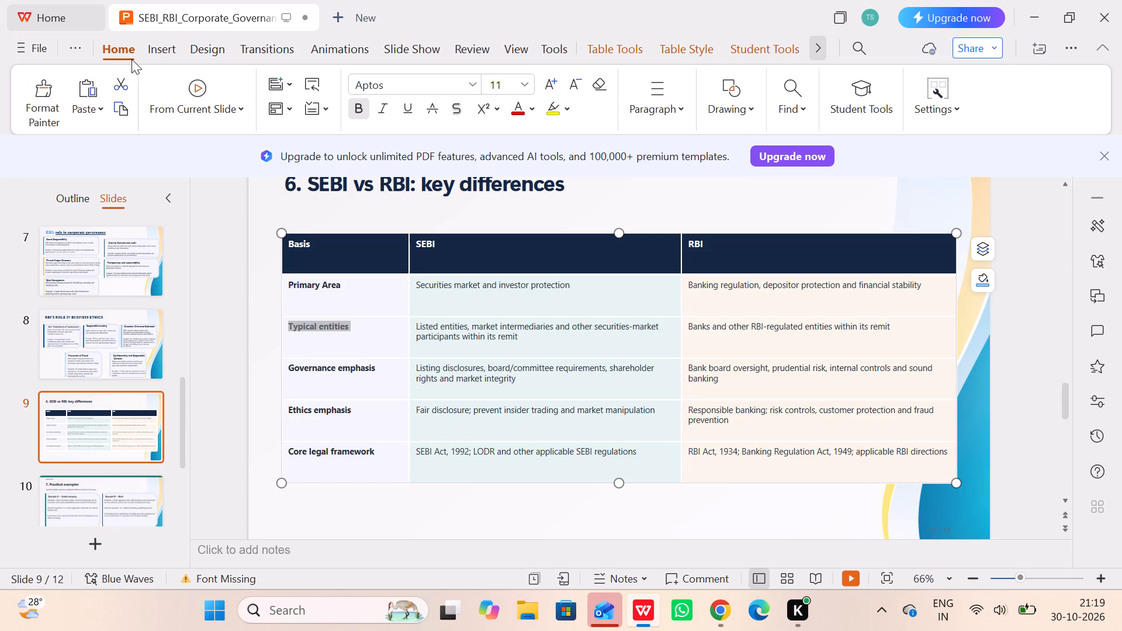
left_click(93, 85)
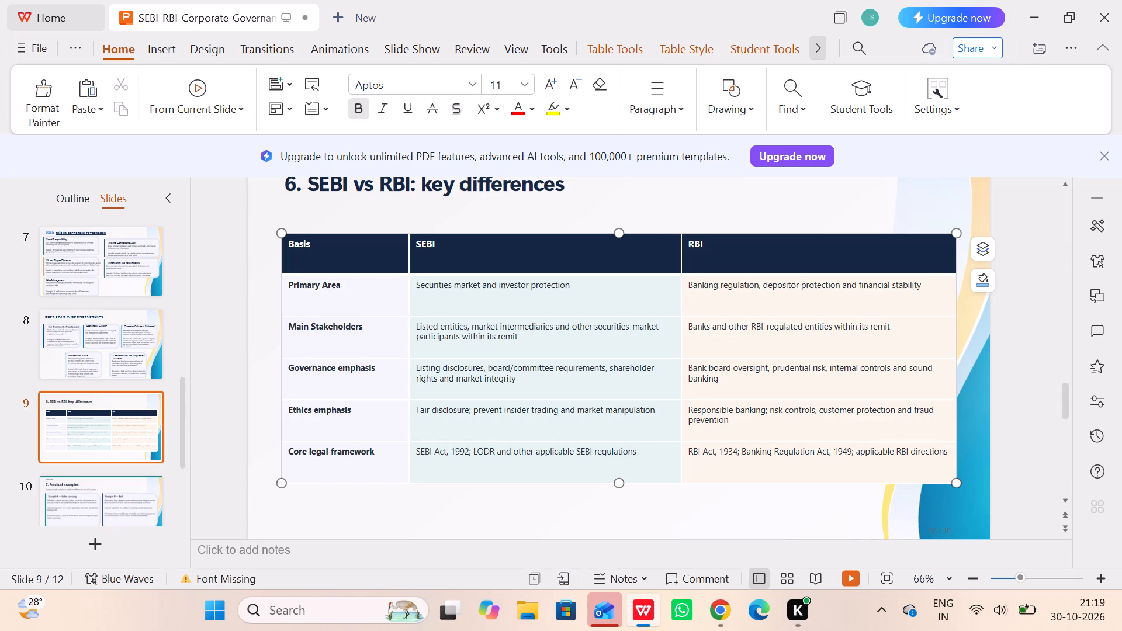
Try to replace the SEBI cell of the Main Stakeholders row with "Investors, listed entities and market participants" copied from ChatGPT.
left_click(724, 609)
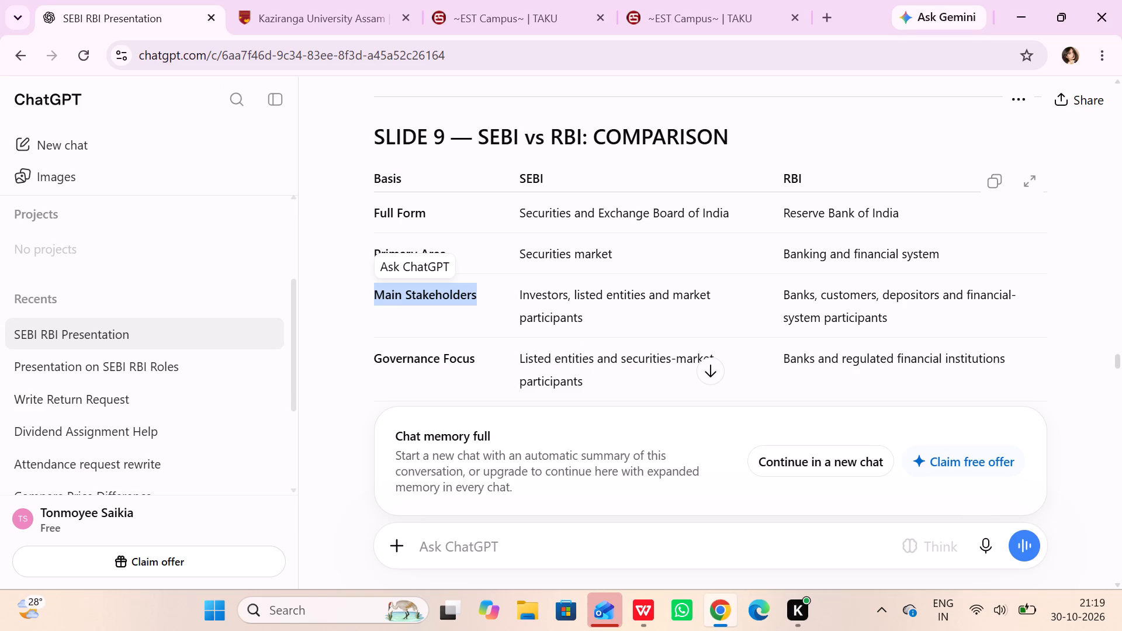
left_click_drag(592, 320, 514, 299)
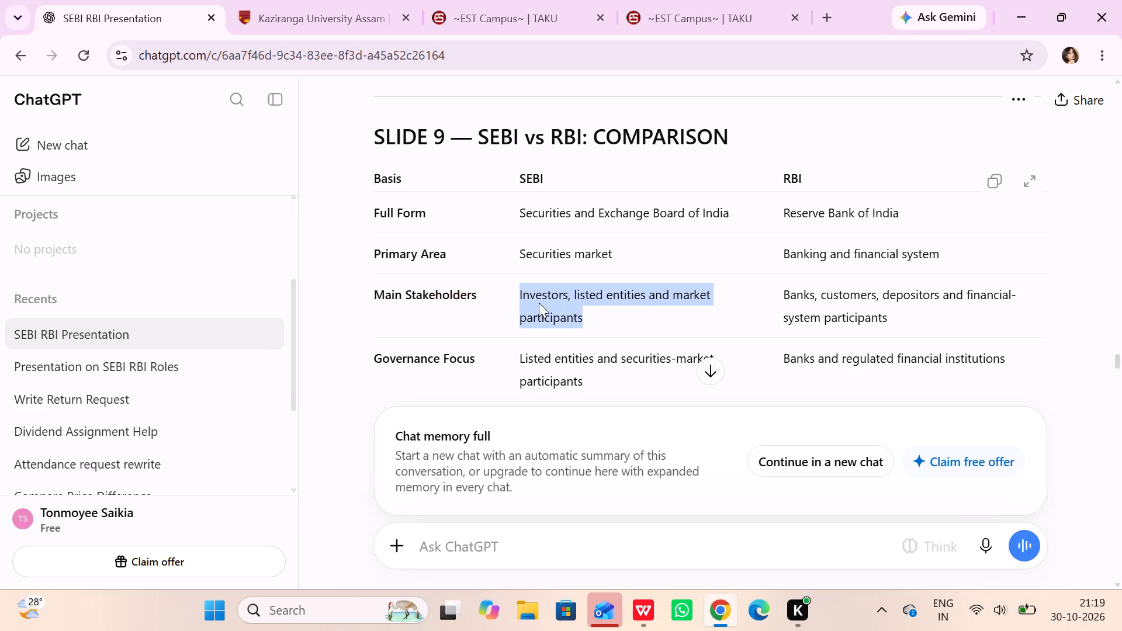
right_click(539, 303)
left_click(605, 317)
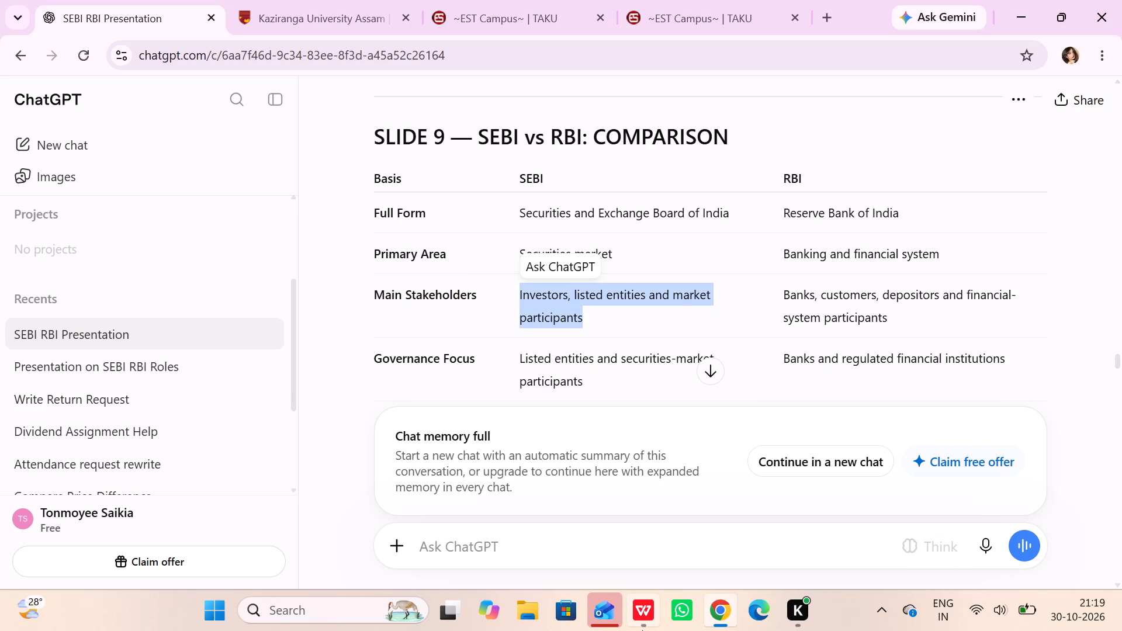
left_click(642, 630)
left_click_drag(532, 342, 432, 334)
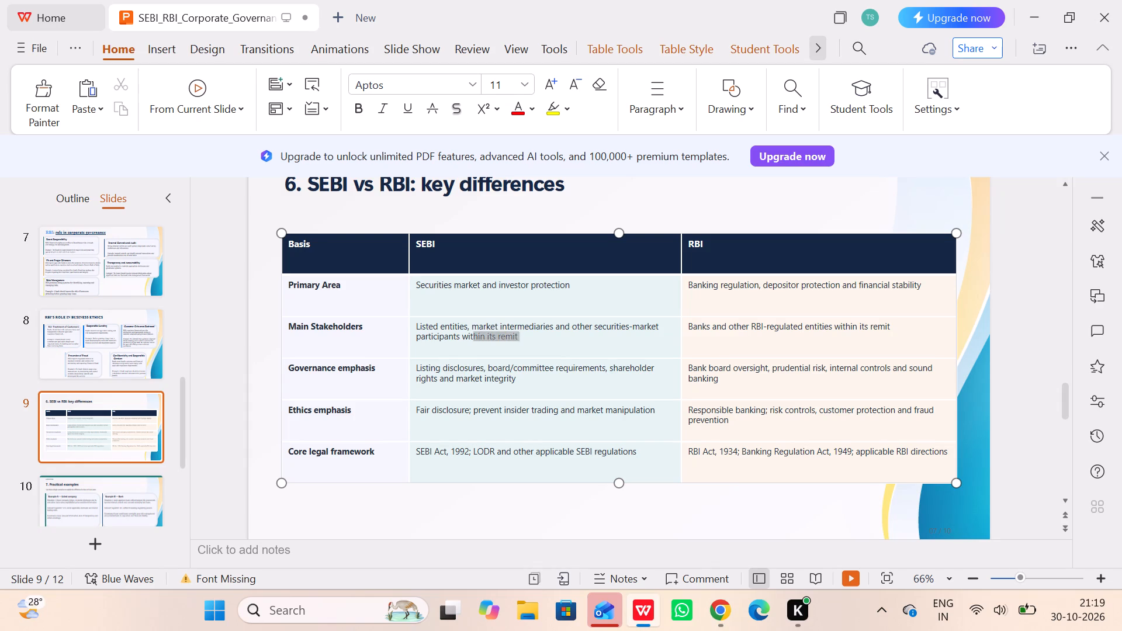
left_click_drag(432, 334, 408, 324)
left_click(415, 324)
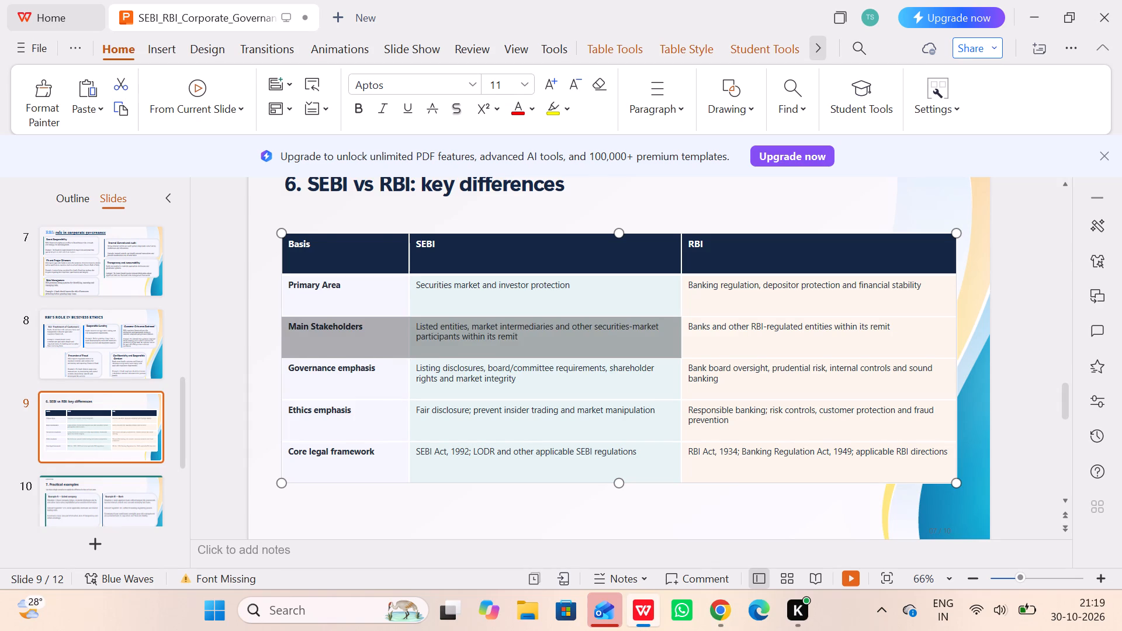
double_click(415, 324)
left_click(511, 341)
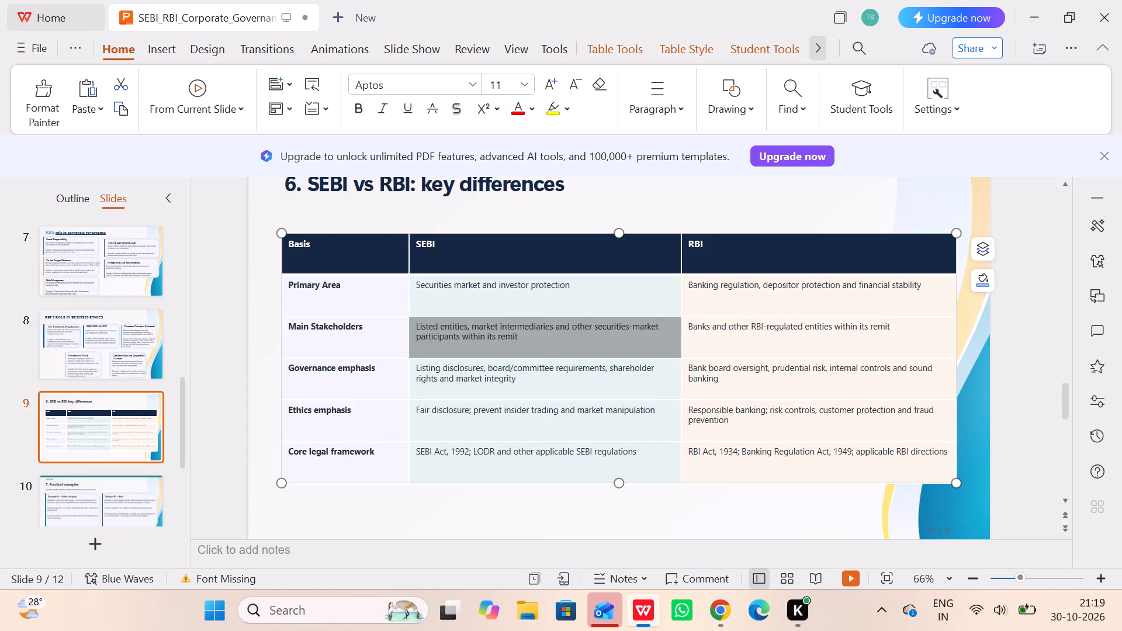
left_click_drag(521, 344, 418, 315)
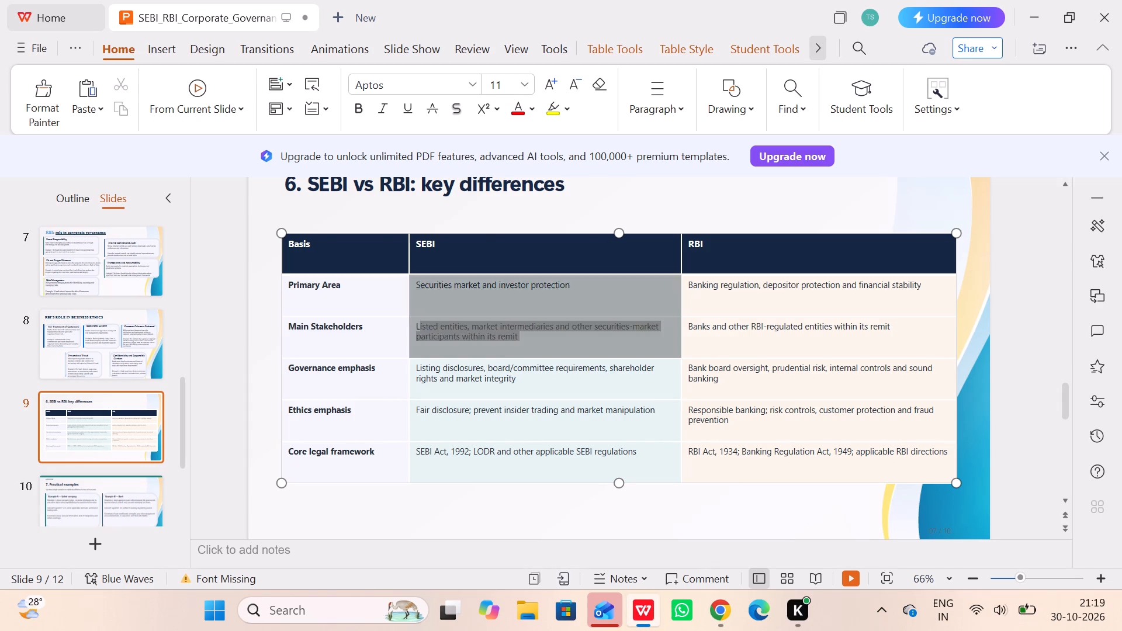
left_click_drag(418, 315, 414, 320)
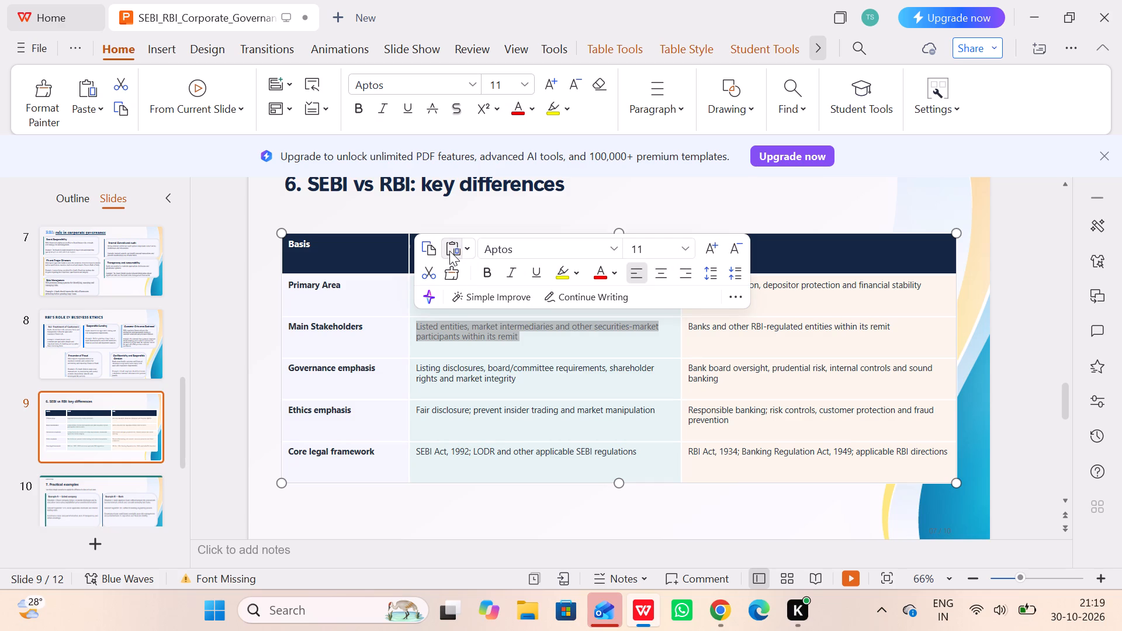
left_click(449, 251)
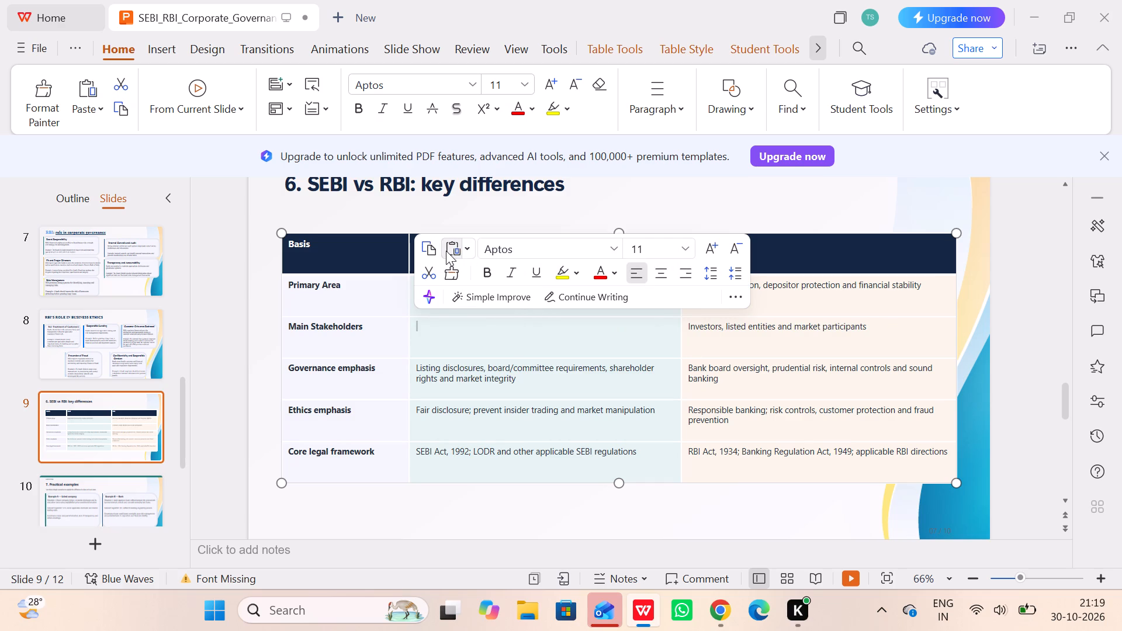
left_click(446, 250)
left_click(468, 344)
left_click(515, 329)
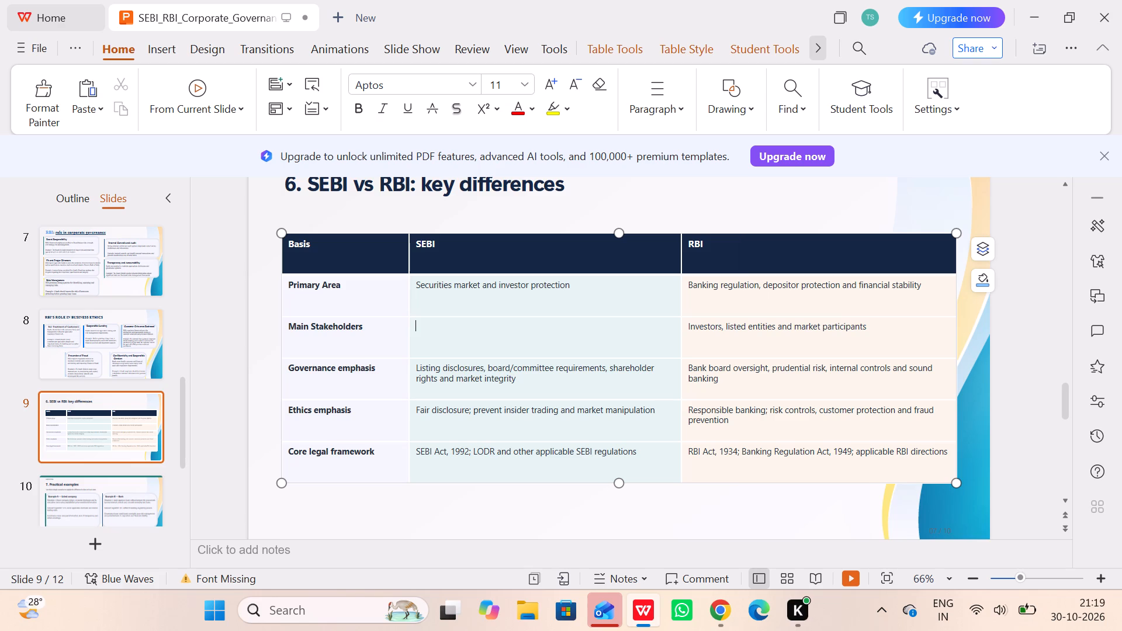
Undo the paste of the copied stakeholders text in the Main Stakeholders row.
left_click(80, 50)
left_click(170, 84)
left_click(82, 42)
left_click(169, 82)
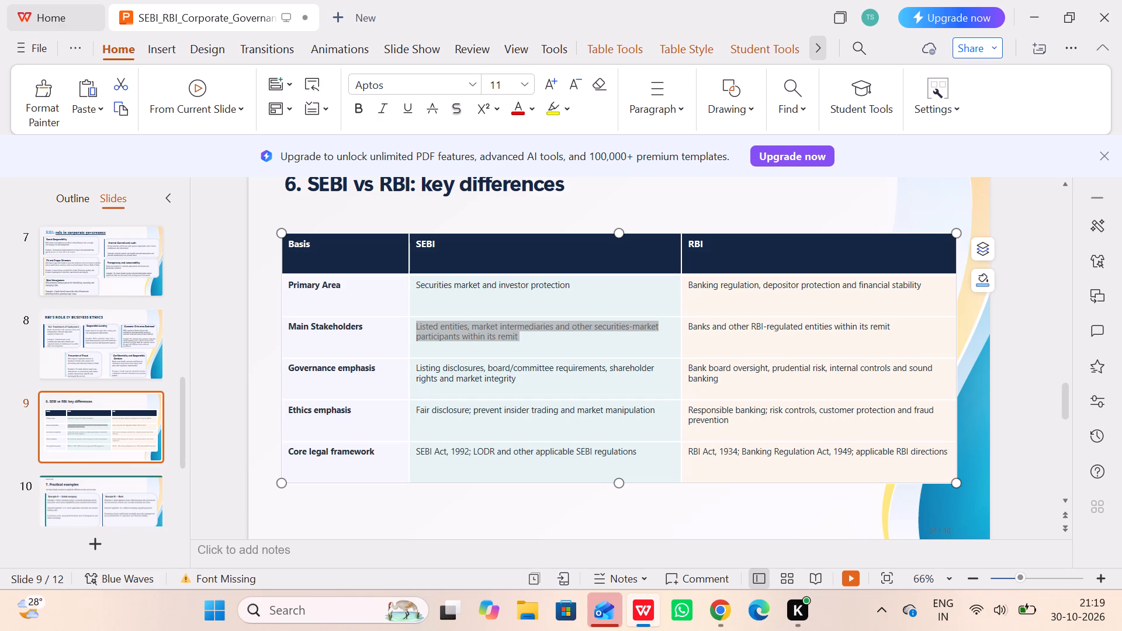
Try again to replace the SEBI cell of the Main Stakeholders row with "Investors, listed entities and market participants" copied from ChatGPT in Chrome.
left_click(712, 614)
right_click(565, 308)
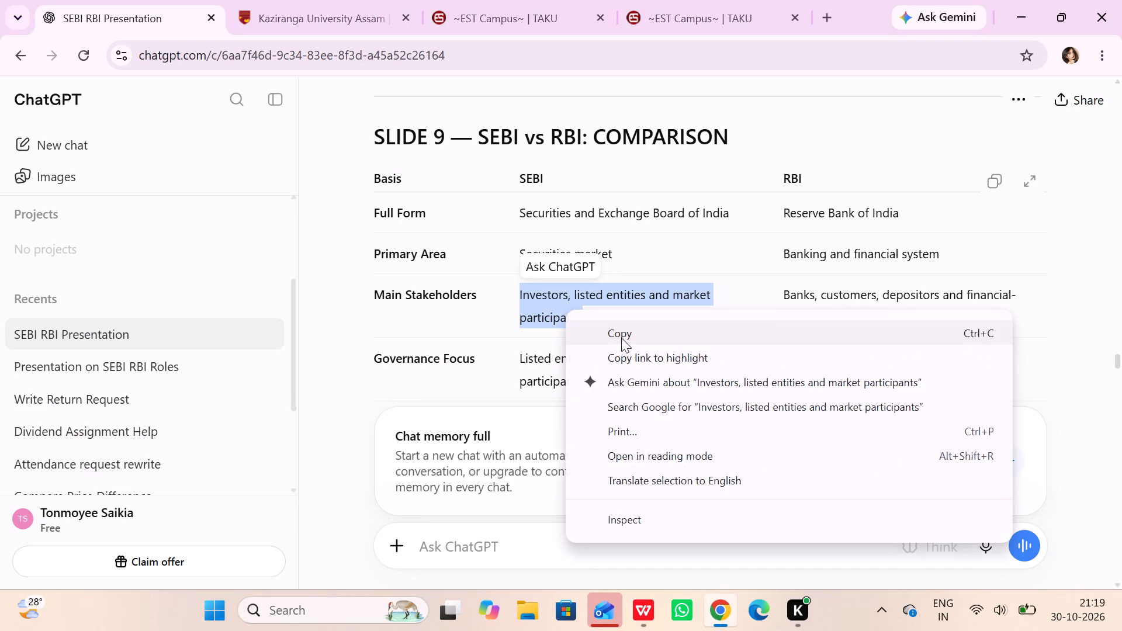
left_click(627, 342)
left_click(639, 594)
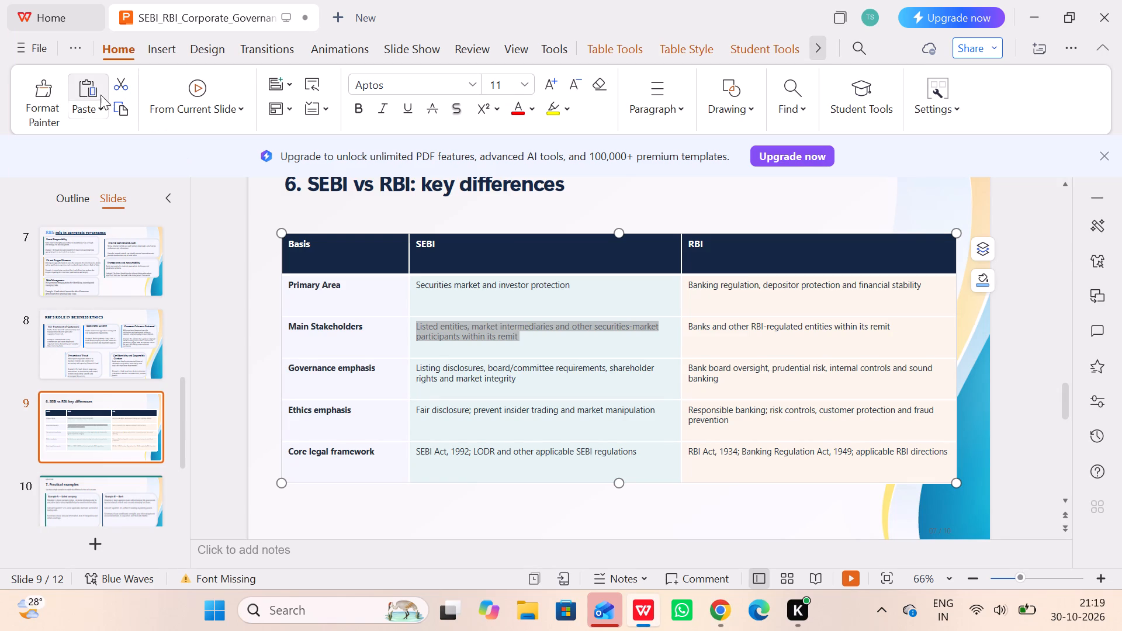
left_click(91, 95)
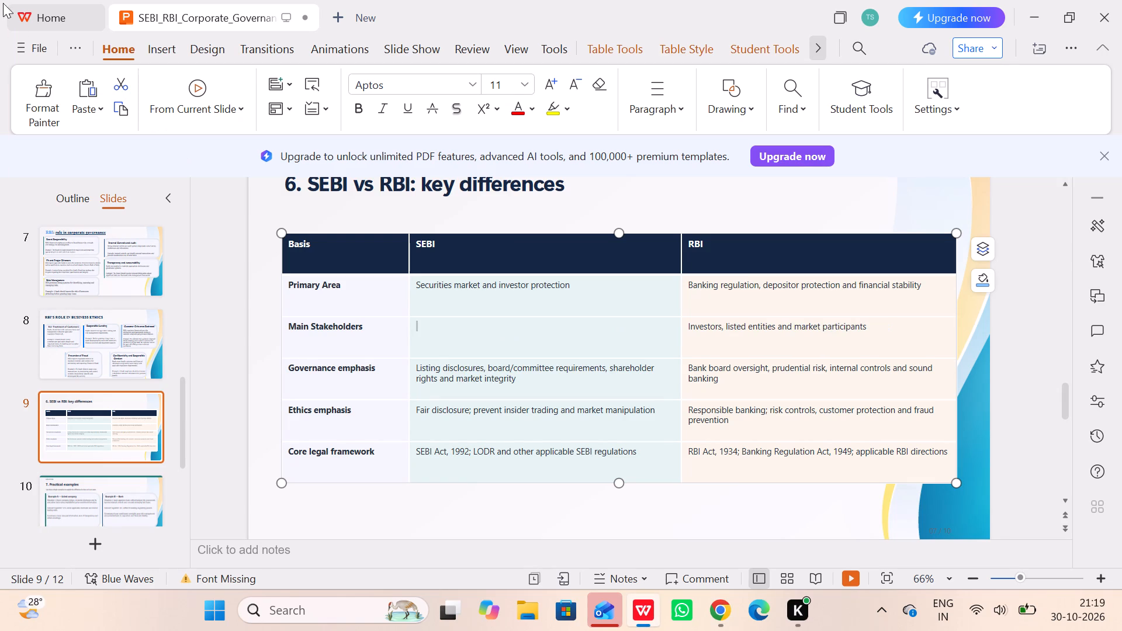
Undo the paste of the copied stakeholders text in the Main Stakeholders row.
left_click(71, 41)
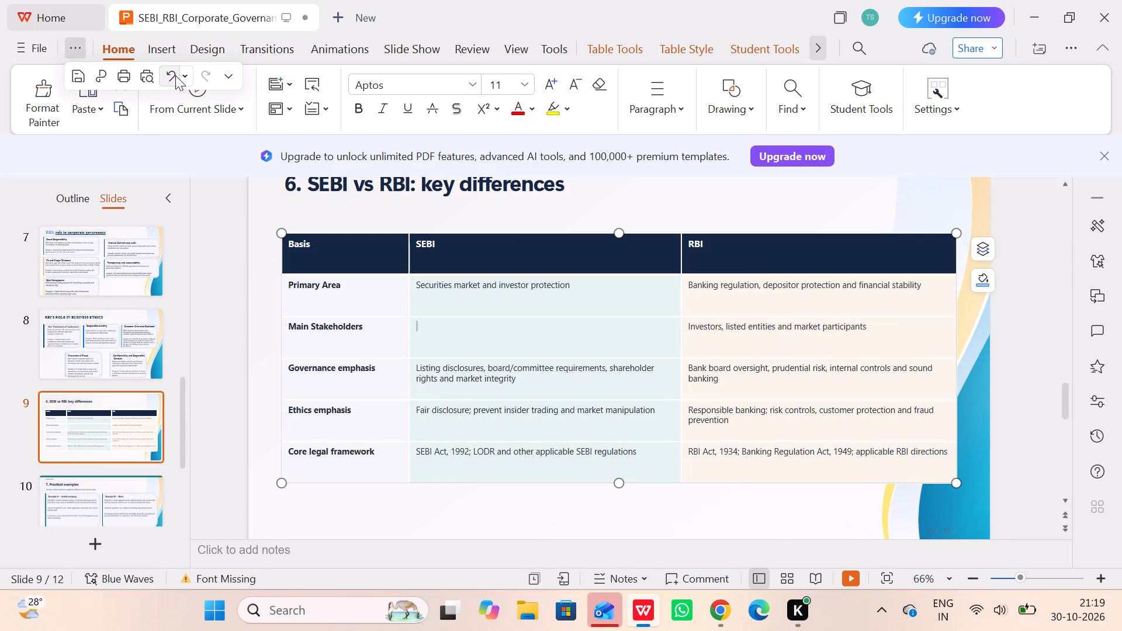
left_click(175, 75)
Recopy "Investors, listed entities and market participants" from ChatGPT in Chrome and replace the Main Stakeholders row's SEBI cell with it in WPS.
left_click(712, 616)
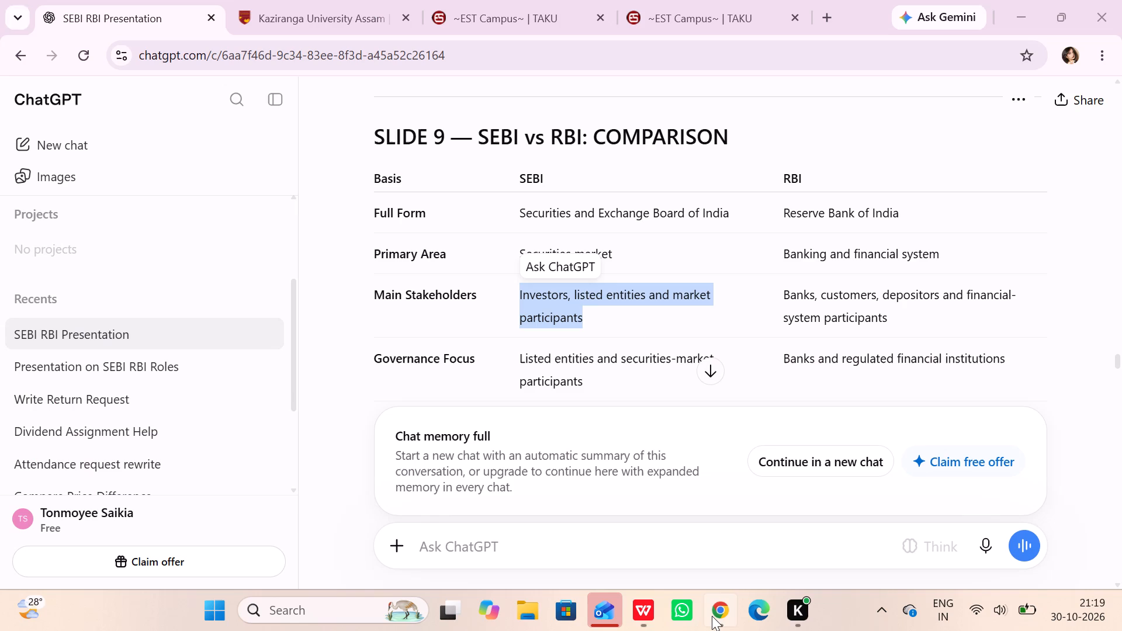
left_click(608, 314)
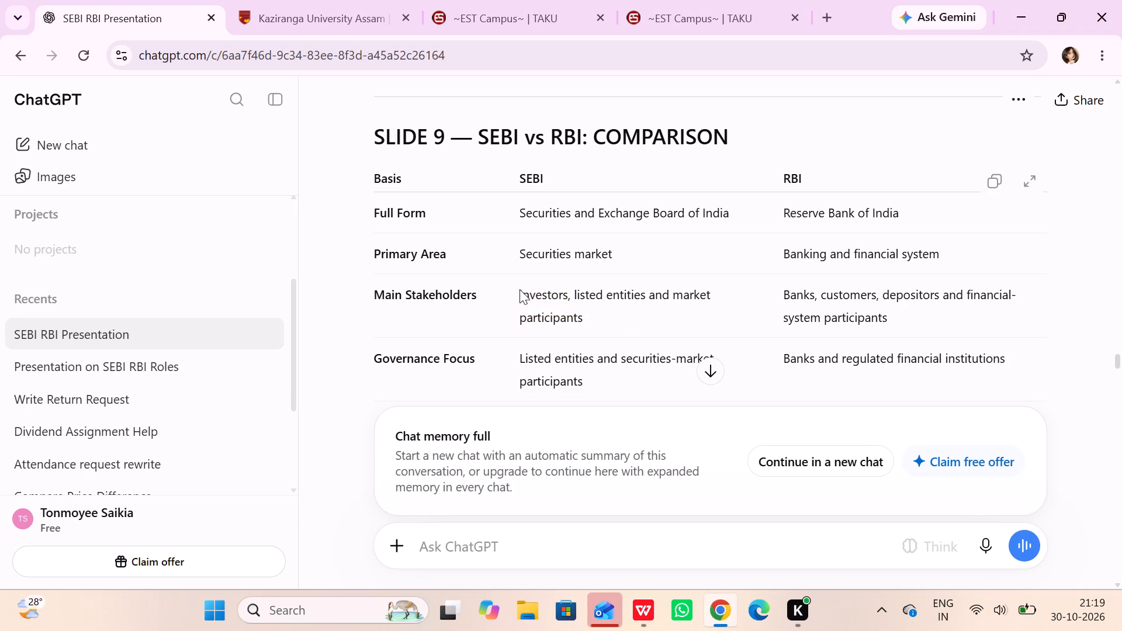
left_click_drag(521, 289, 582, 313)
right_click(575, 318)
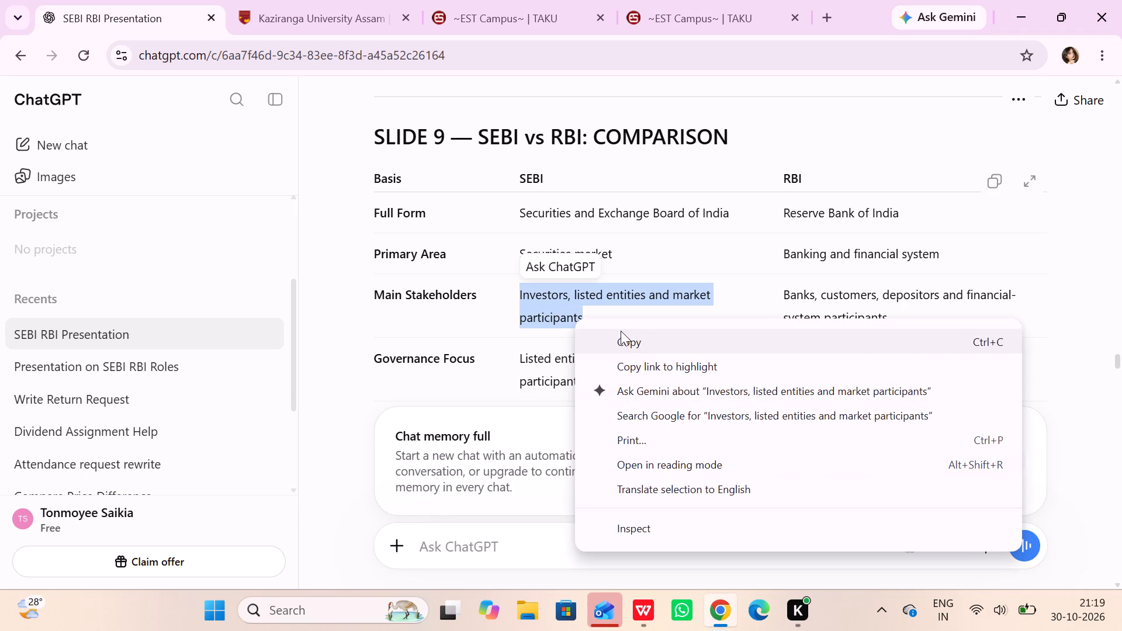
left_click(621, 331)
left_click(652, 609)
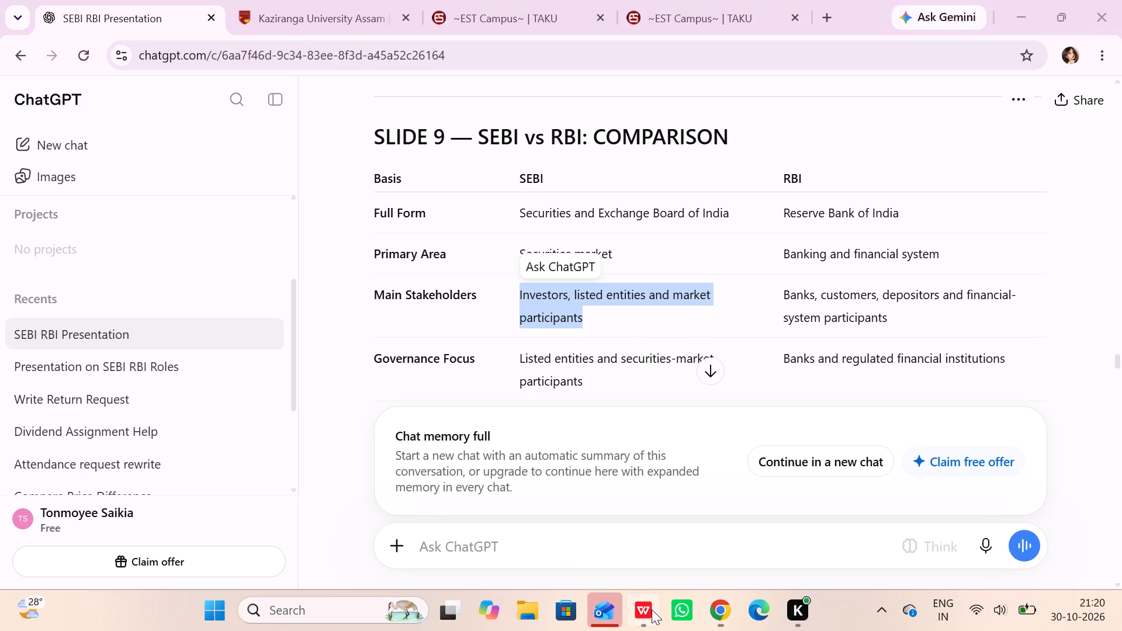
left_click(88, 93)
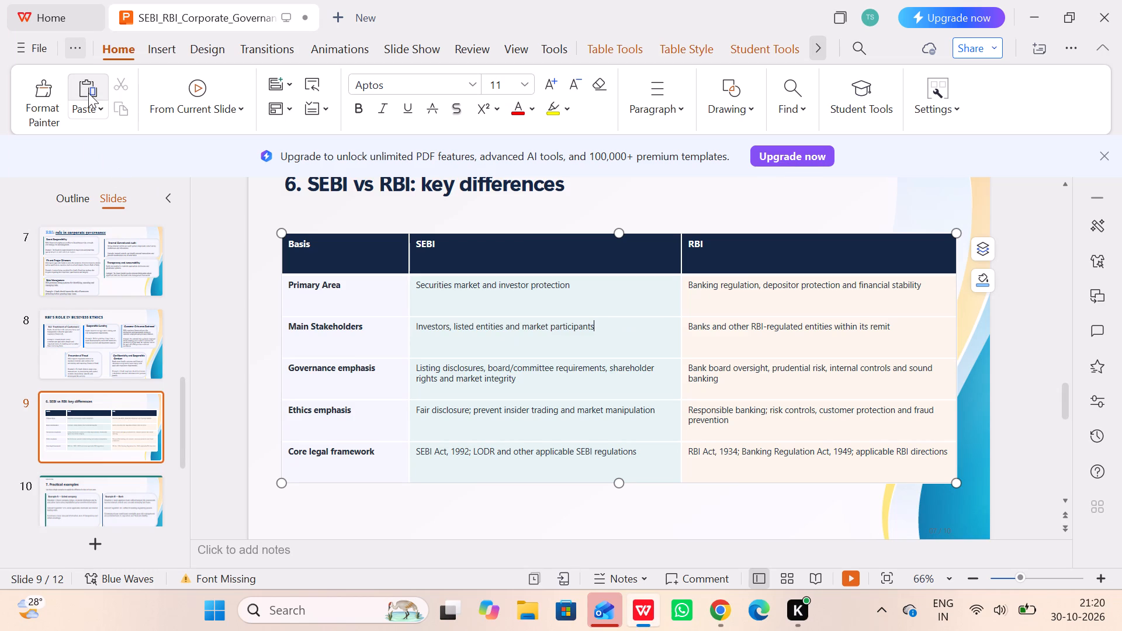
Replace the Main Stakeholders row's RBI cell with "Banks, customers, depositors and financial-system participants" copied from the ChatGPT table in Chrome.
left_click(708, 603)
left_click_drag(785, 294, 892, 323)
right_click(863, 313)
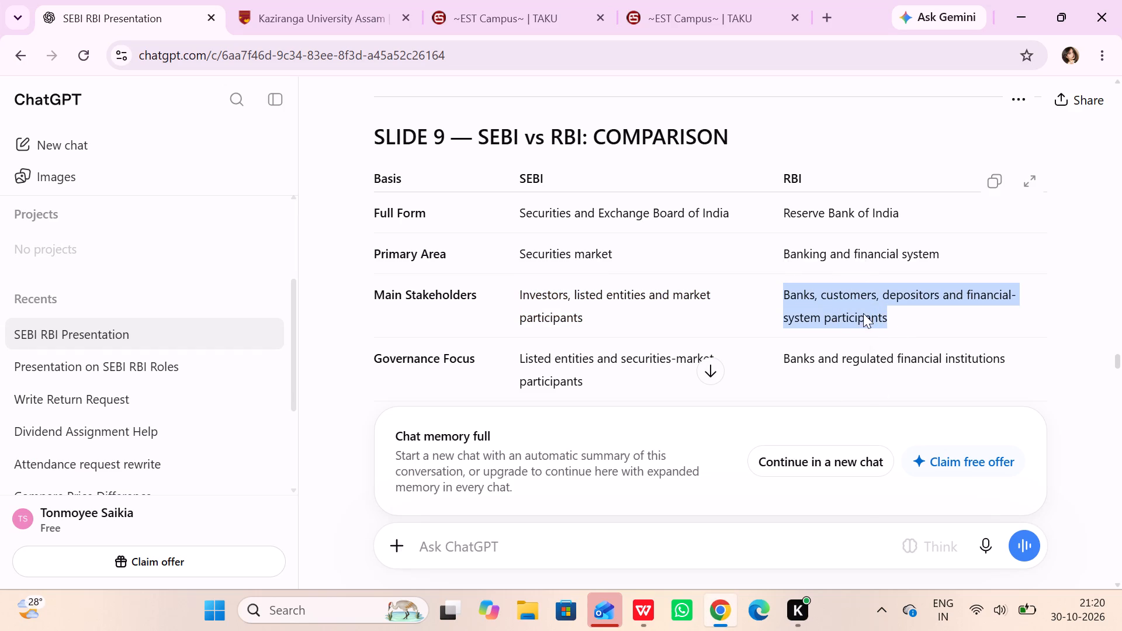
left_click(822, 334)
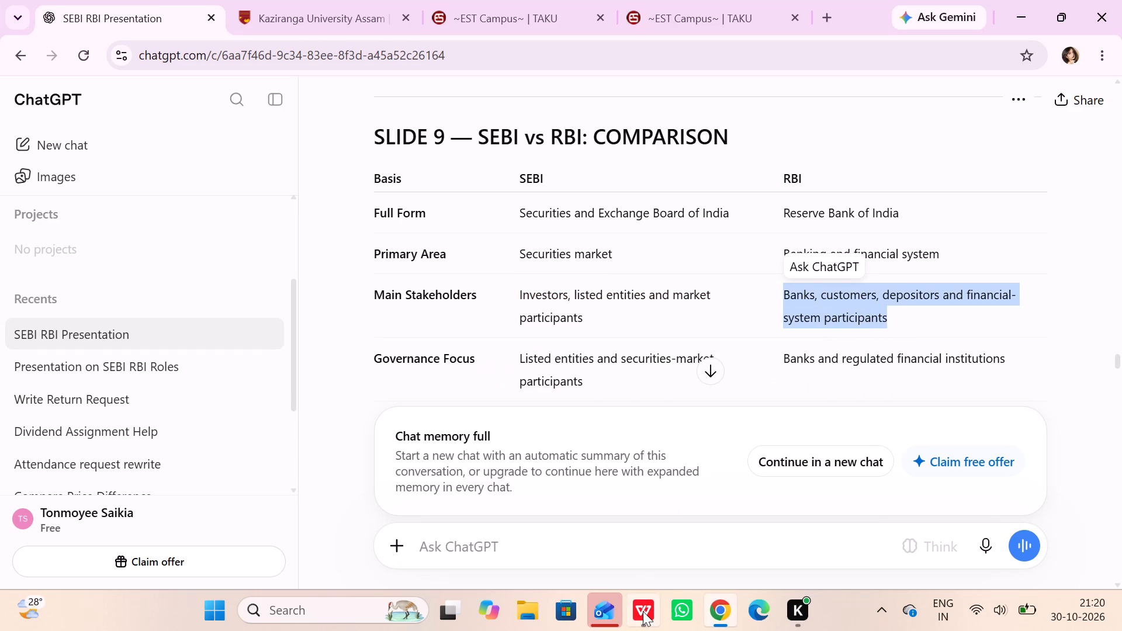
left_click(643, 611)
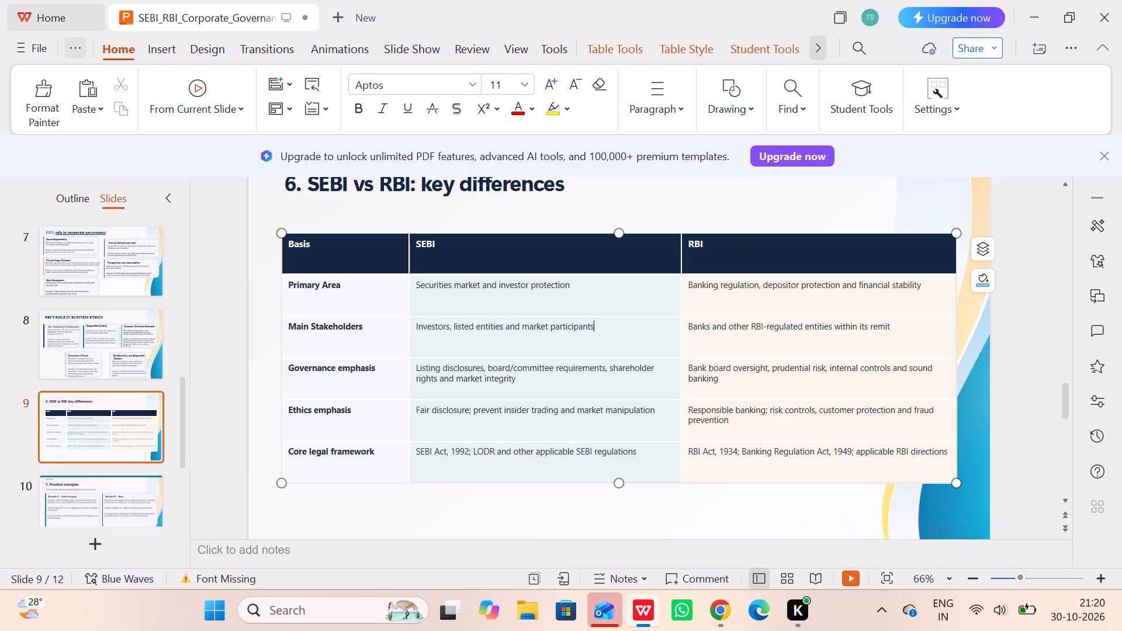
left_click_drag(688, 328, 886, 329)
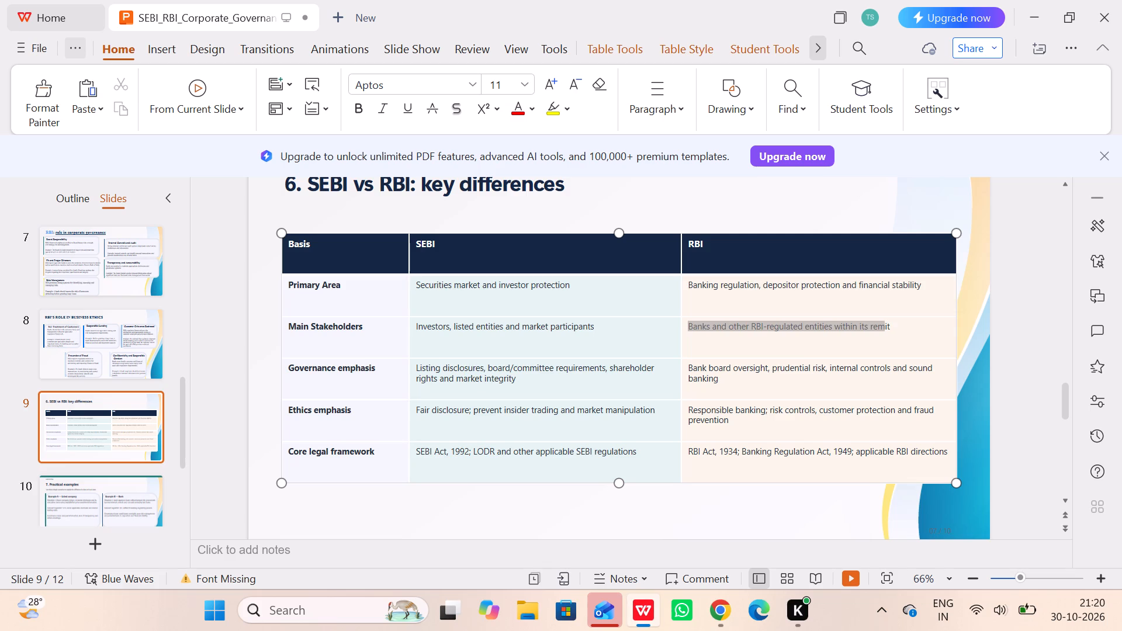
left_click_drag(886, 329, 898, 331)
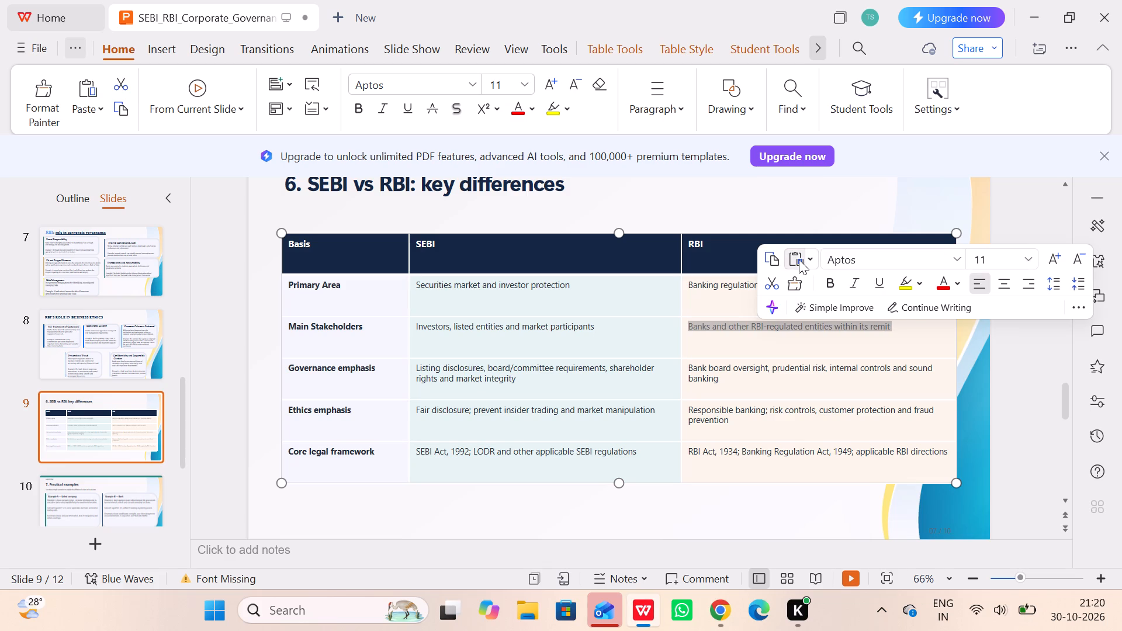
left_click(799, 259)
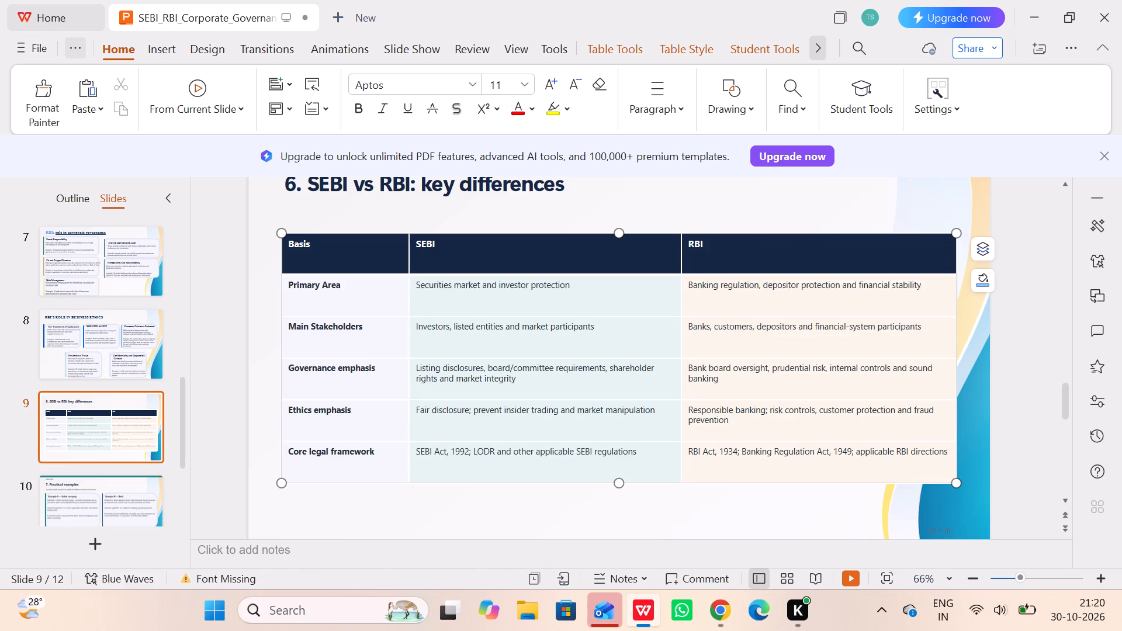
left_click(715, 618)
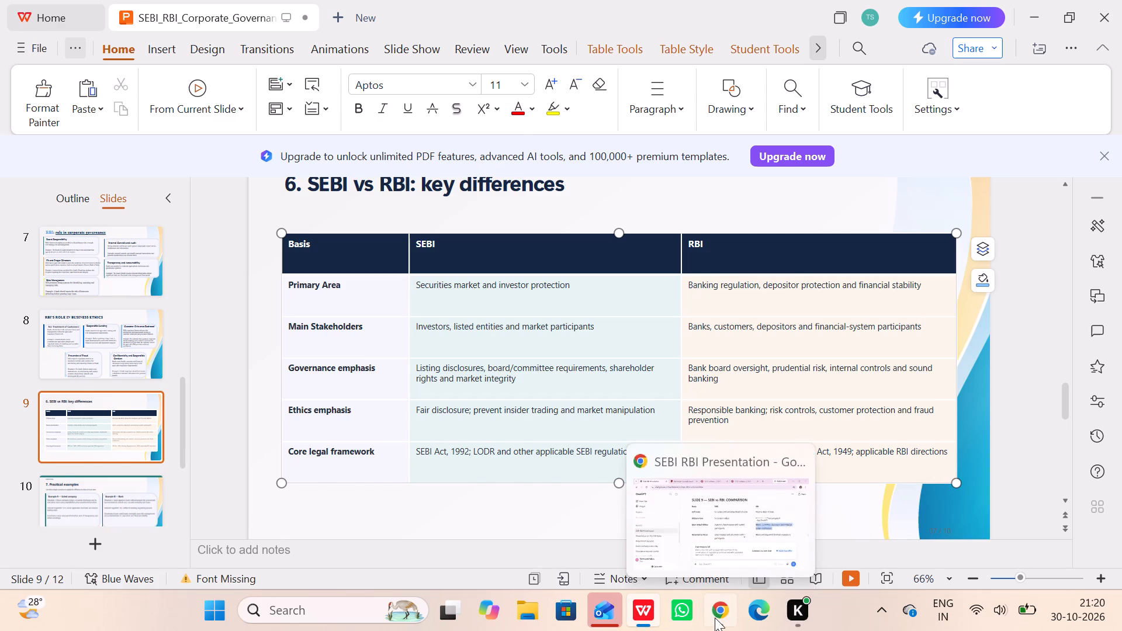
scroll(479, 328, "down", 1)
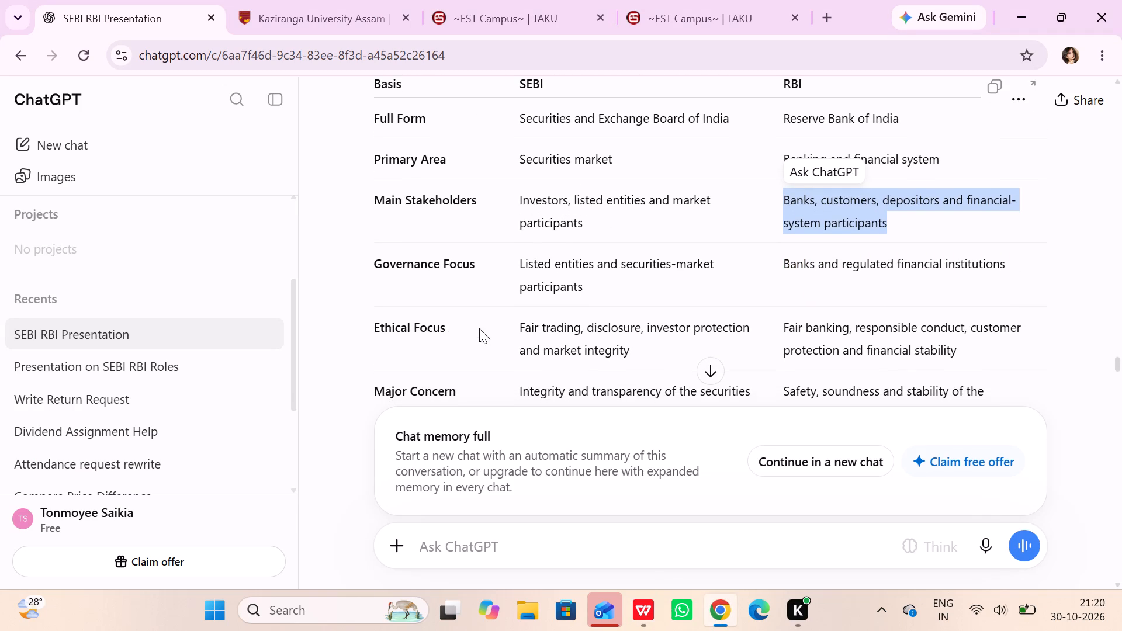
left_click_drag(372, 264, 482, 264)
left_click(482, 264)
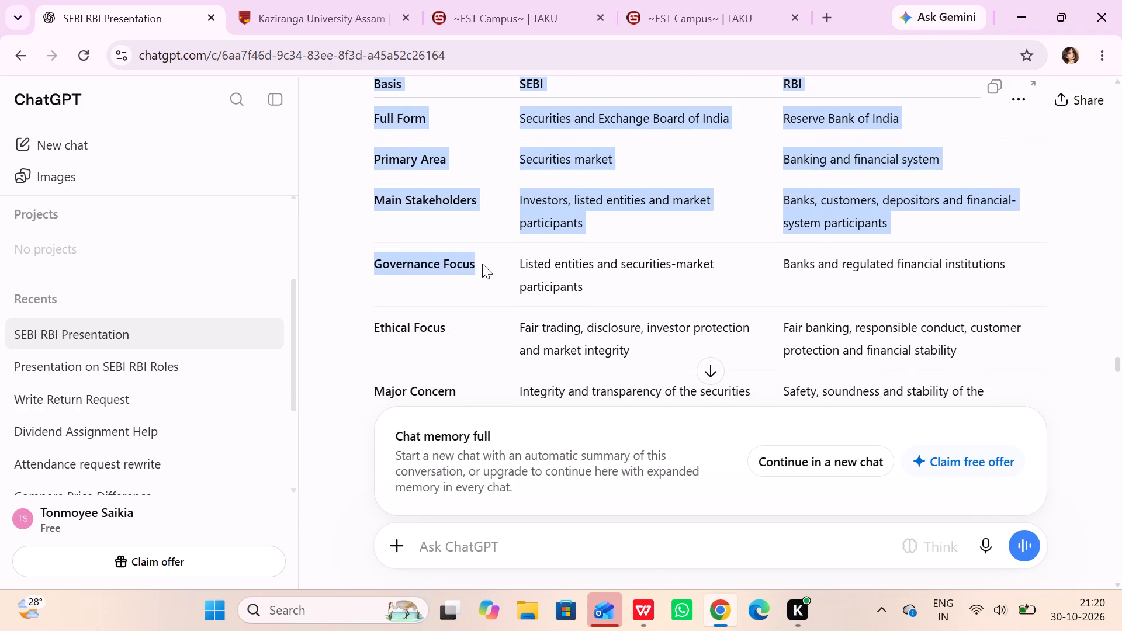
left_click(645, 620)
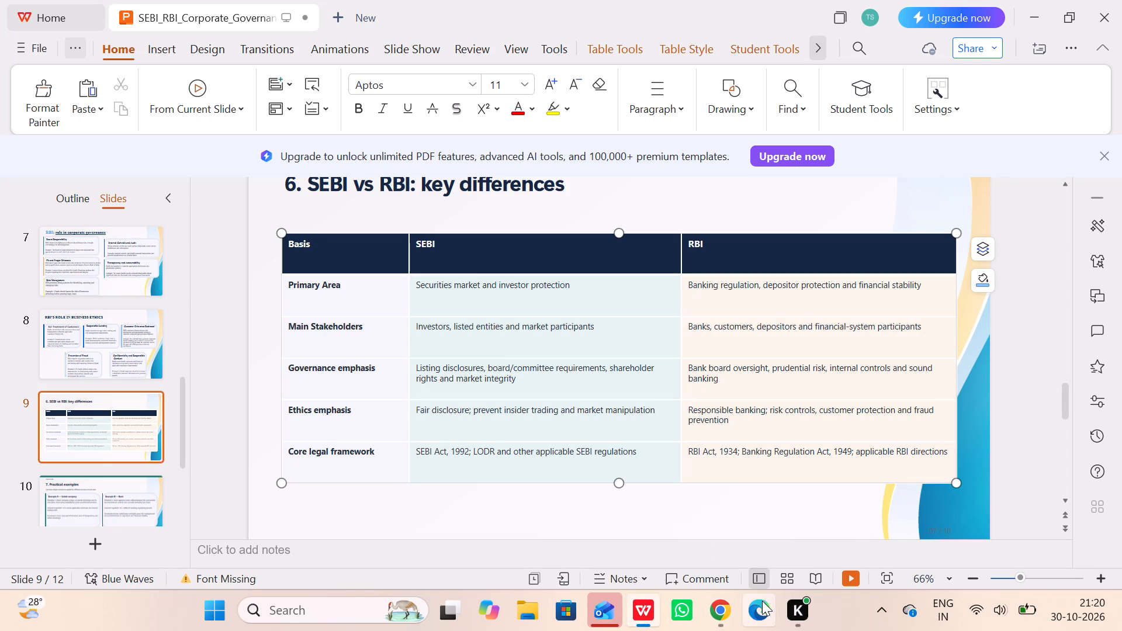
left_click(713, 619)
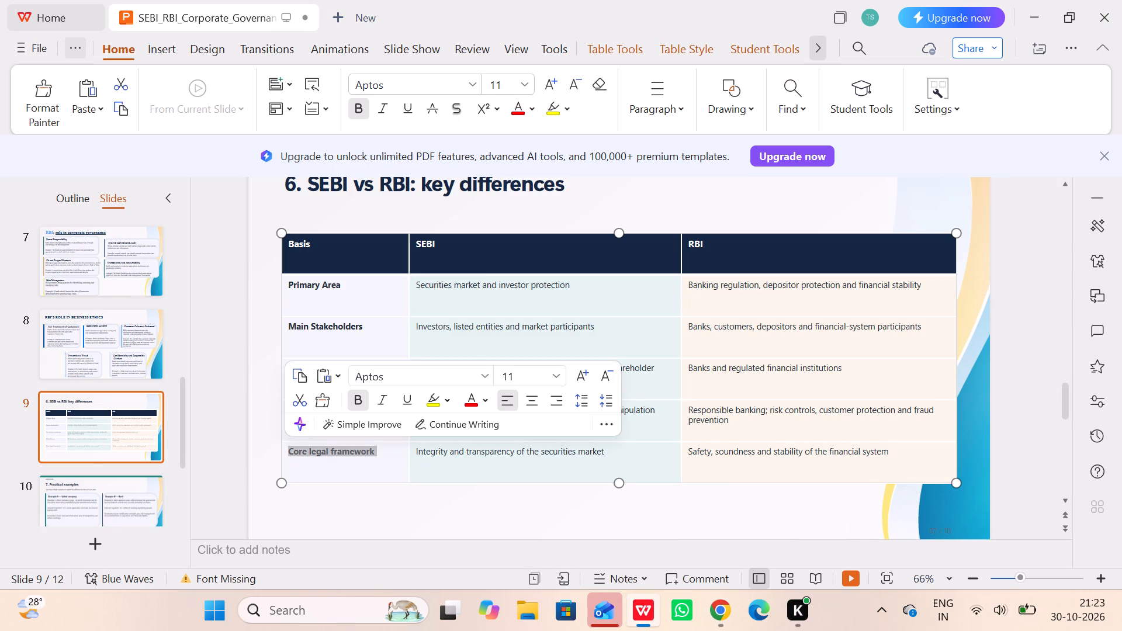
left_click(322, 381)
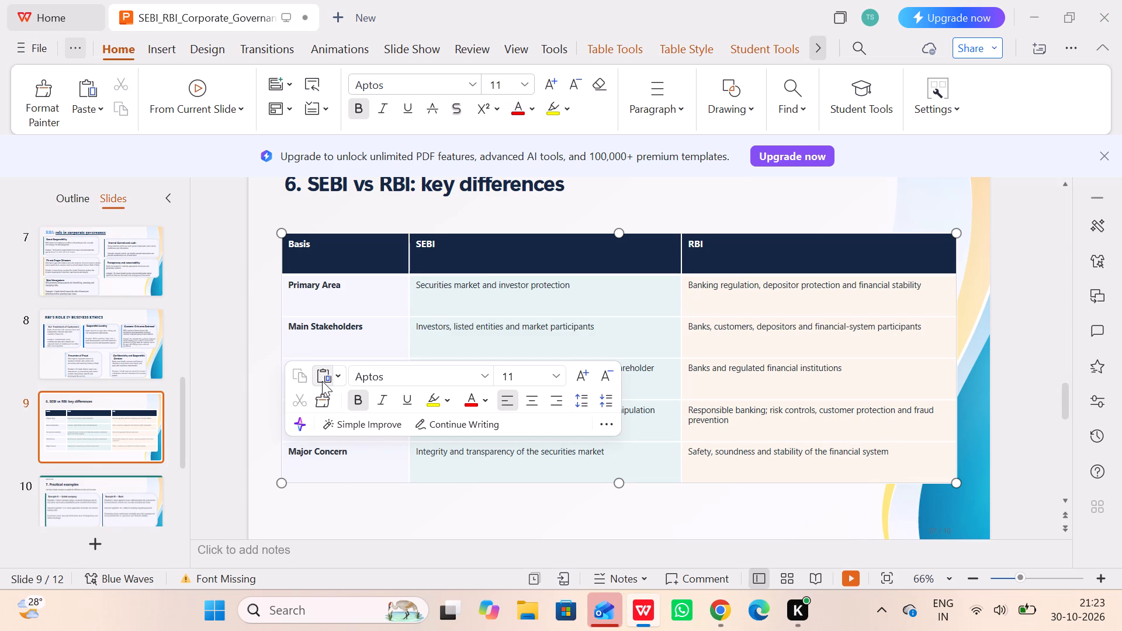
left_click(202, 449)
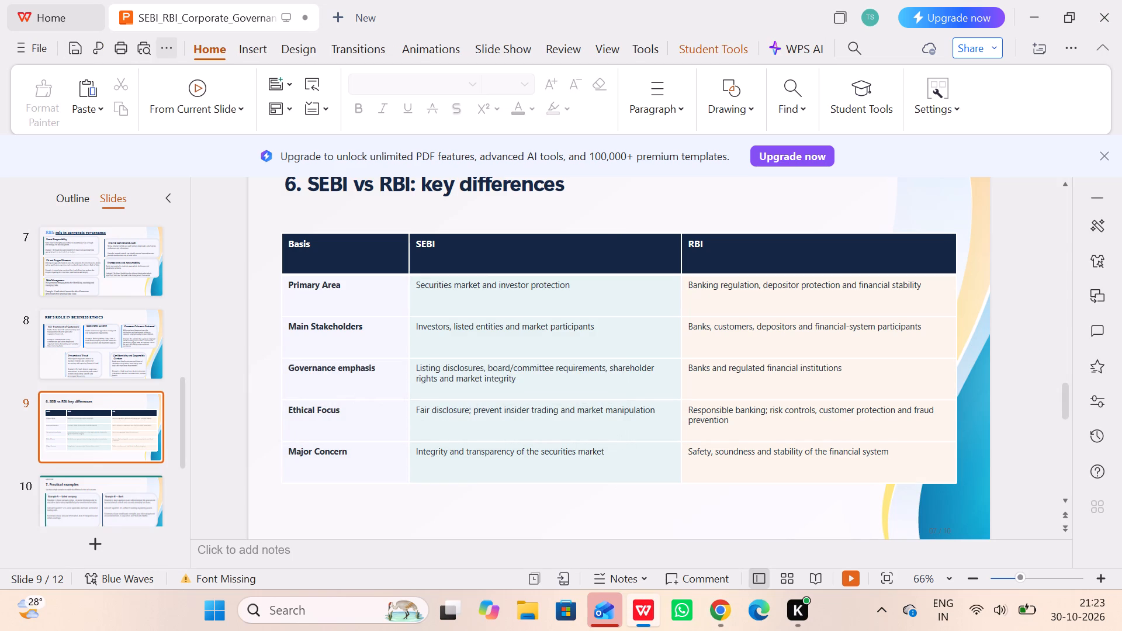
Format slide 9's title "6. SEBI vs RBI: key differences" in Times New Roman with the darkest blue theme colour.
scroll(798, 335, "up", 1)
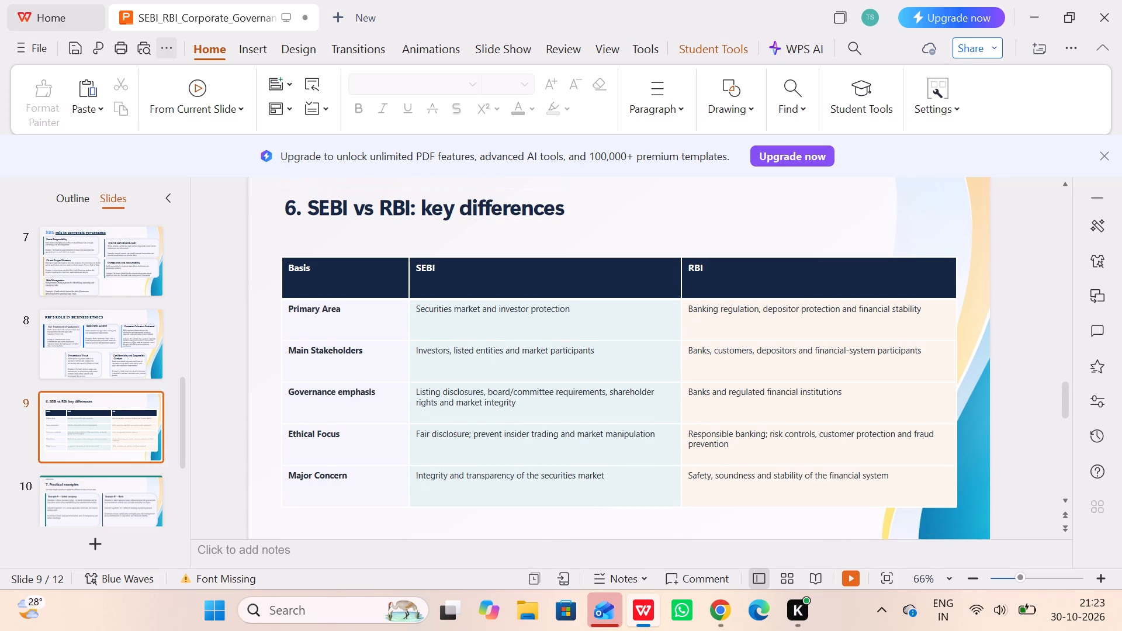
left_click(579, 200)
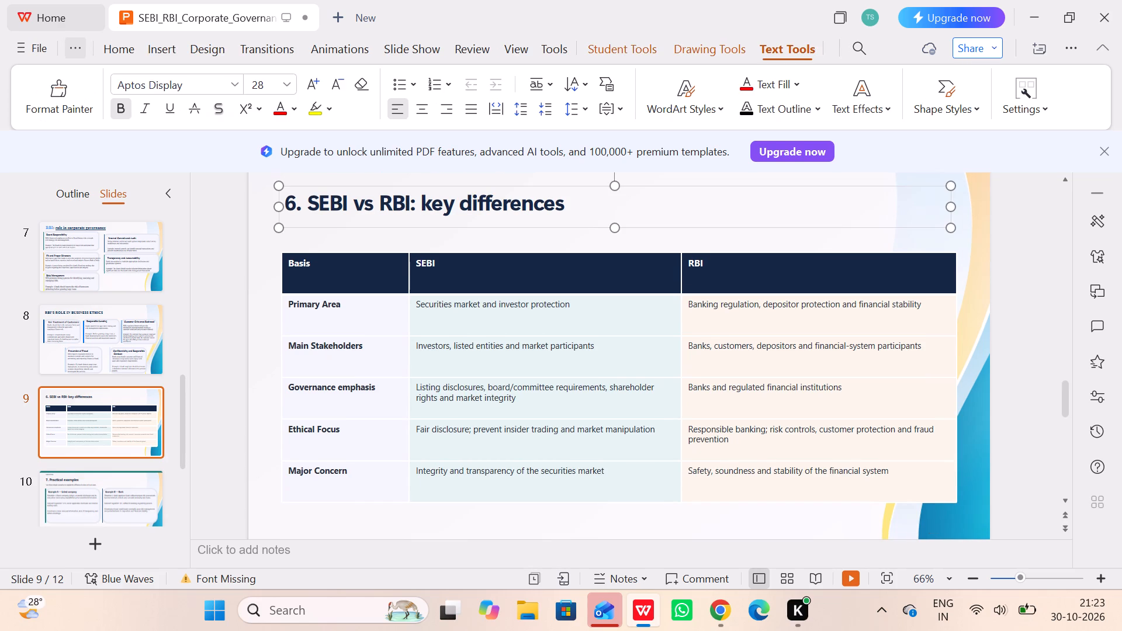
left_click(233, 86)
left_click(213, 168)
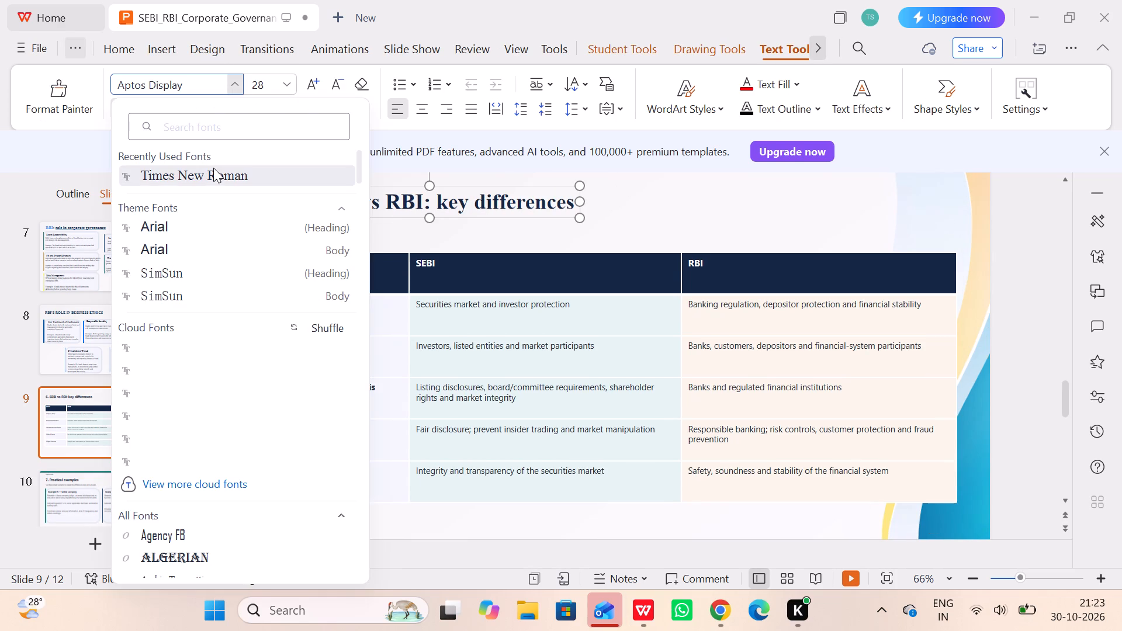
left_click(285, 80)
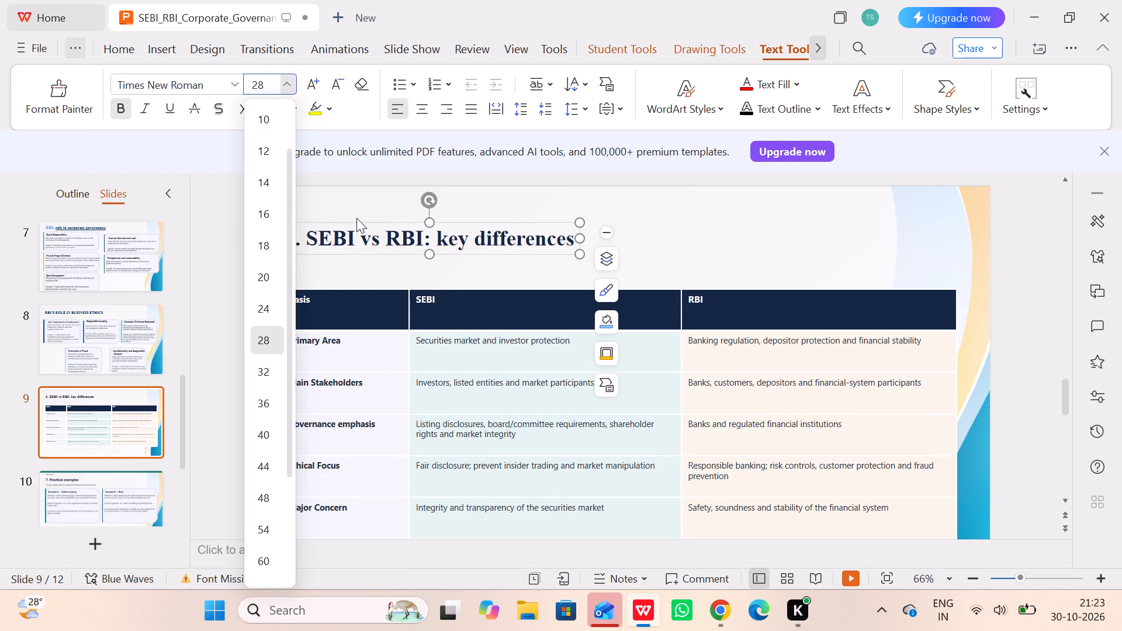
left_click(338, 108)
left_click(301, 109)
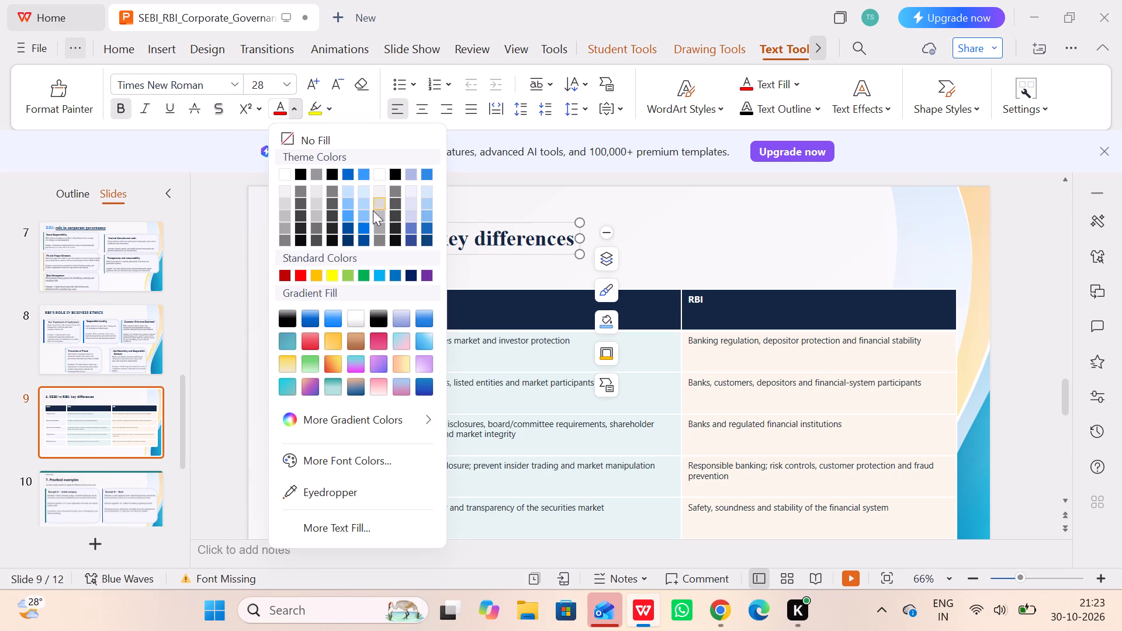
left_click(345, 238)
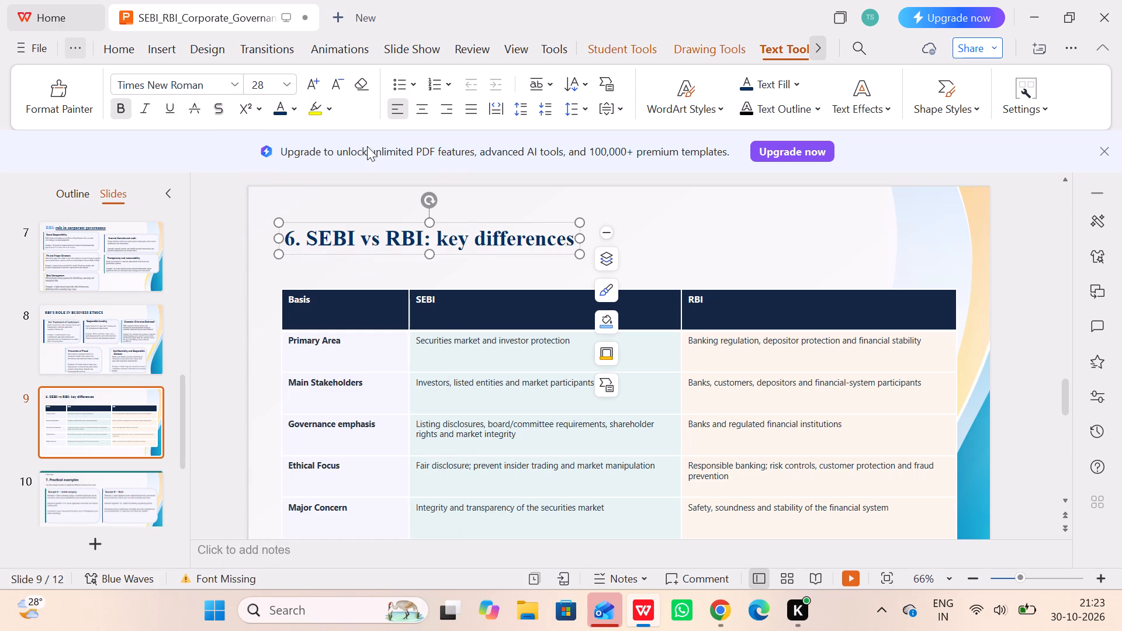
left_click(294, 84)
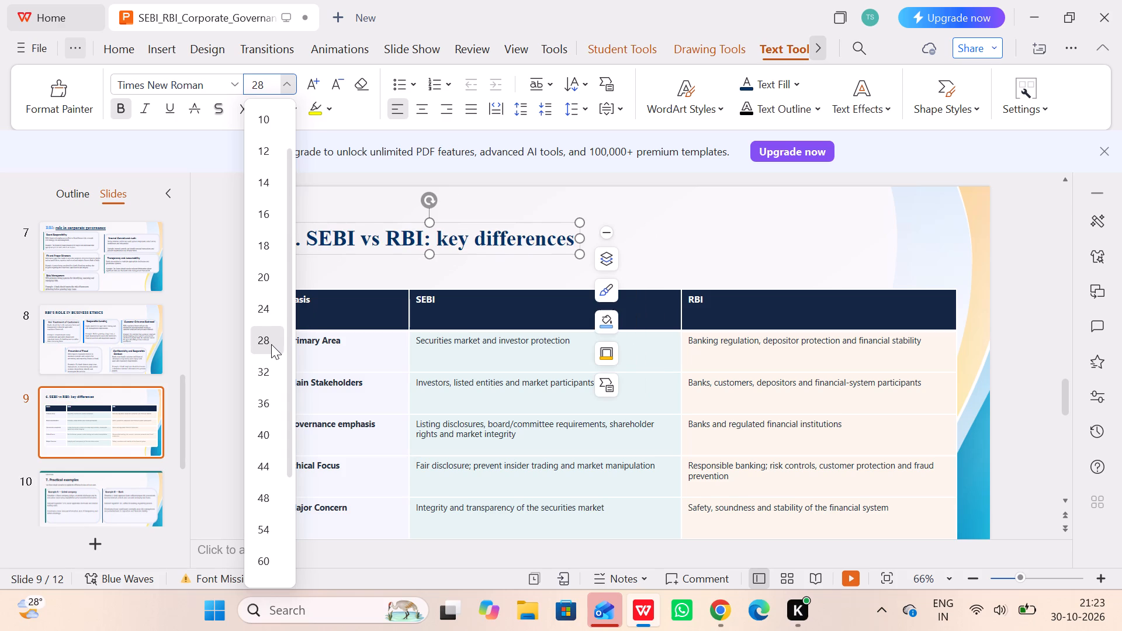
Set the font of the whole SEBI vs RBI comparison table to Times New Roman.
left_click(493, 304)
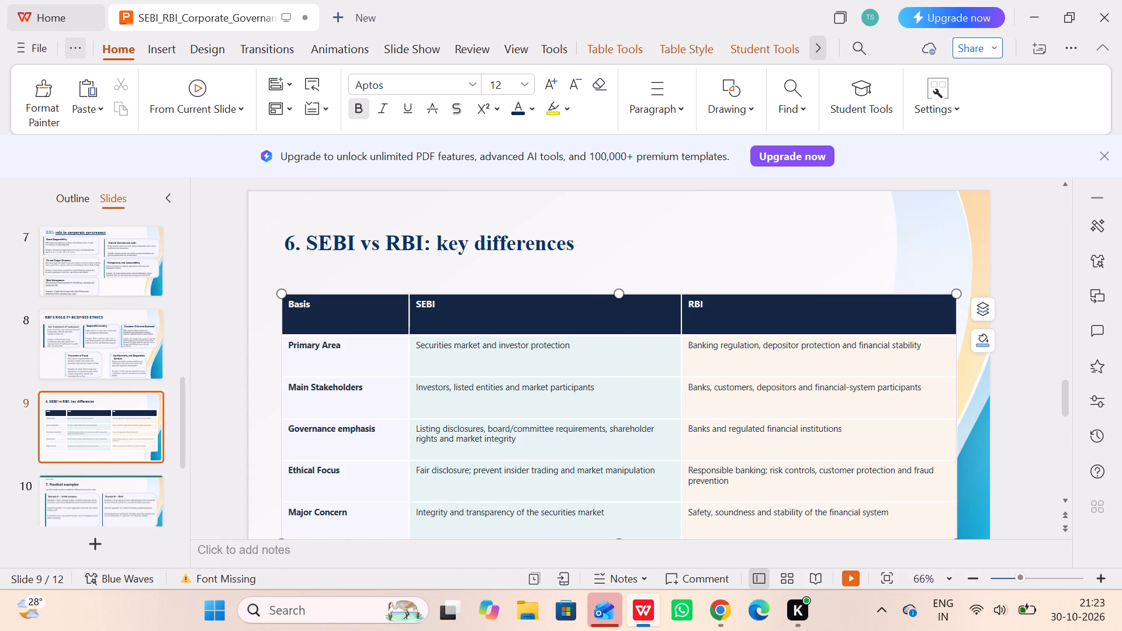
left_click(481, 292)
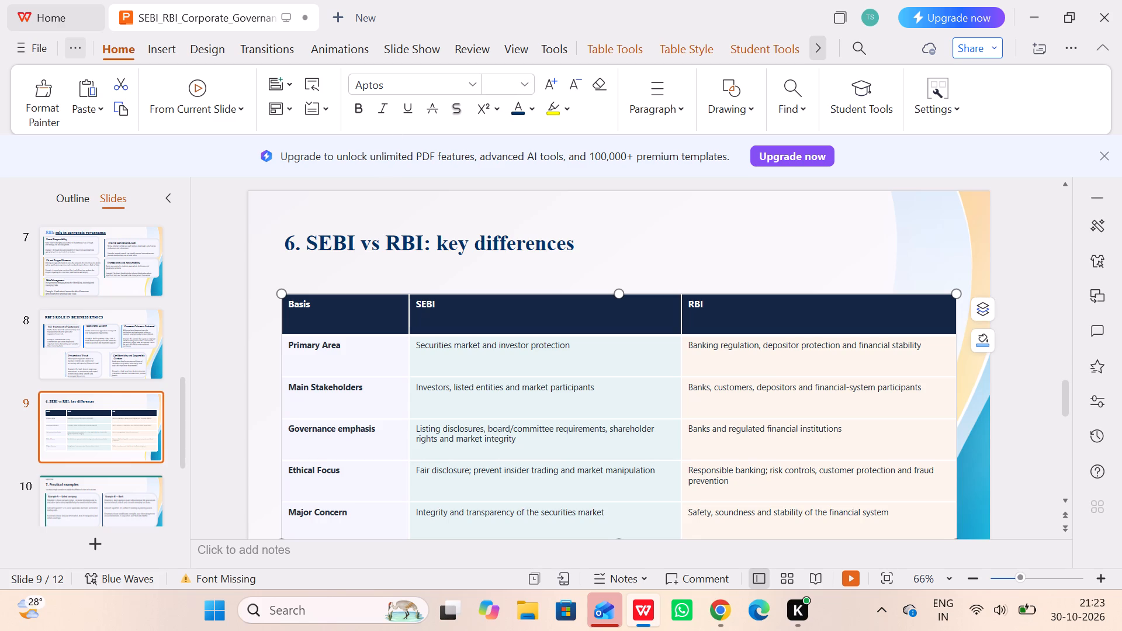
left_click(469, 87)
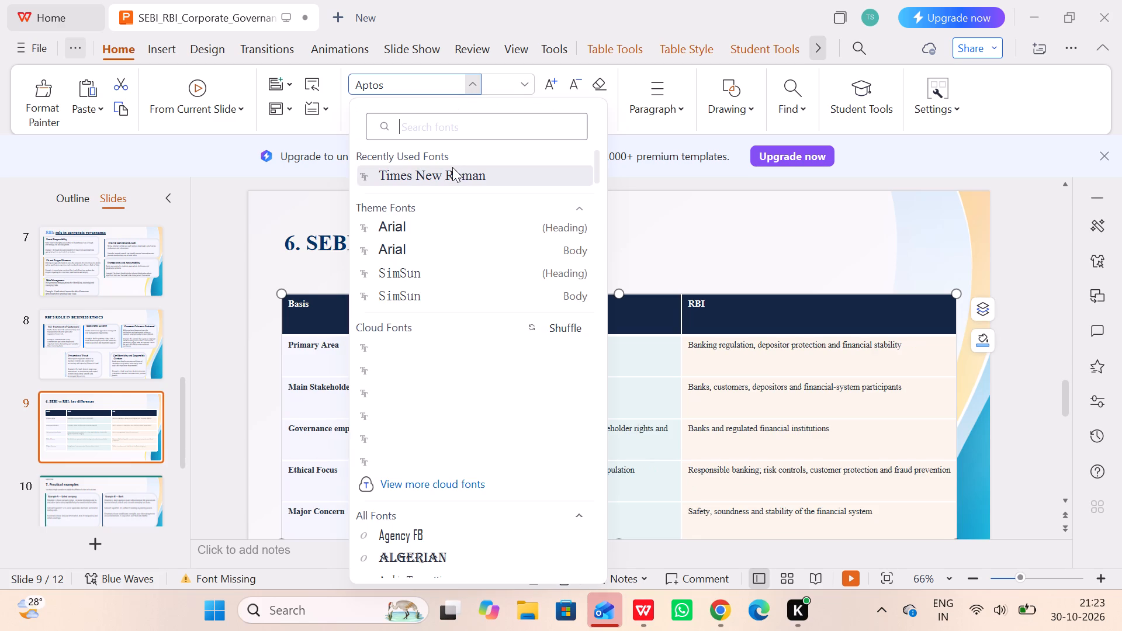
left_click(452, 167)
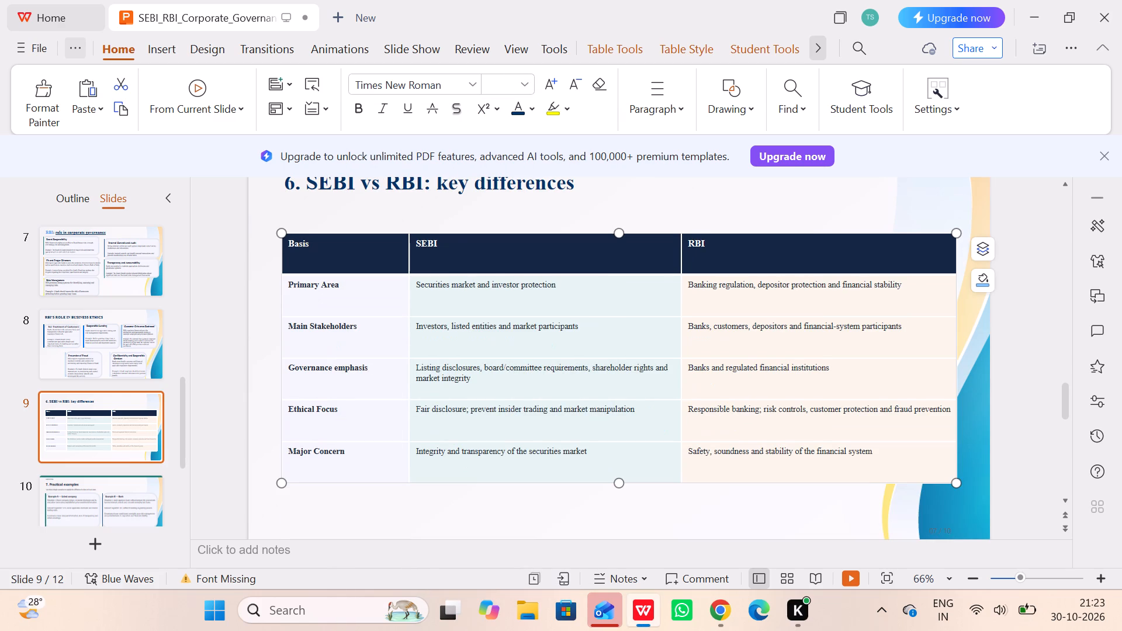
Set the table's header row (Basis, SEBI, RBI) to font size 18.
left_click(382, 245)
left_click_drag(309, 261, 344, 258)
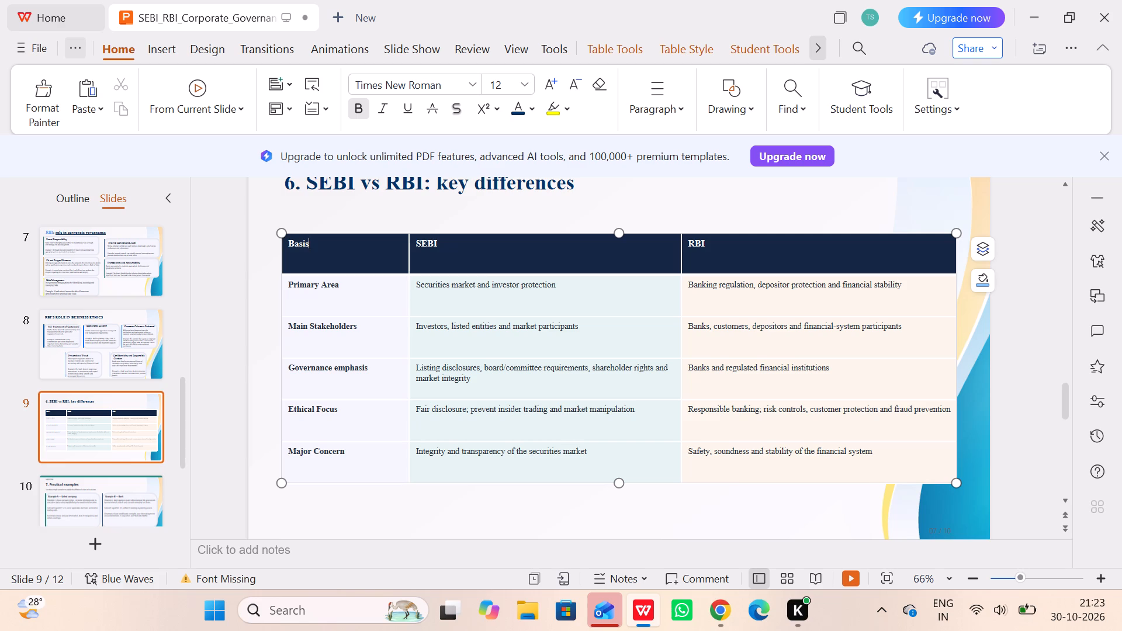
left_click_drag(344, 258, 778, 264)
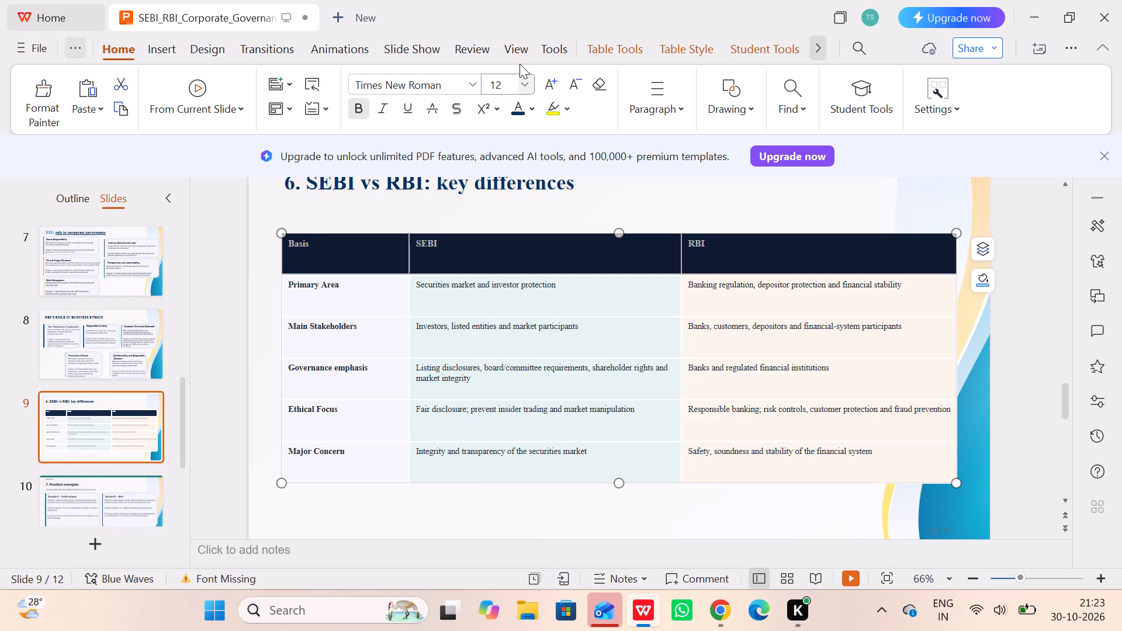
left_click(530, 78)
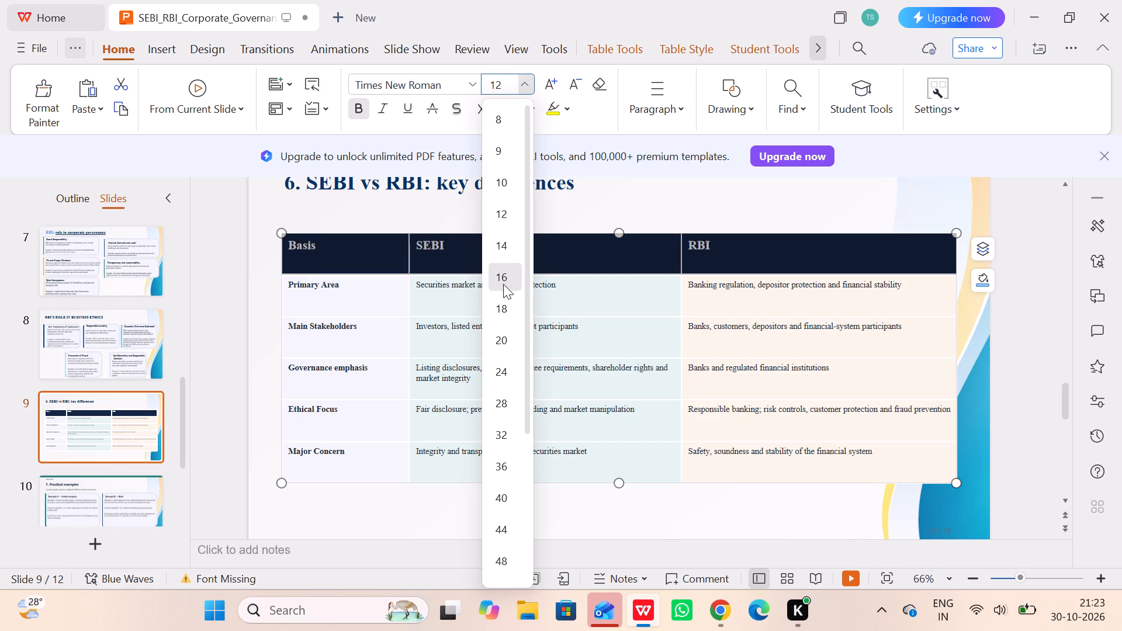
left_click(497, 303)
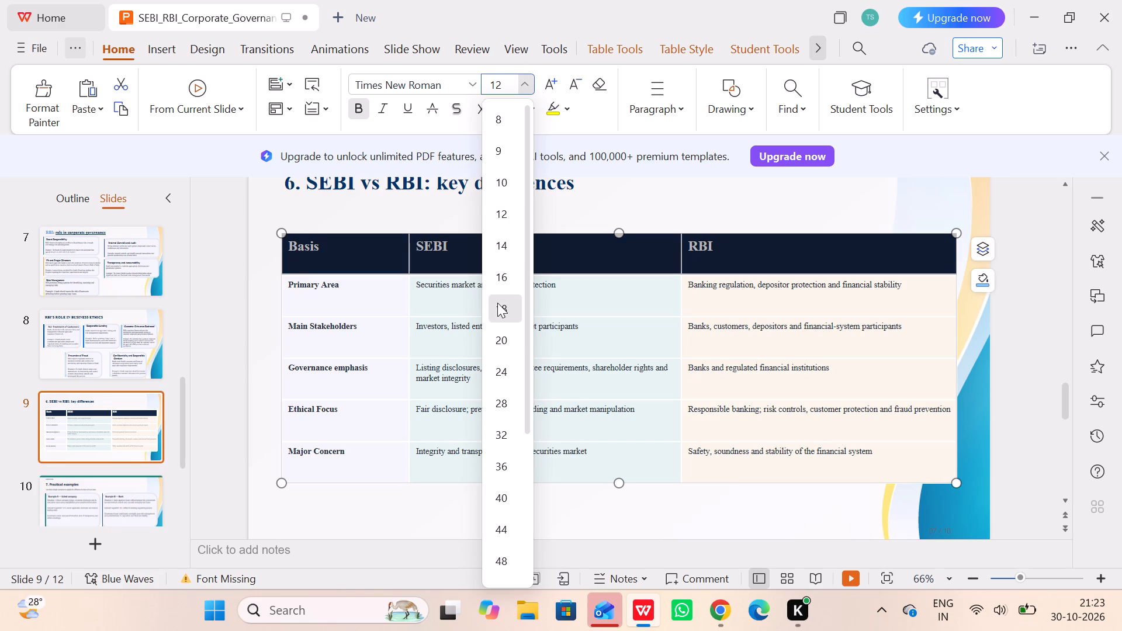
Set the row labels in the Basis column, from Primary Area to Major Concern, to font size 16.
left_click_drag(355, 290, 378, 451)
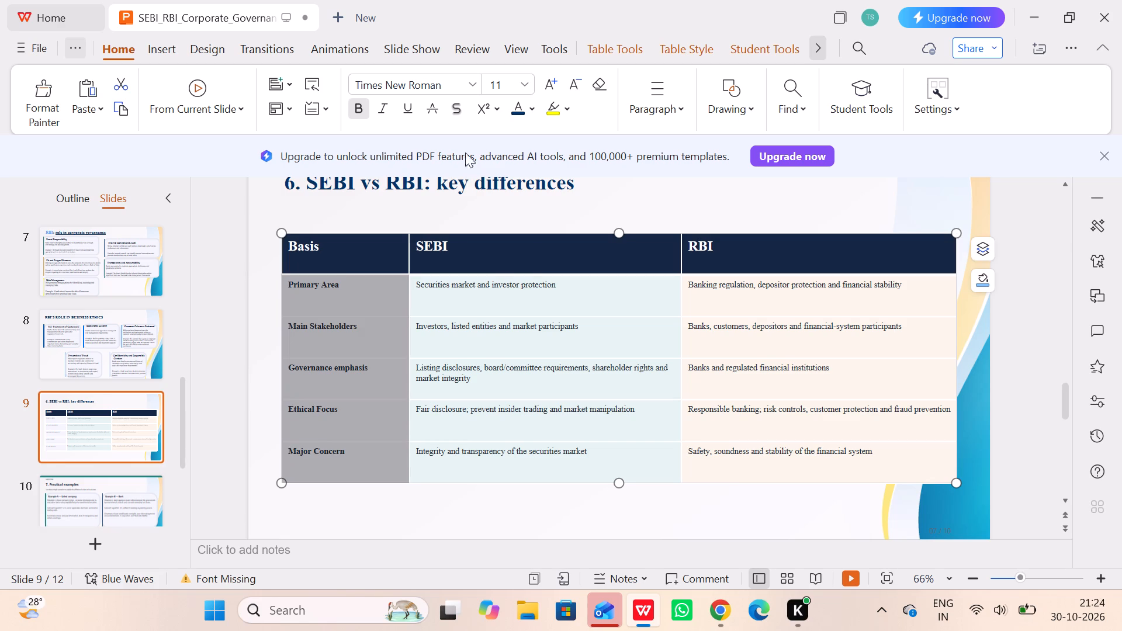
left_click(532, 86)
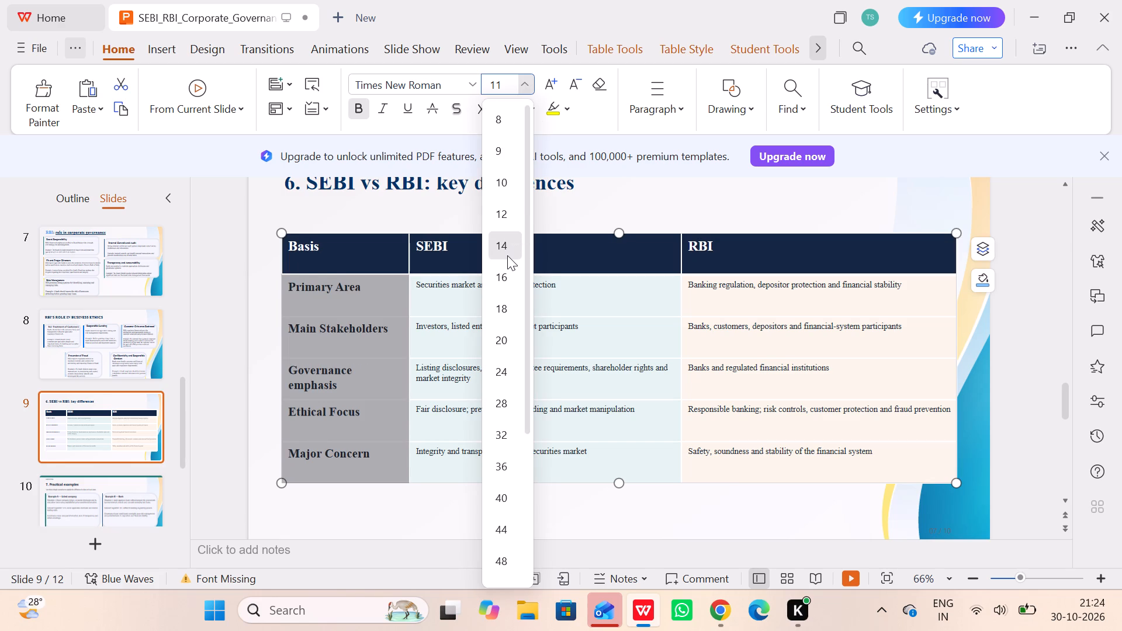
left_click(503, 271)
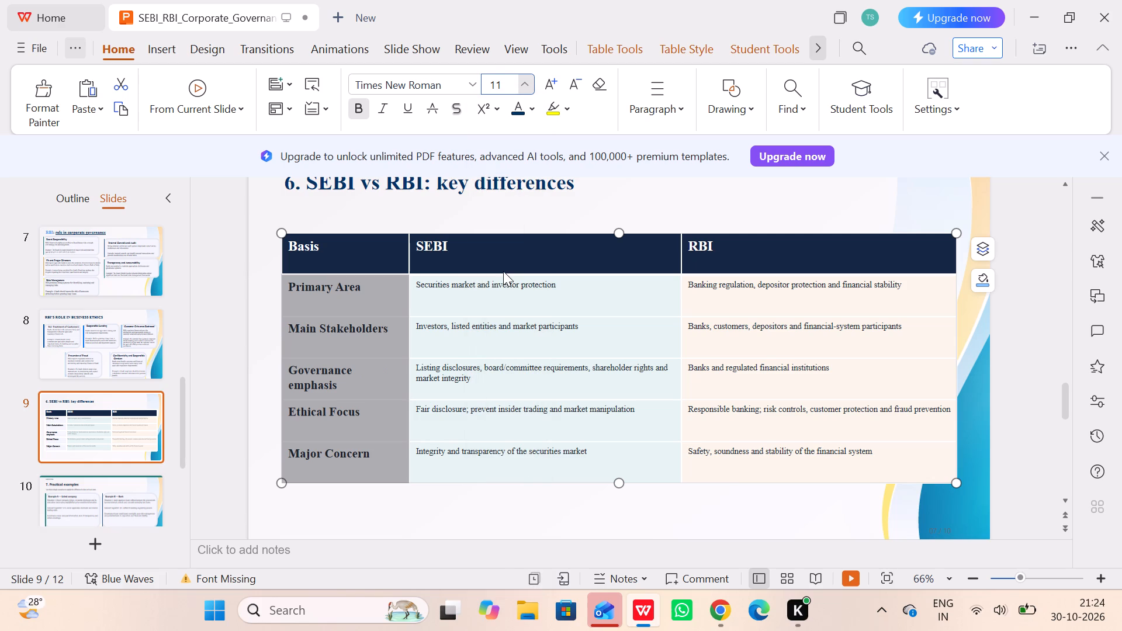
Set all the SEBI and RBI content cells below the header row to font size 16.
left_click_drag(425, 298, 871, 462)
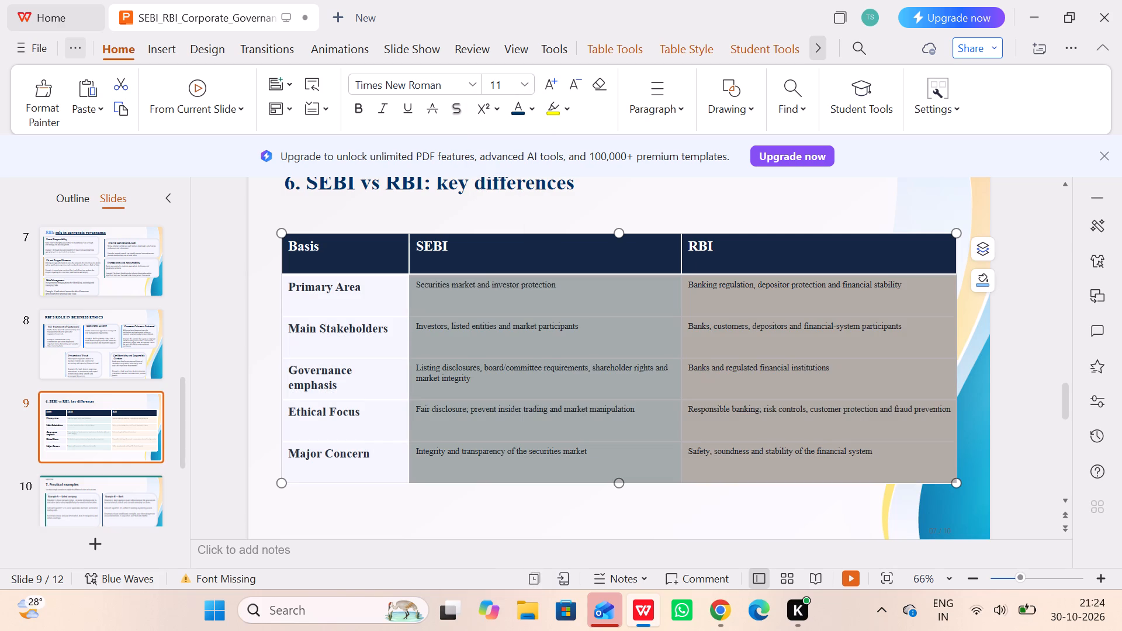
left_click(531, 86)
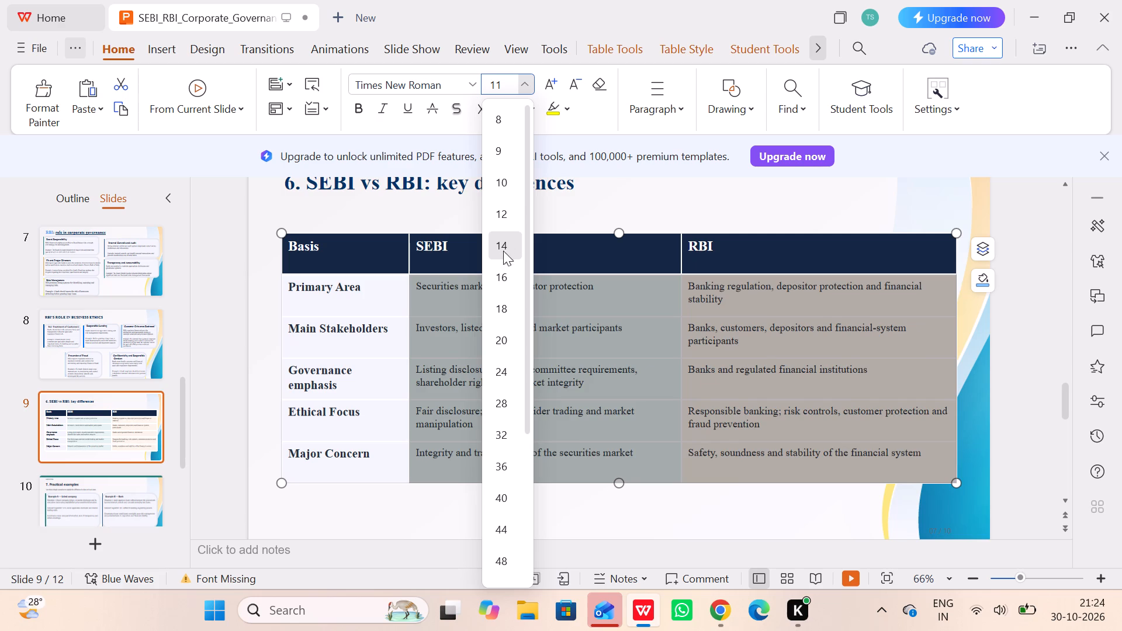
left_click(503, 268)
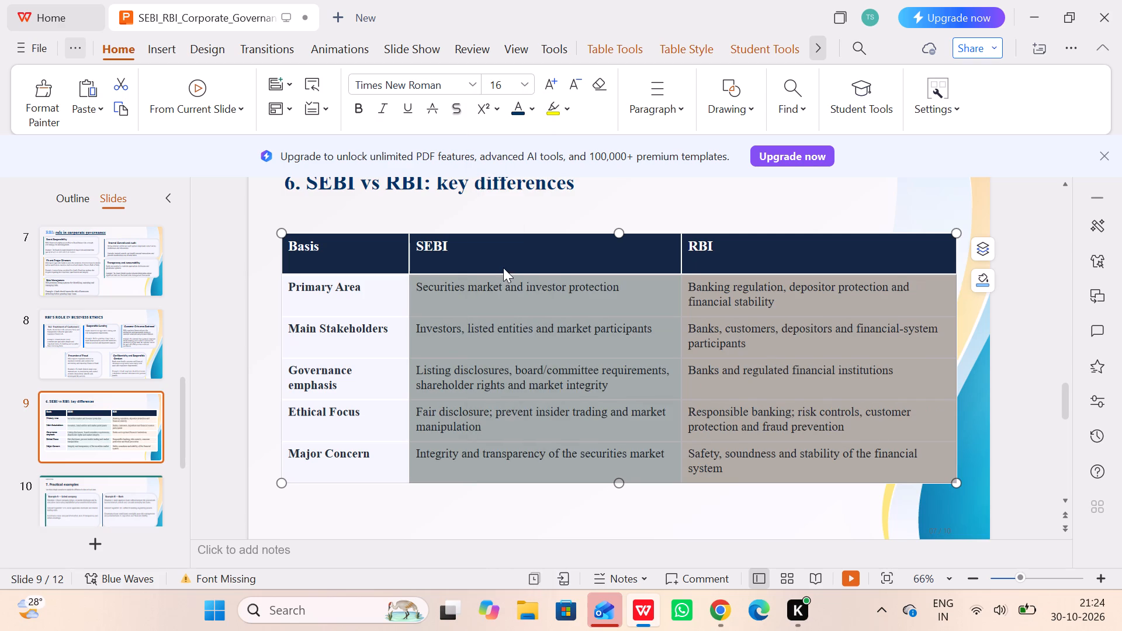
left_click(223, 398)
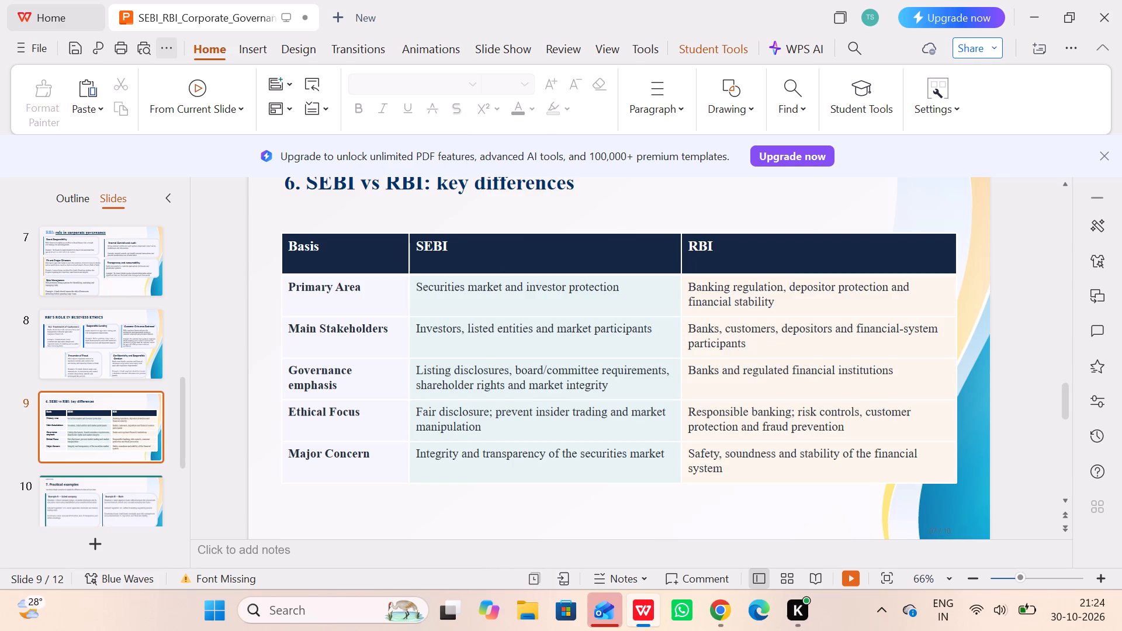
Remove the "6. " numbering from the start of slide 9's title.
scroll(212, 317, "down", 1, "ctrl")
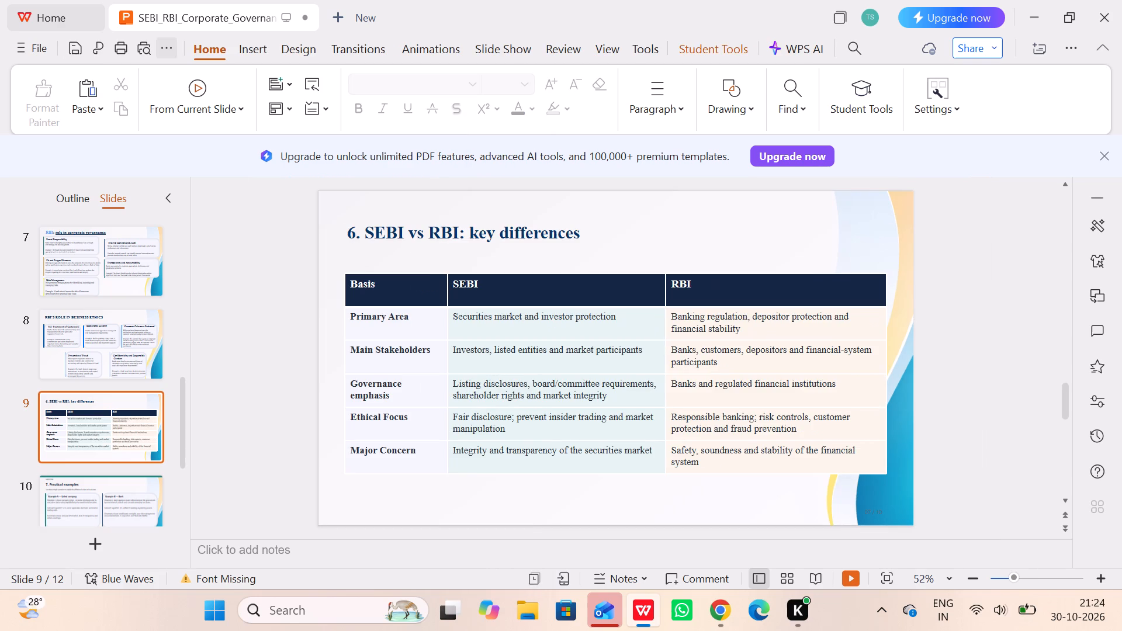
left_click(364, 235)
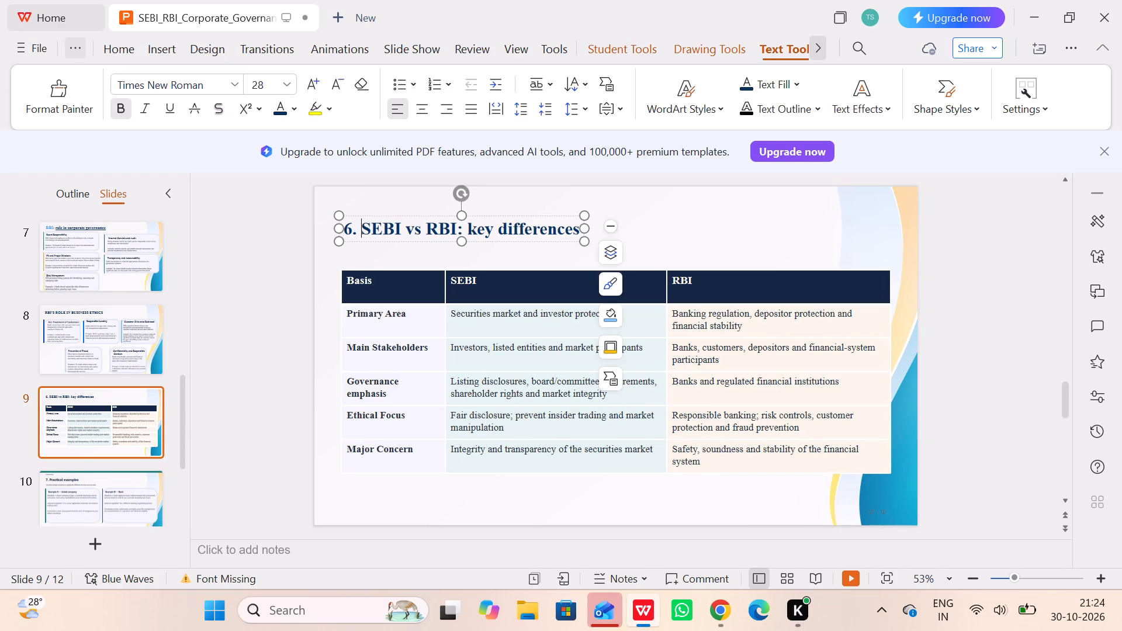
key("BackSpace")
key("BackSpace")
key("BackSpace")
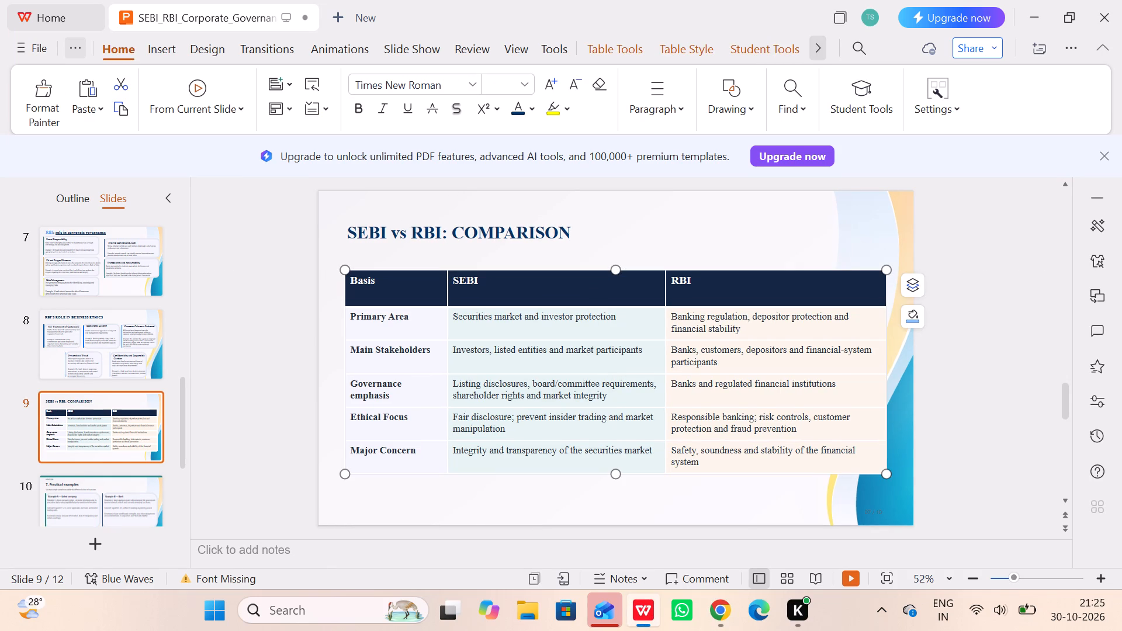
left_click_drag(406, 286, 762, 311)
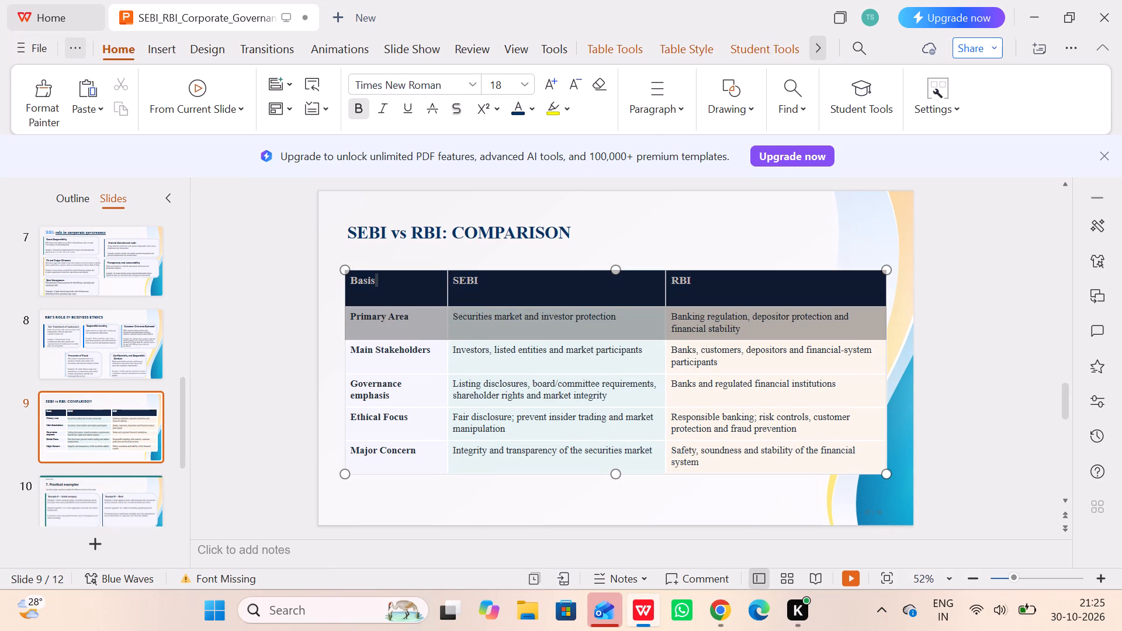
left_click_drag(762, 311, 780, 292)
left_click(666, 107)
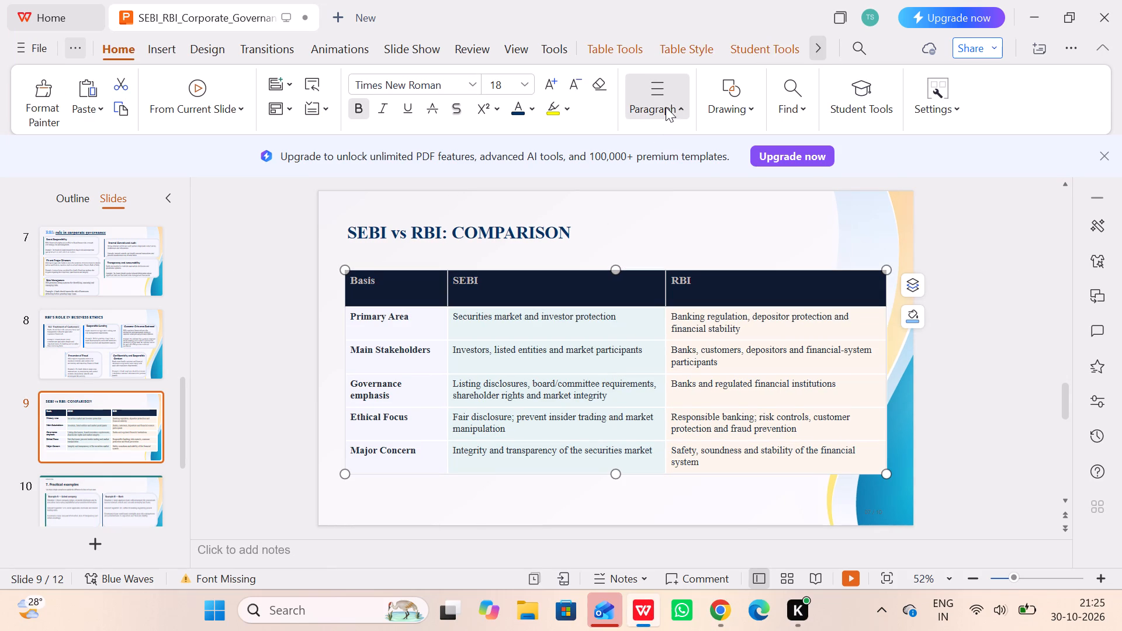
left_click(675, 168)
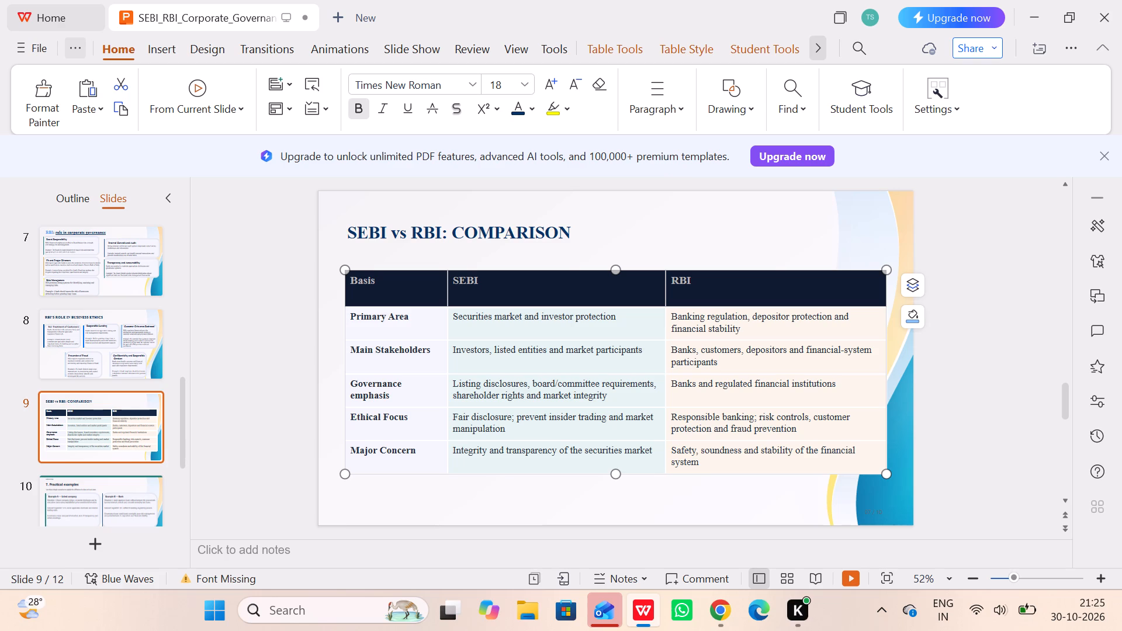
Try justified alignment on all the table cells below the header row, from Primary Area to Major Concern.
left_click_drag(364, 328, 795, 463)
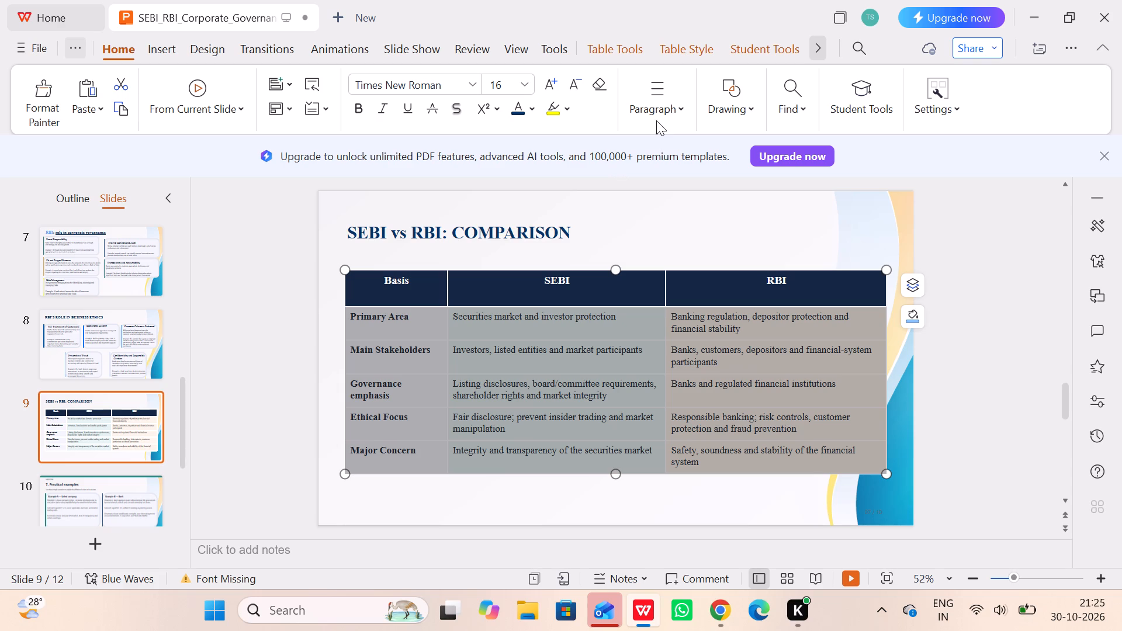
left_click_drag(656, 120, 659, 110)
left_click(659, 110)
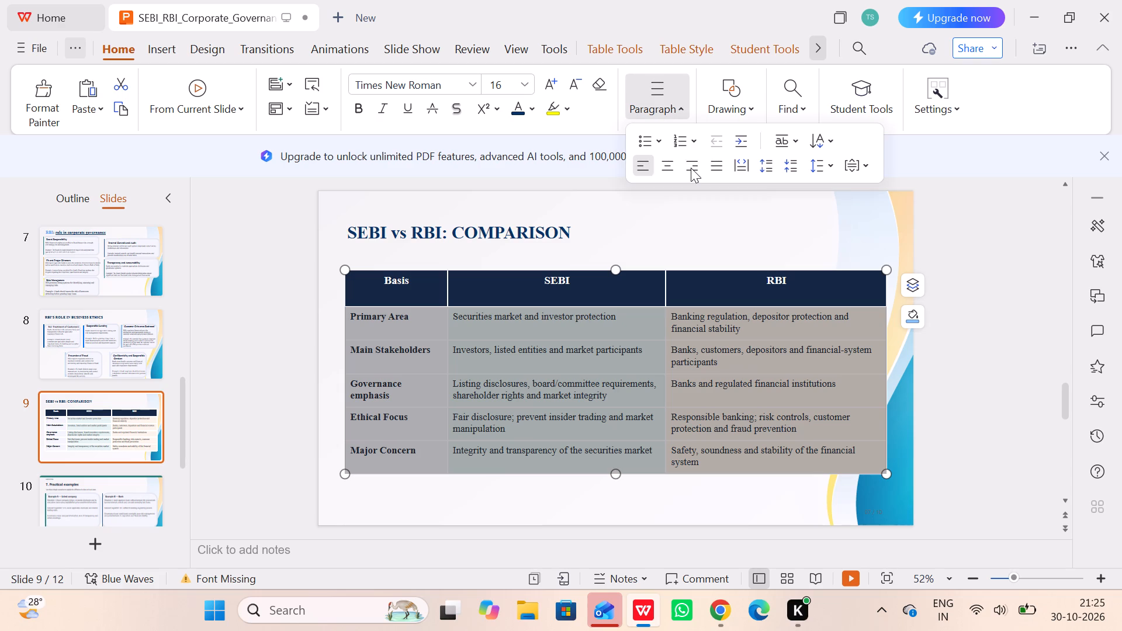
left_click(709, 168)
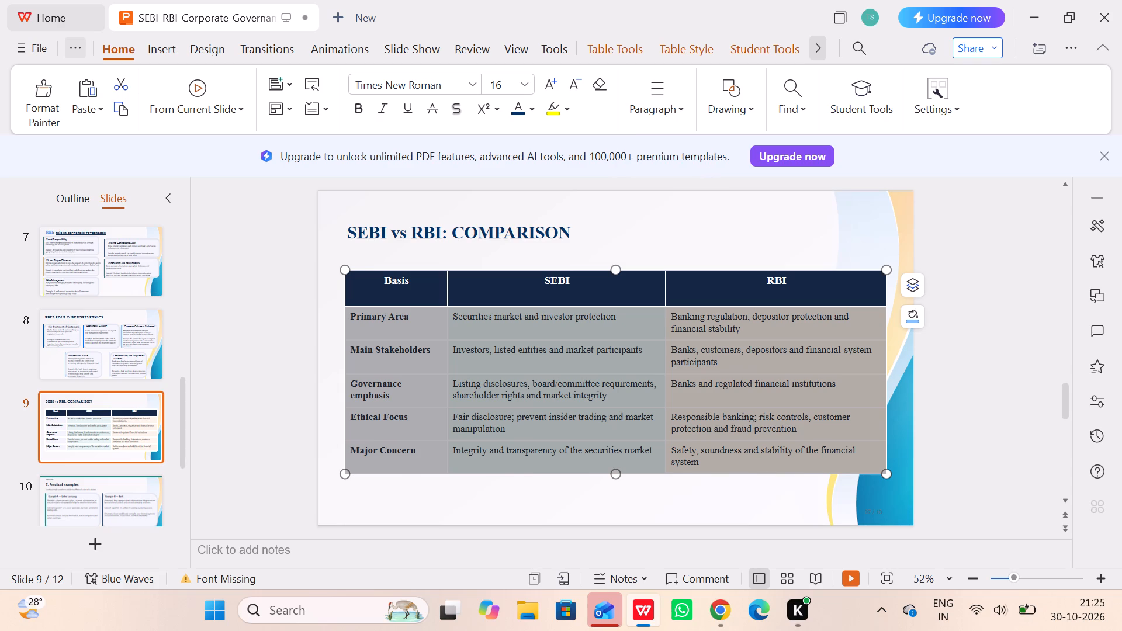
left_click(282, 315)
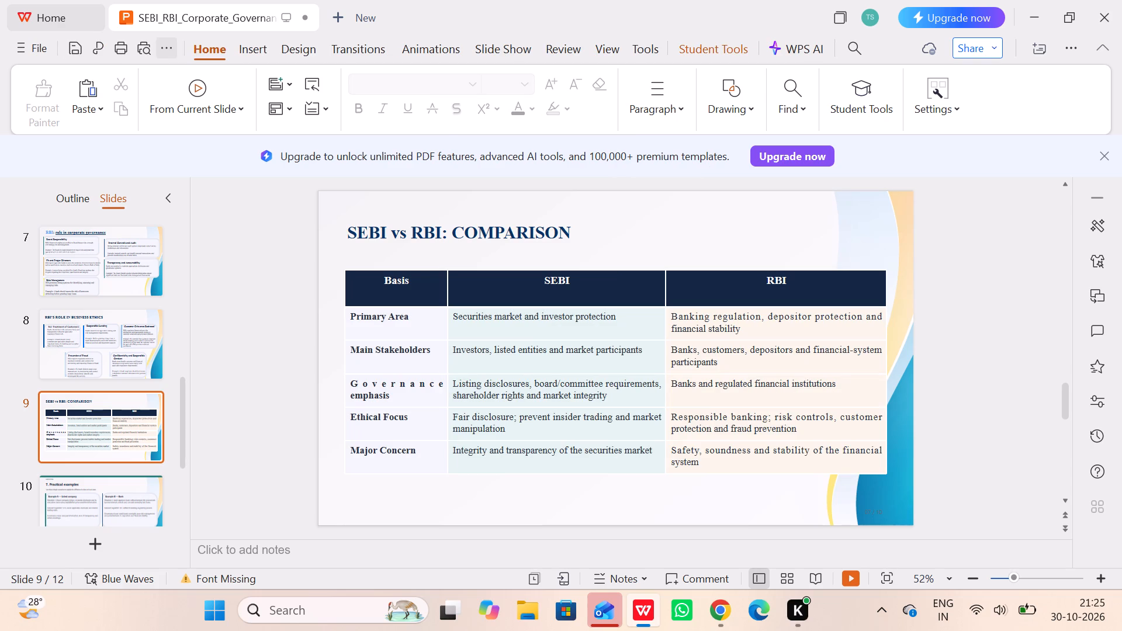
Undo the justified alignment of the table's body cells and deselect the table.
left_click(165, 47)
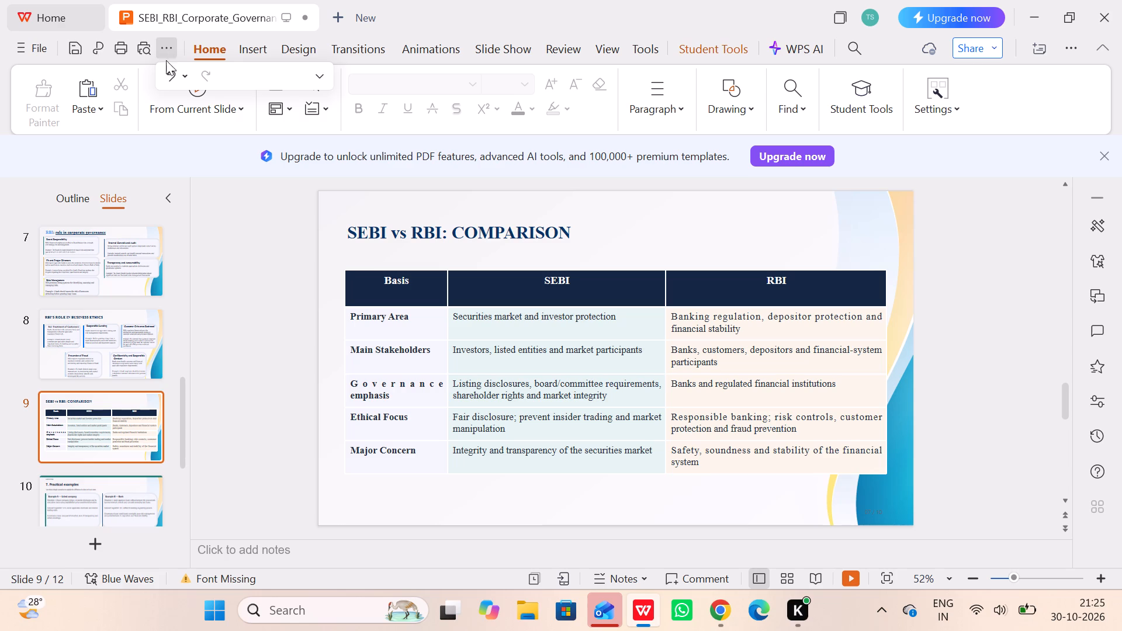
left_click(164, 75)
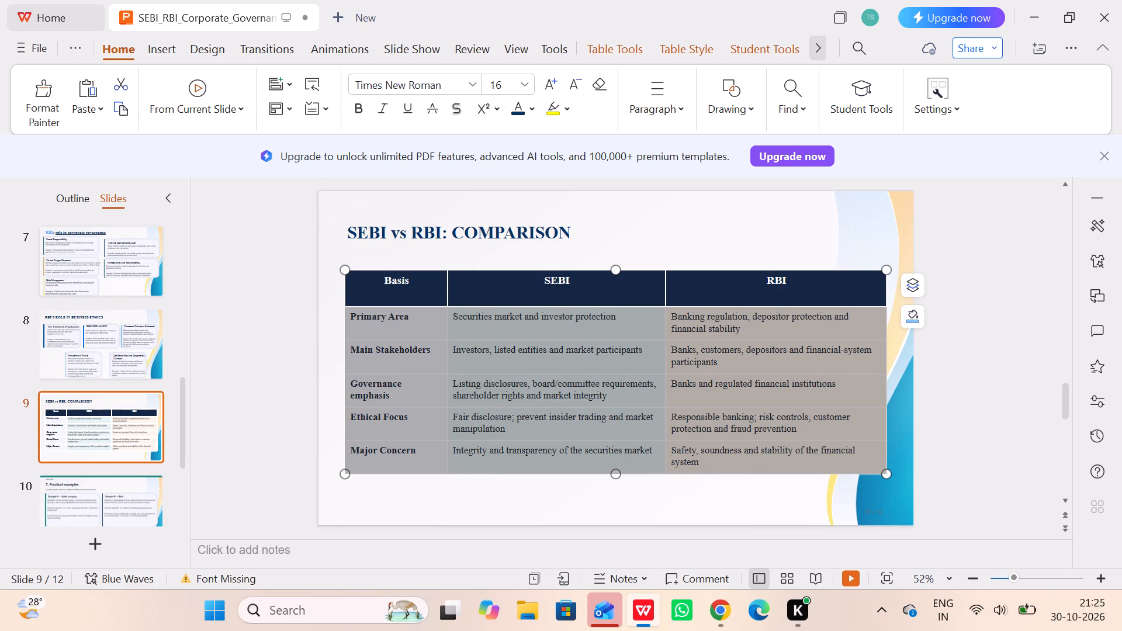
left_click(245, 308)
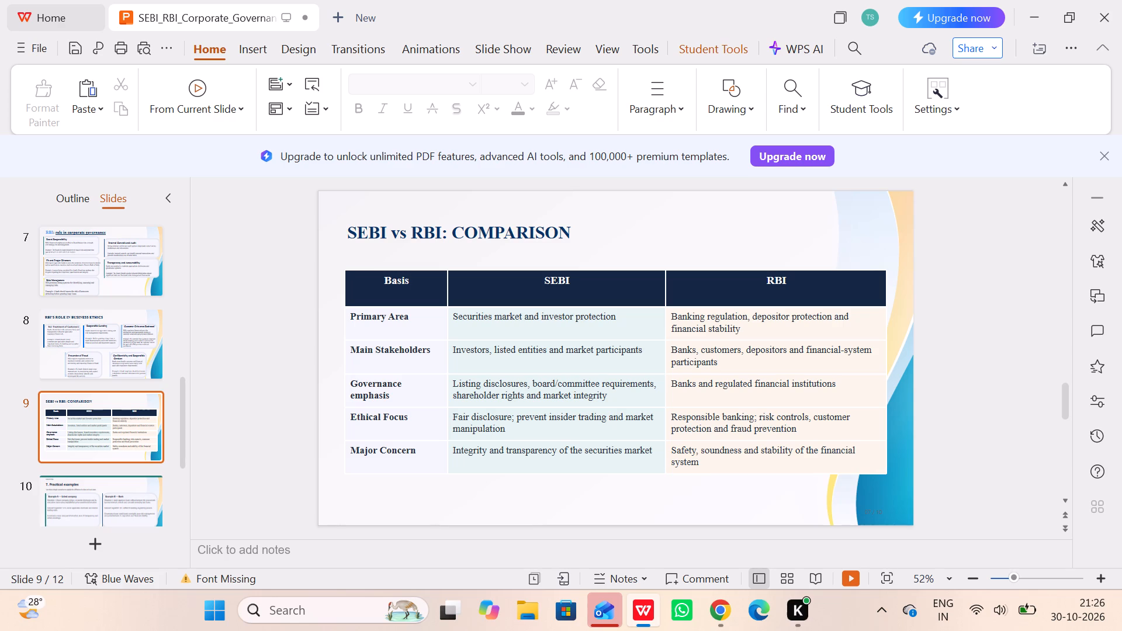
Move the comparison table slightly up on slide 9 so it sits just below the title.
left_click_drag(650, 477, 646, 456)
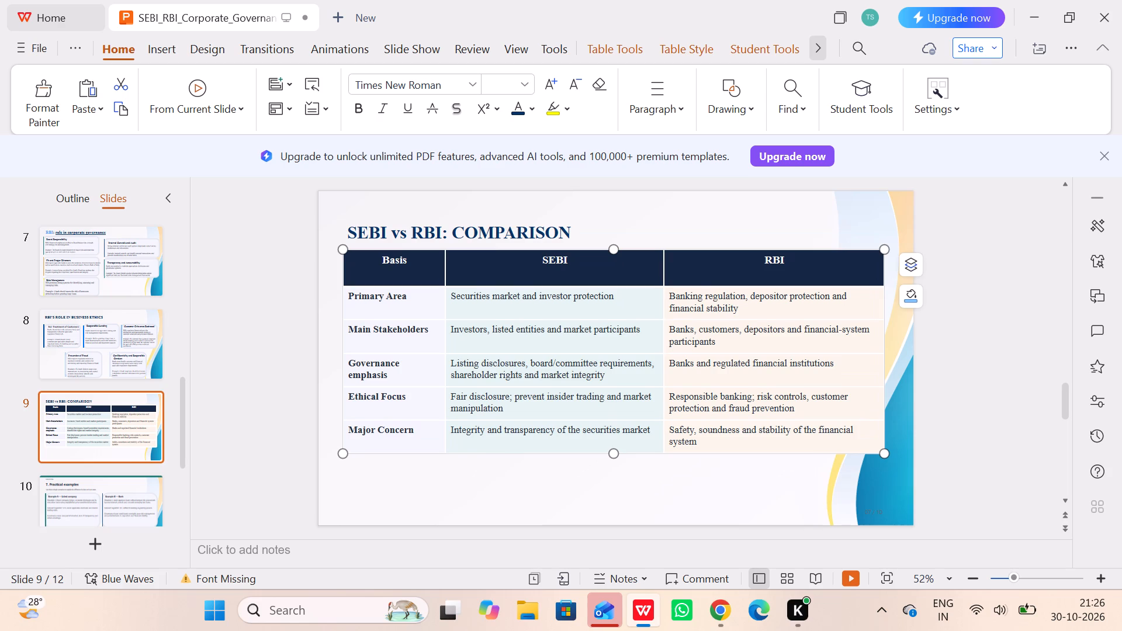
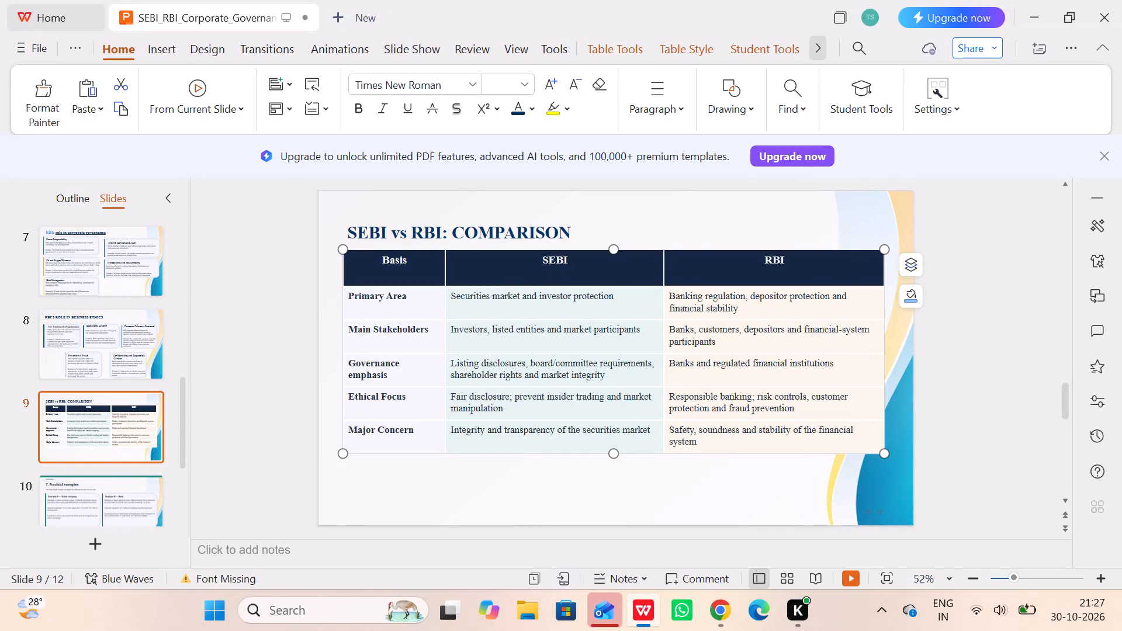
Move slide 9's title text box slightly up to leave a small gap above the comparison table.
left_click(430, 221)
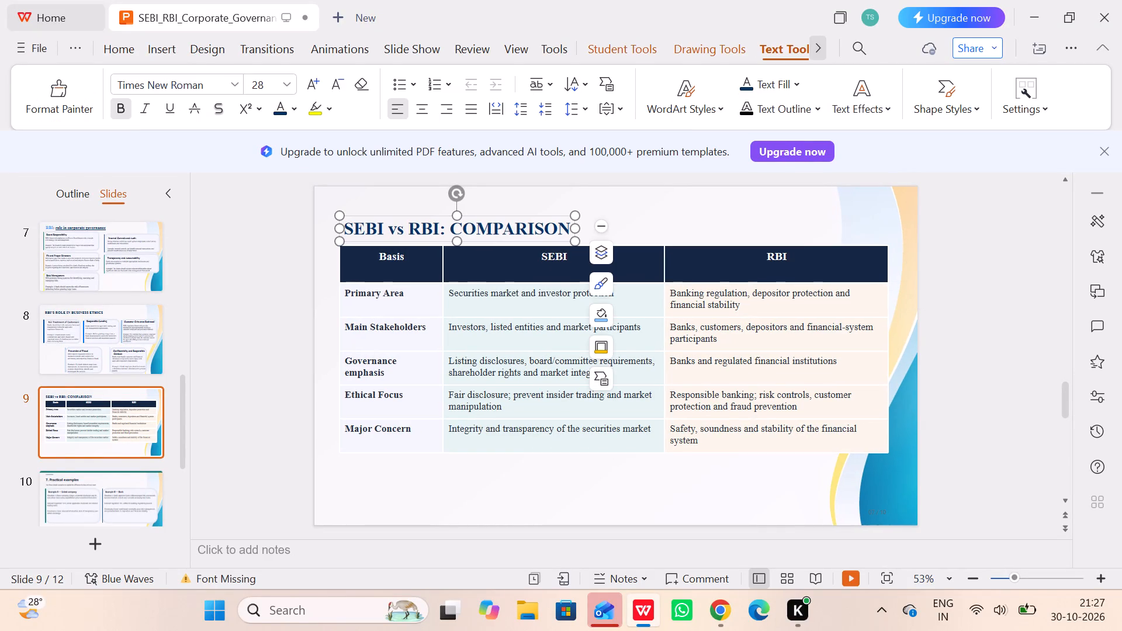
left_click_drag(427, 217, 427, 203)
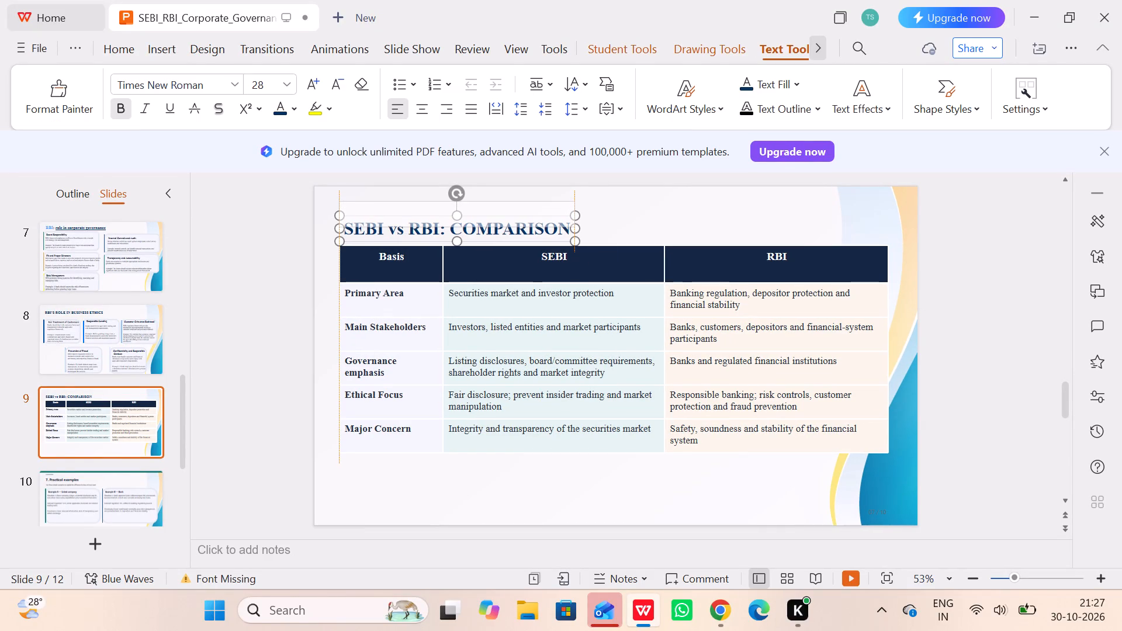
left_click_drag(427, 203, 429, 204)
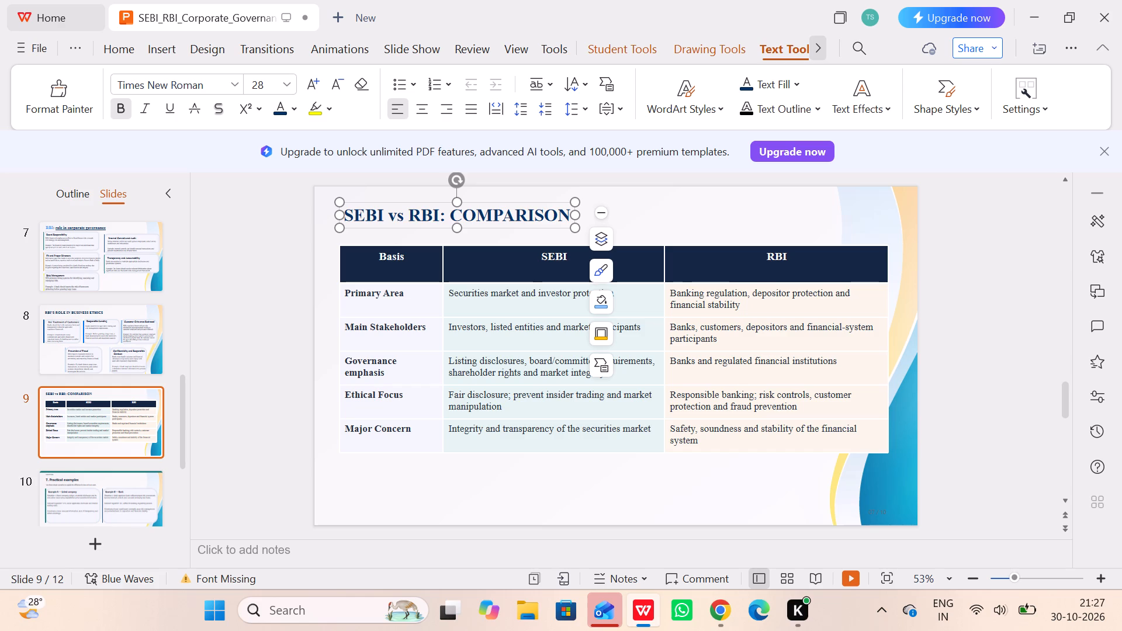
left_click(404, 200)
left_click(312, 245)
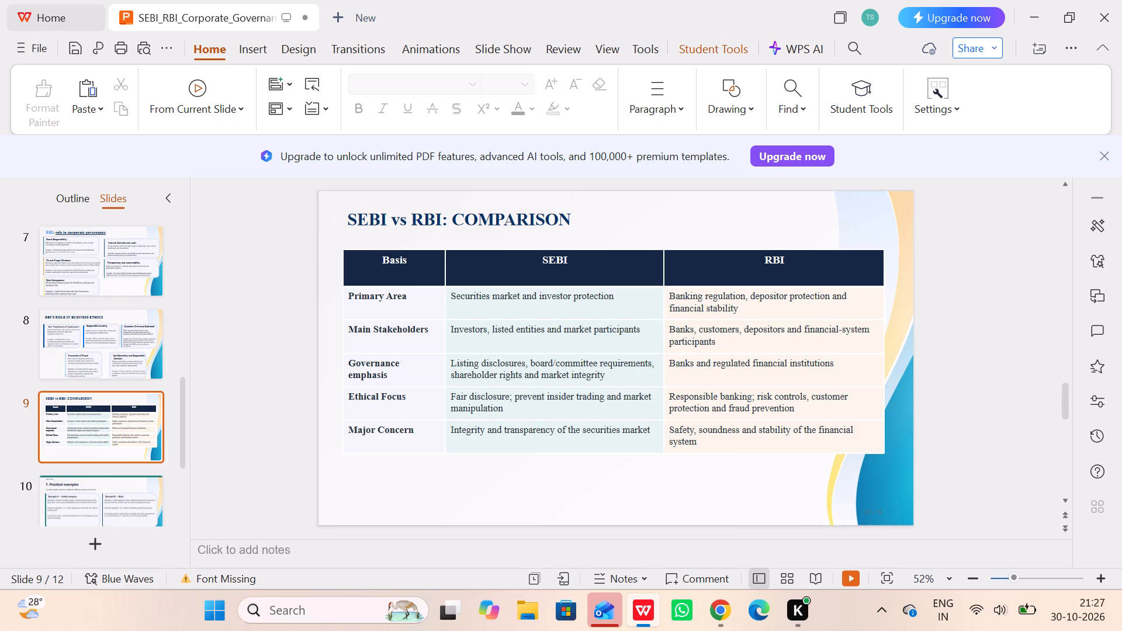
Colour the "SEBI vs RBI:" part of slide 9's title in the lighter blue theme shade.
left_click_drag(348, 213, 441, 216)
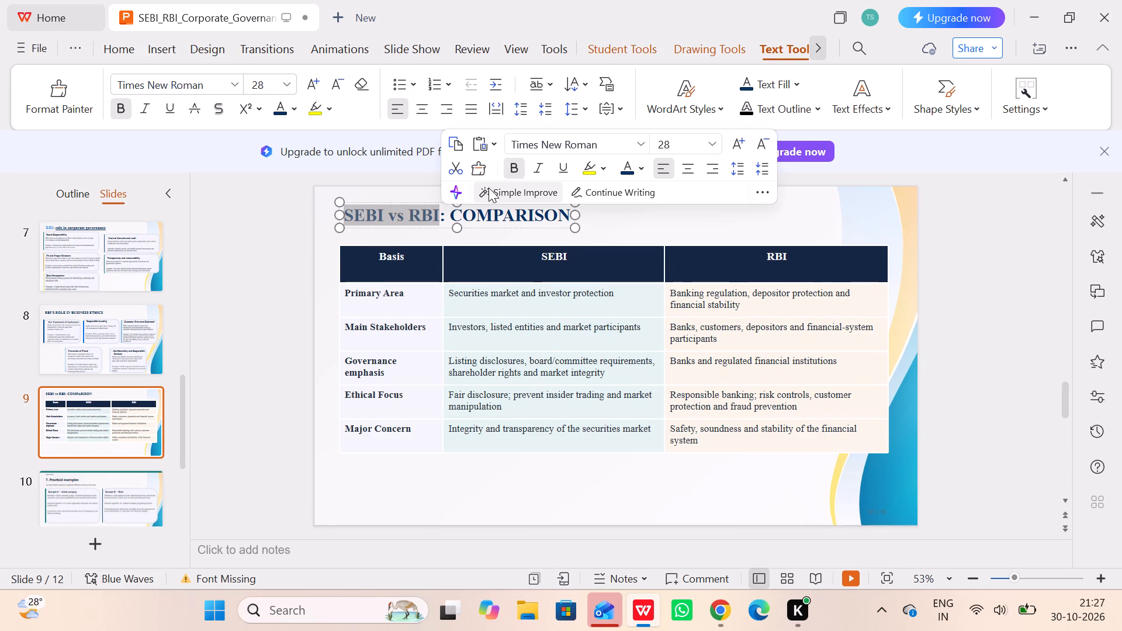
left_click_drag(446, 220, 362, 217)
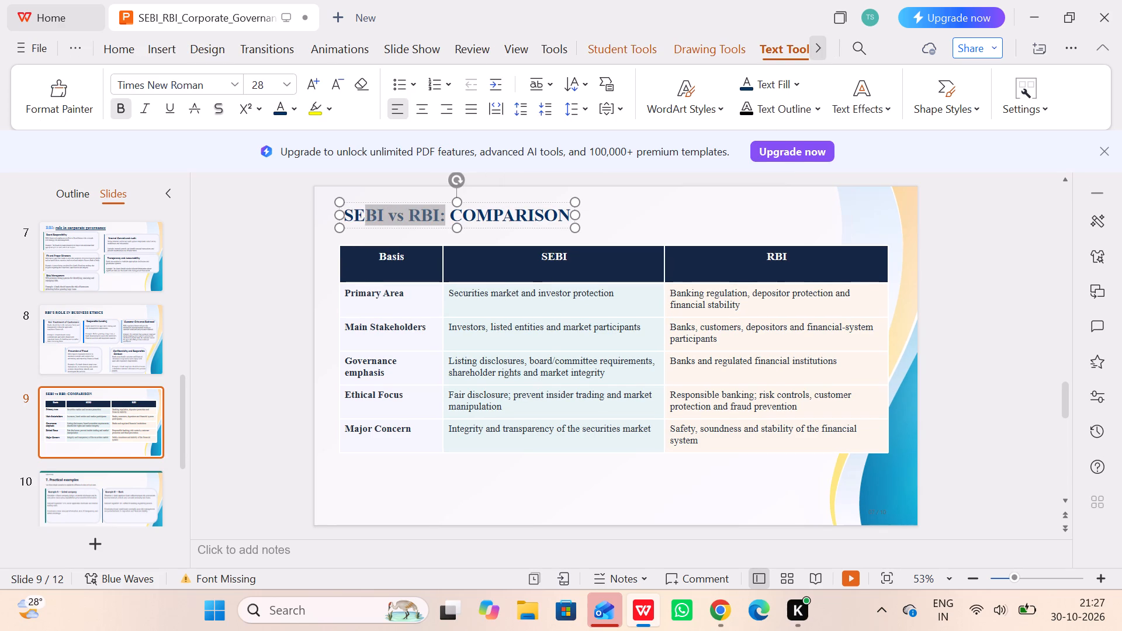
left_click_drag(362, 217, 337, 218)
left_click(536, 167)
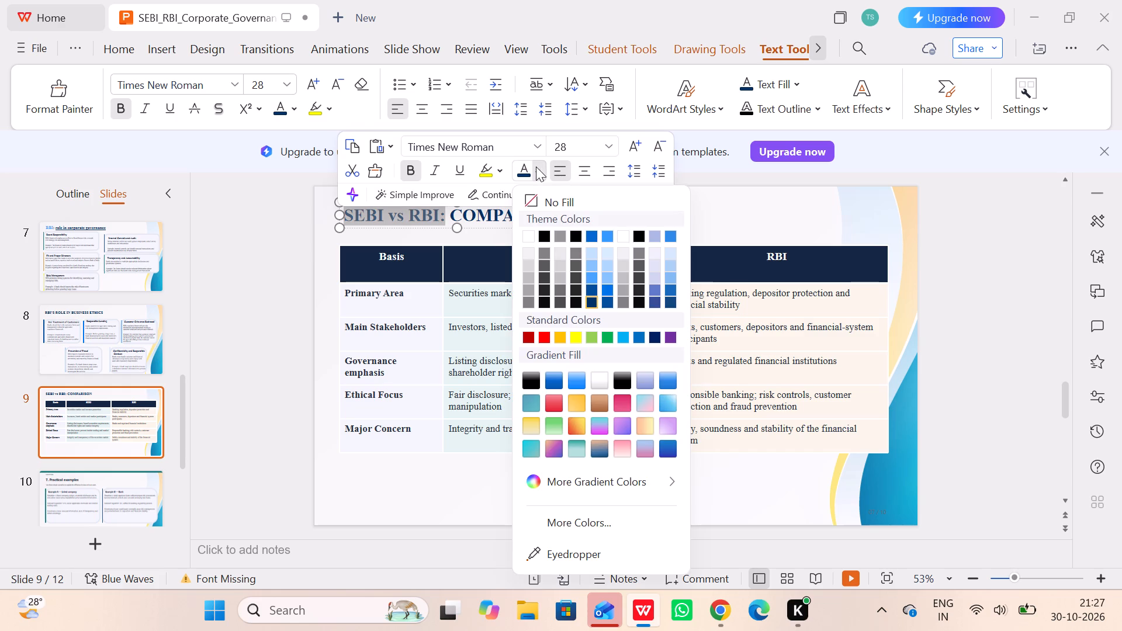
left_click(591, 279)
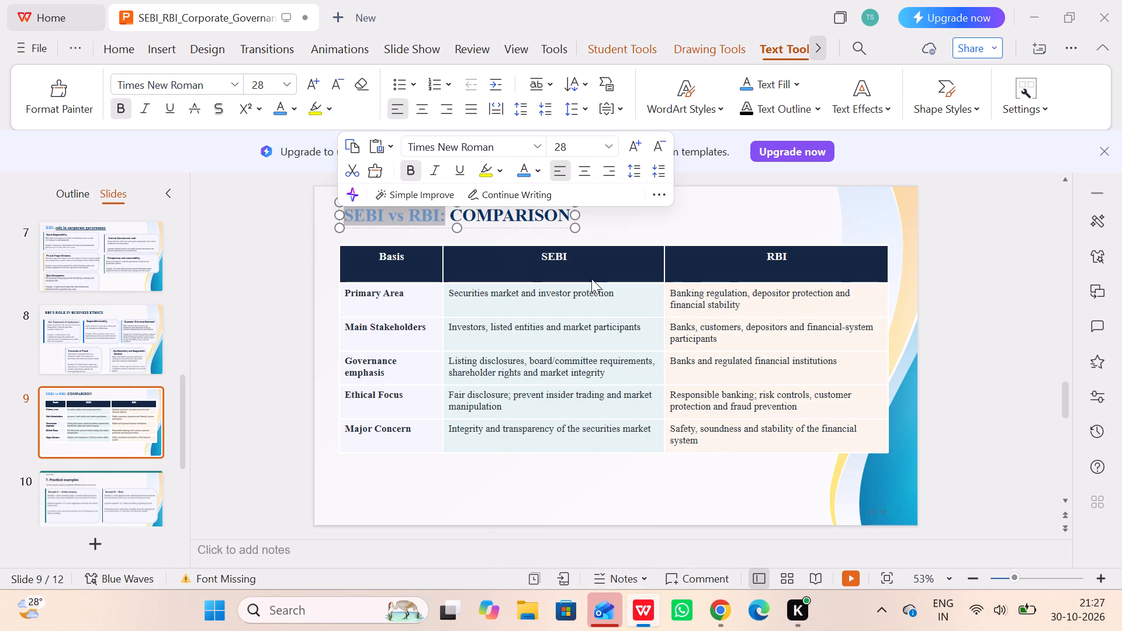
left_click(536, 308)
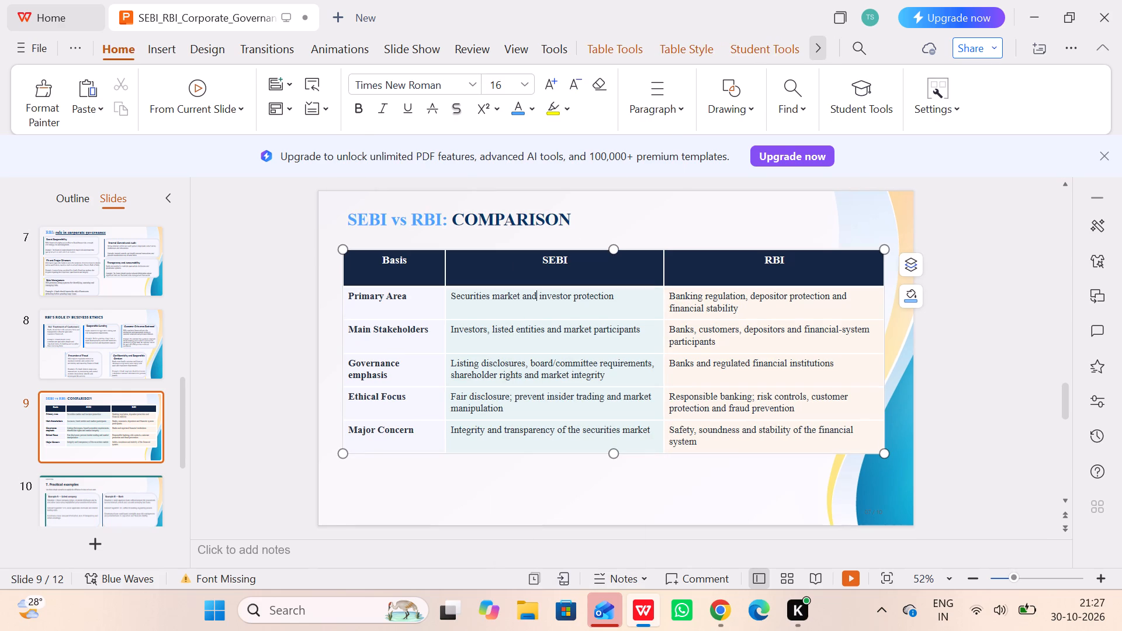
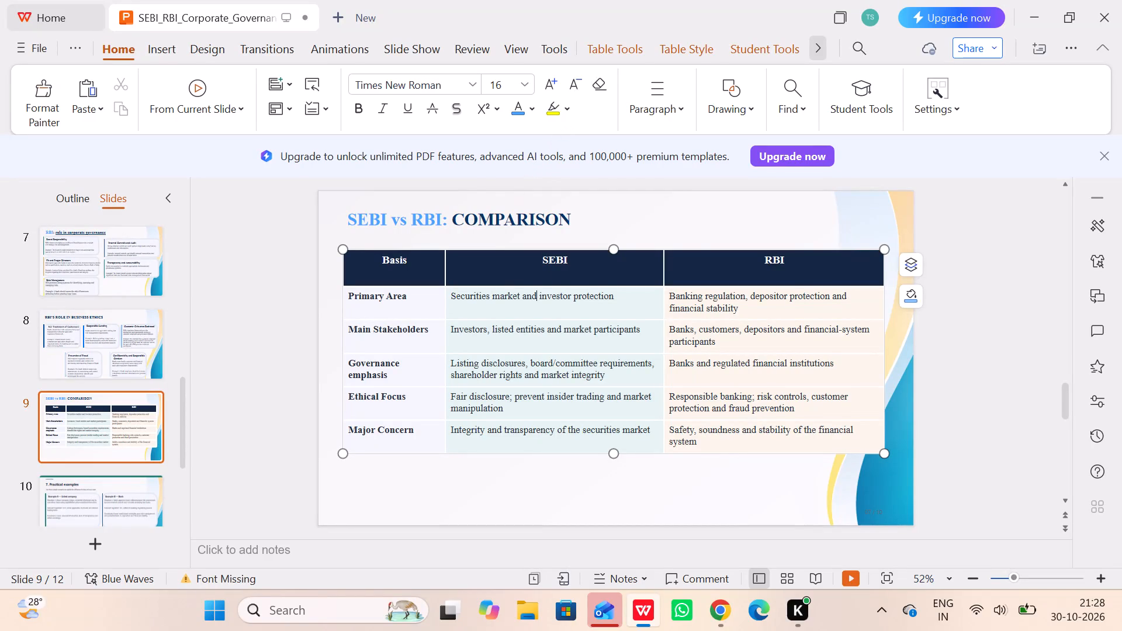
left_click(497, 467)
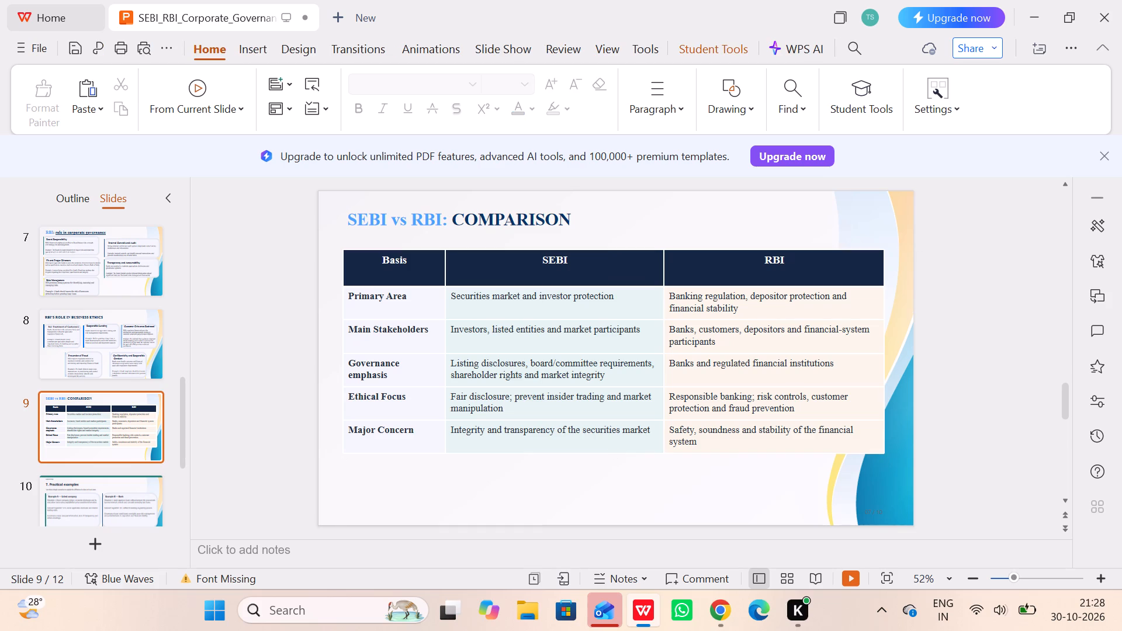
double_click(374, 476)
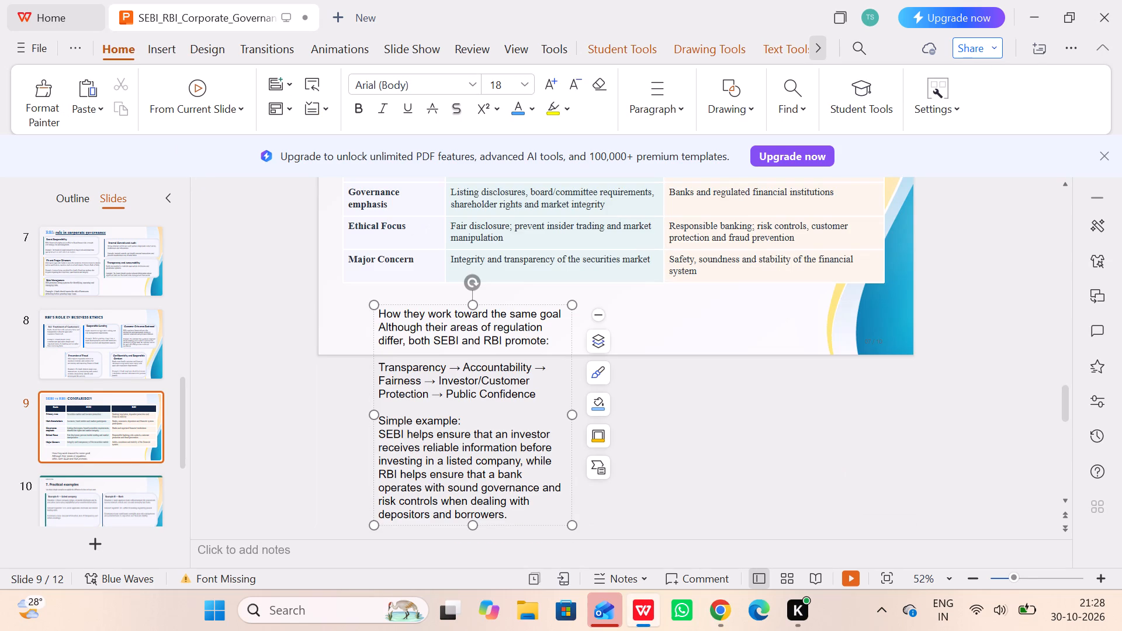
Widen the pasted text box to the comparison table's full width and move it up against the table's bottom edge.
left_click_drag(573, 411, 850, 374)
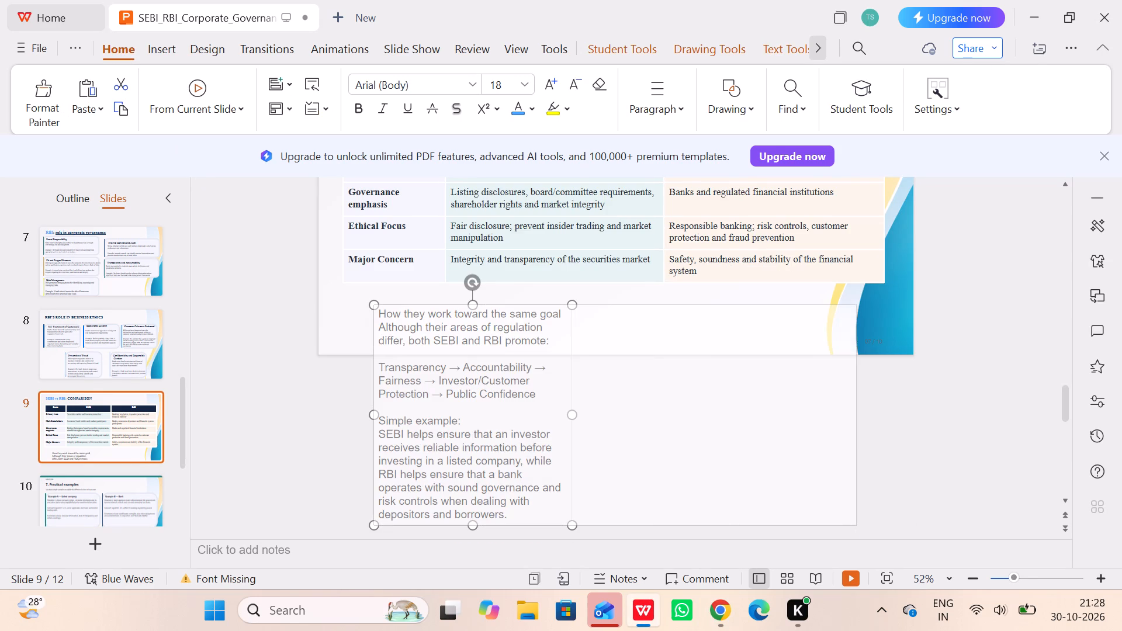
left_click_drag(850, 374, 881, 374)
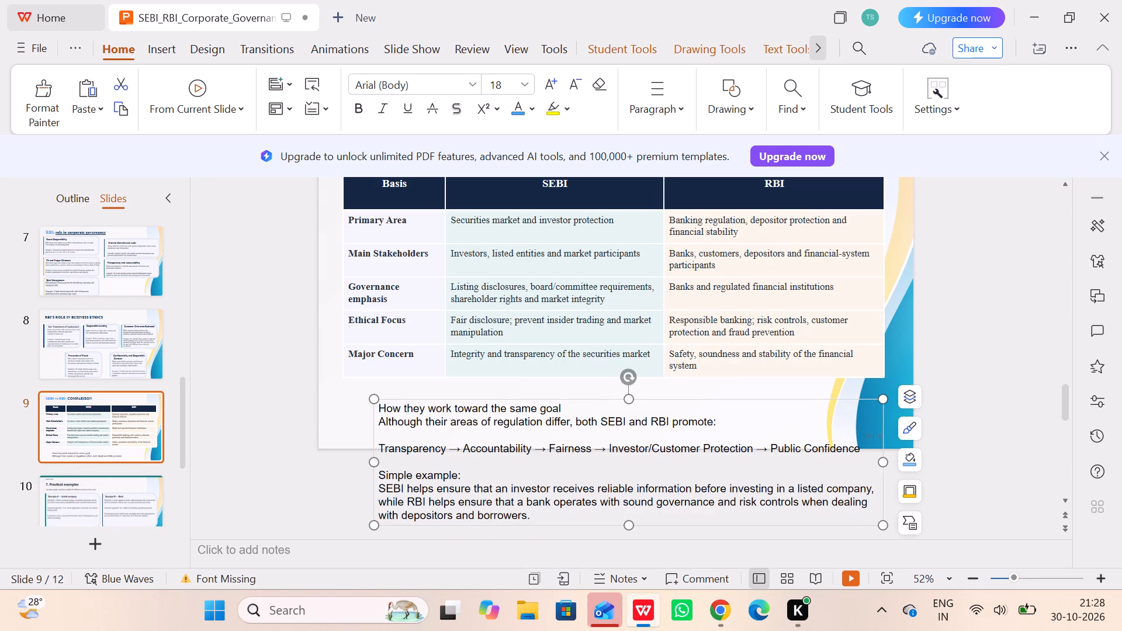
left_click_drag(374, 463, 344, 462)
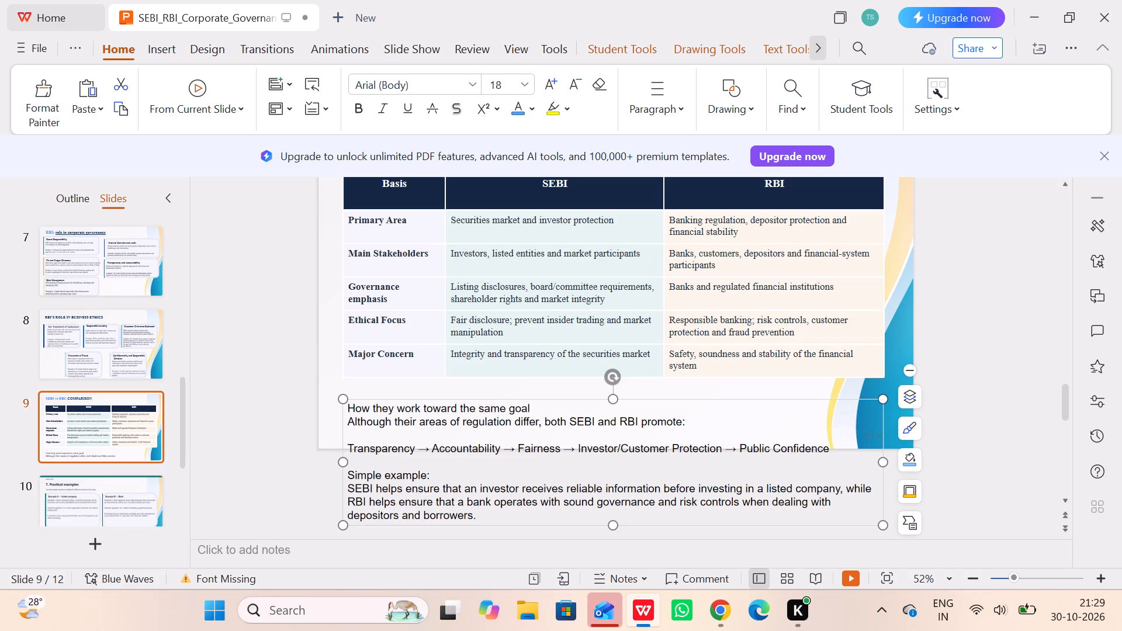
left_click_drag(575, 395, 572, 372)
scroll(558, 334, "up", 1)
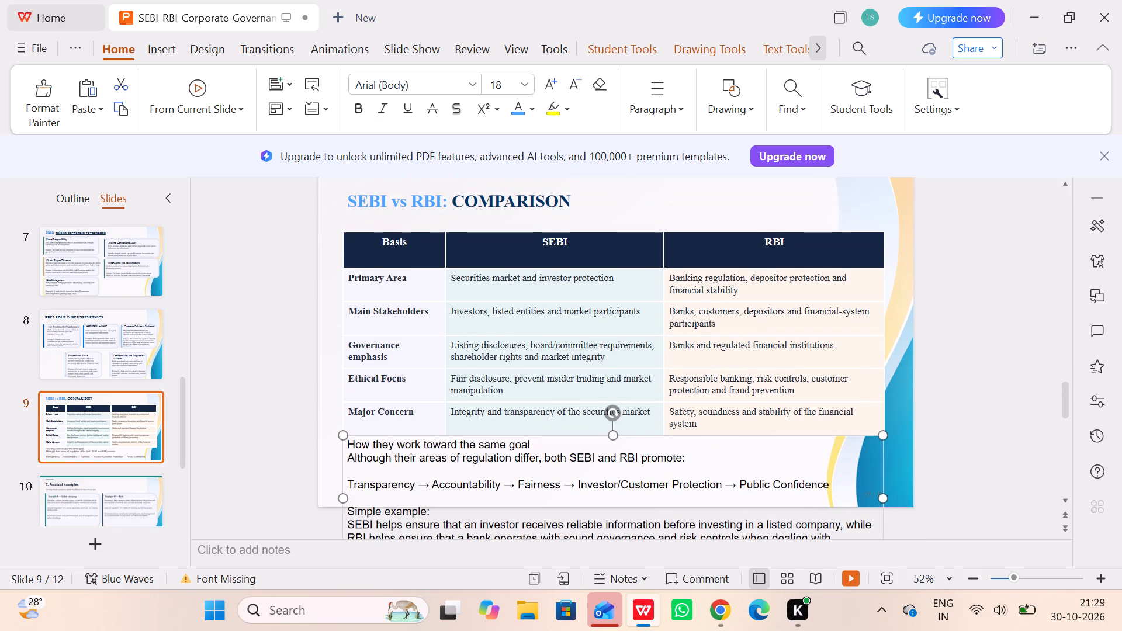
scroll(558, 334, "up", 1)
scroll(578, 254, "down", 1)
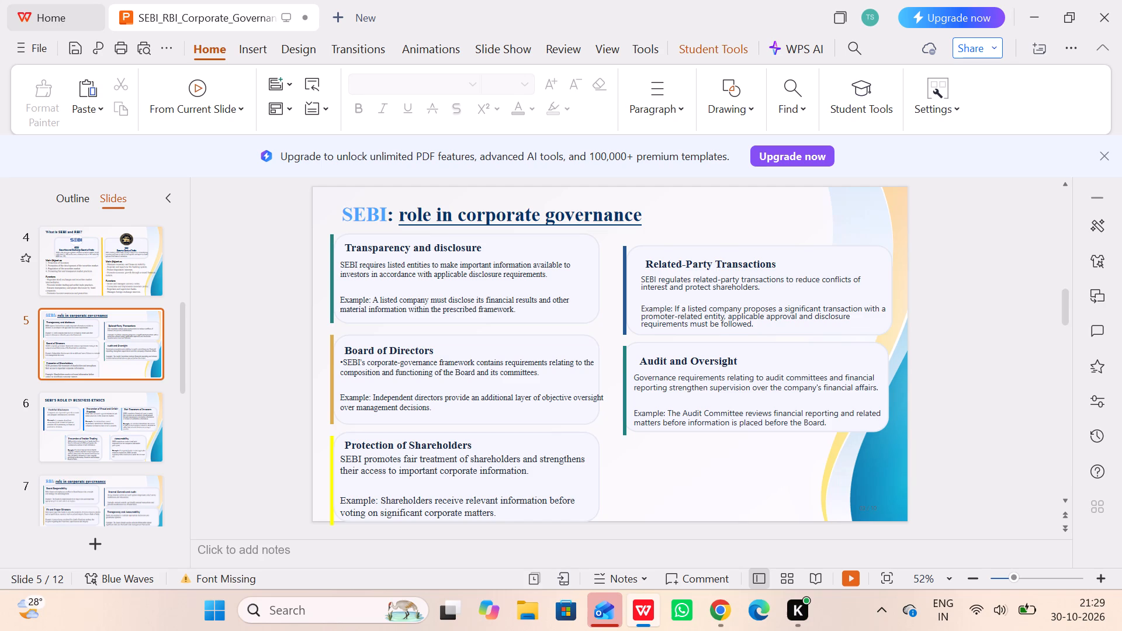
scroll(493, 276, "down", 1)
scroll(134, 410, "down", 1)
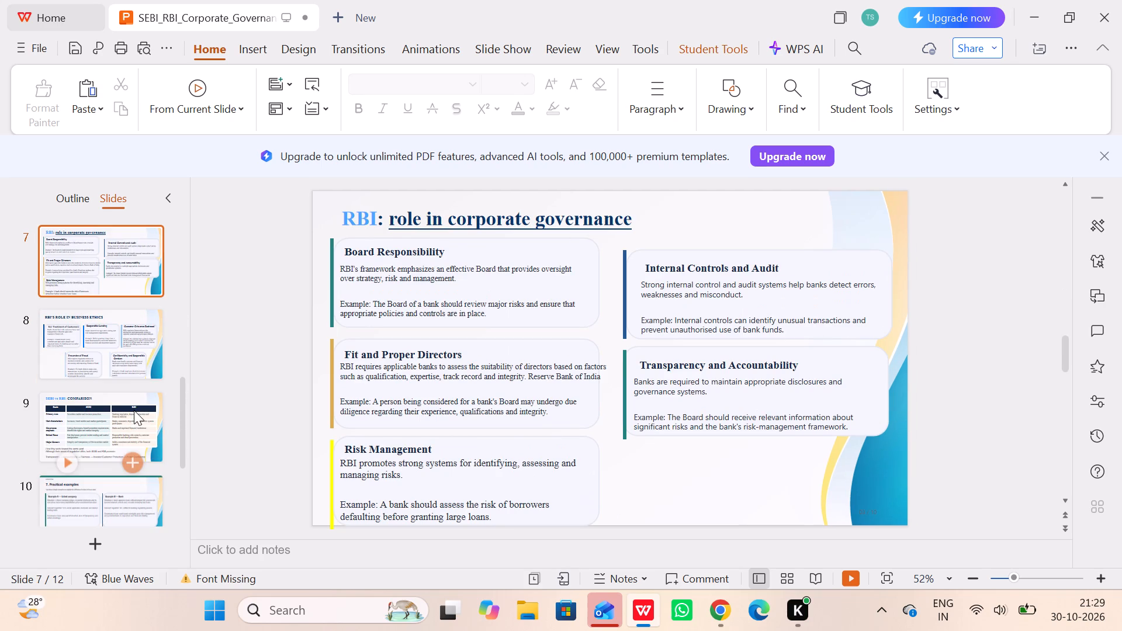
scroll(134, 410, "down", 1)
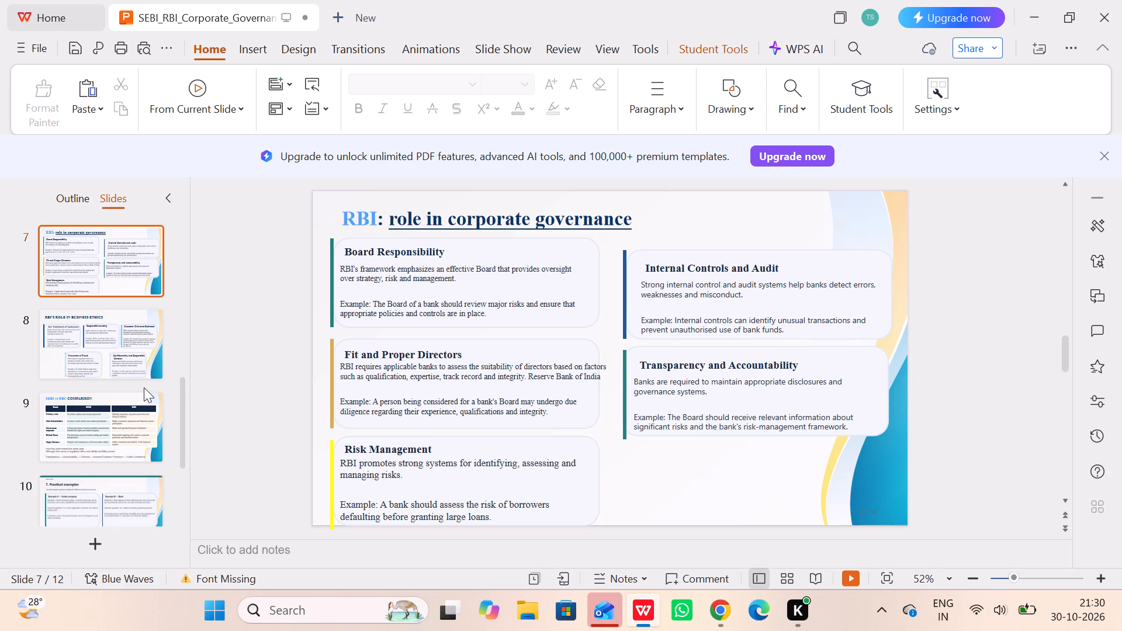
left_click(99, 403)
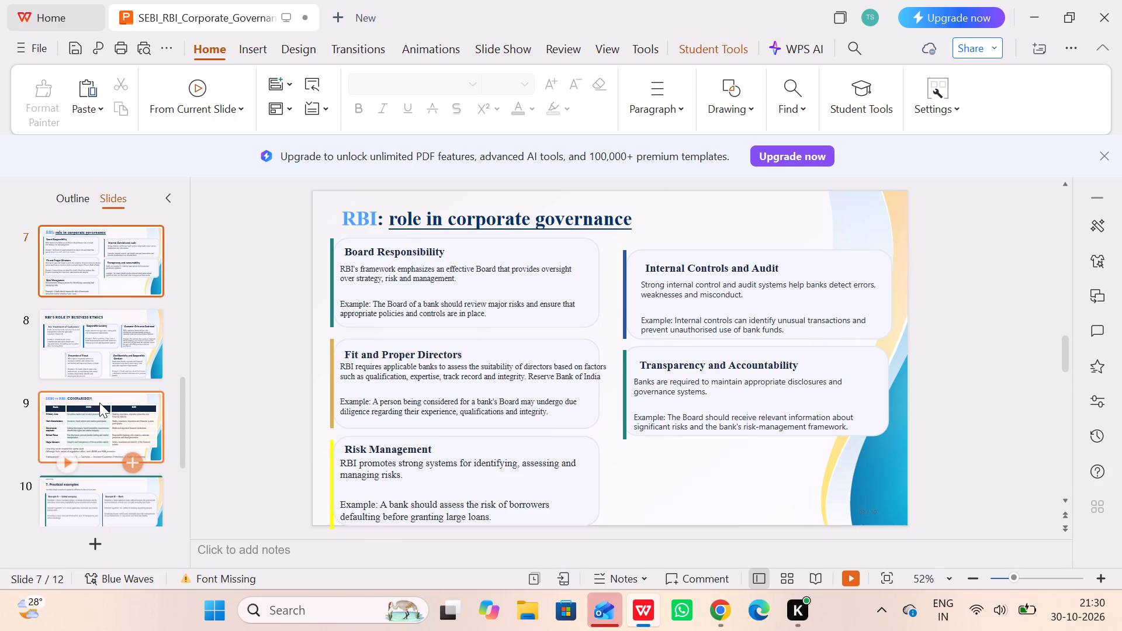
Move slide 9's comparison table up slightly so it sits directly beneath the title text.
left_click(507, 251)
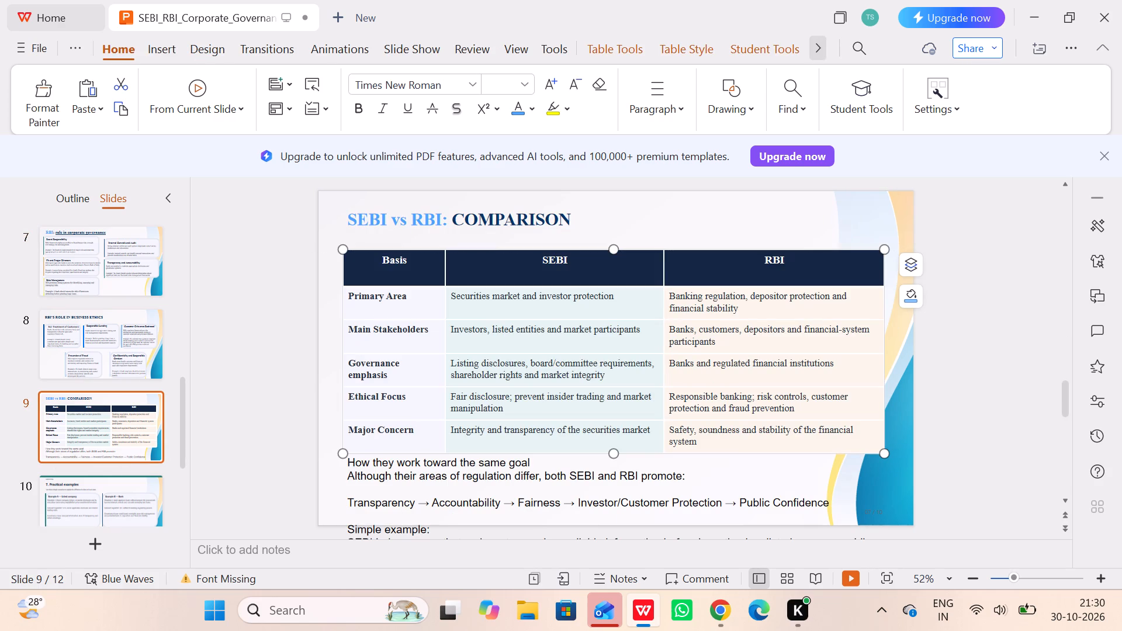
left_click_drag(435, 453, 435, 442)
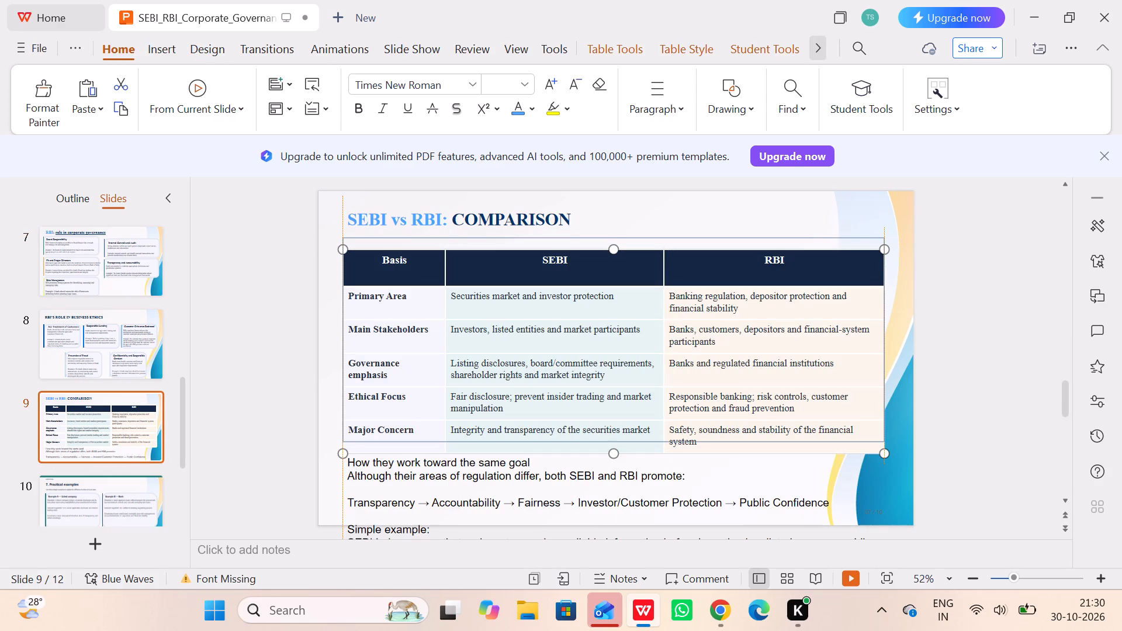
left_click_drag(435, 442, 435, 442)
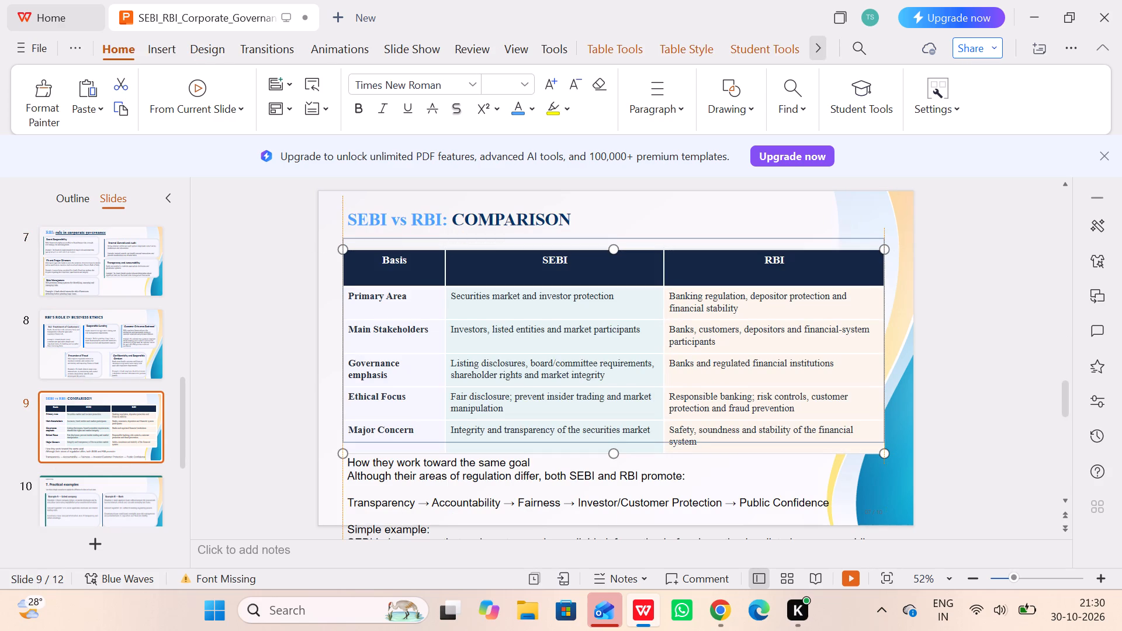
left_click_drag(435, 442, 435, 442)
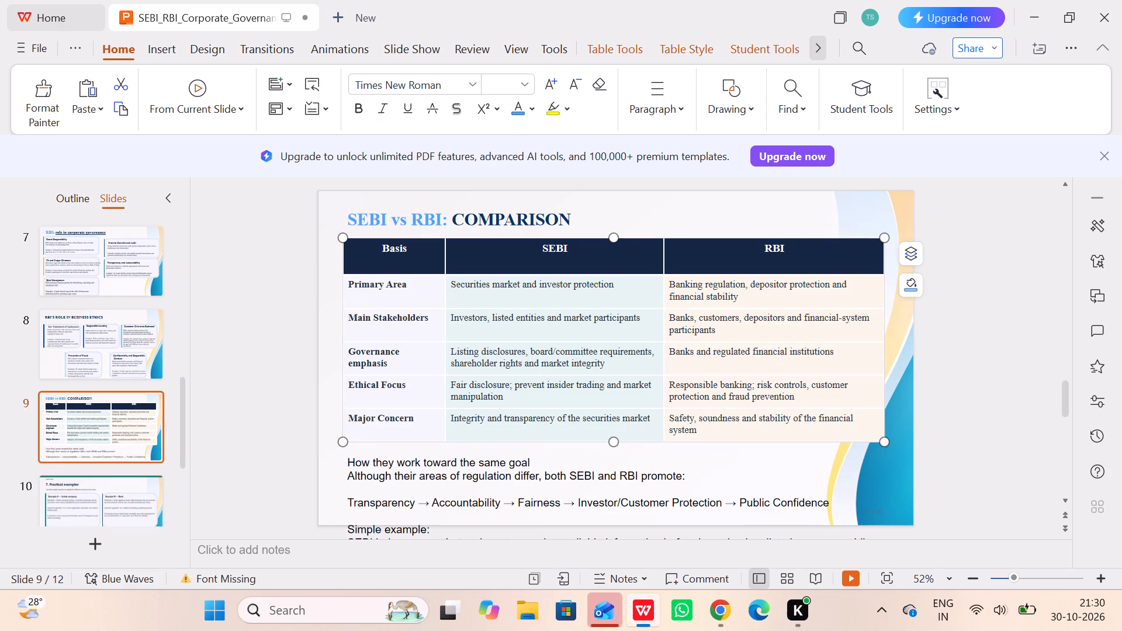
left_click(444, 456)
left_click(444, 456)
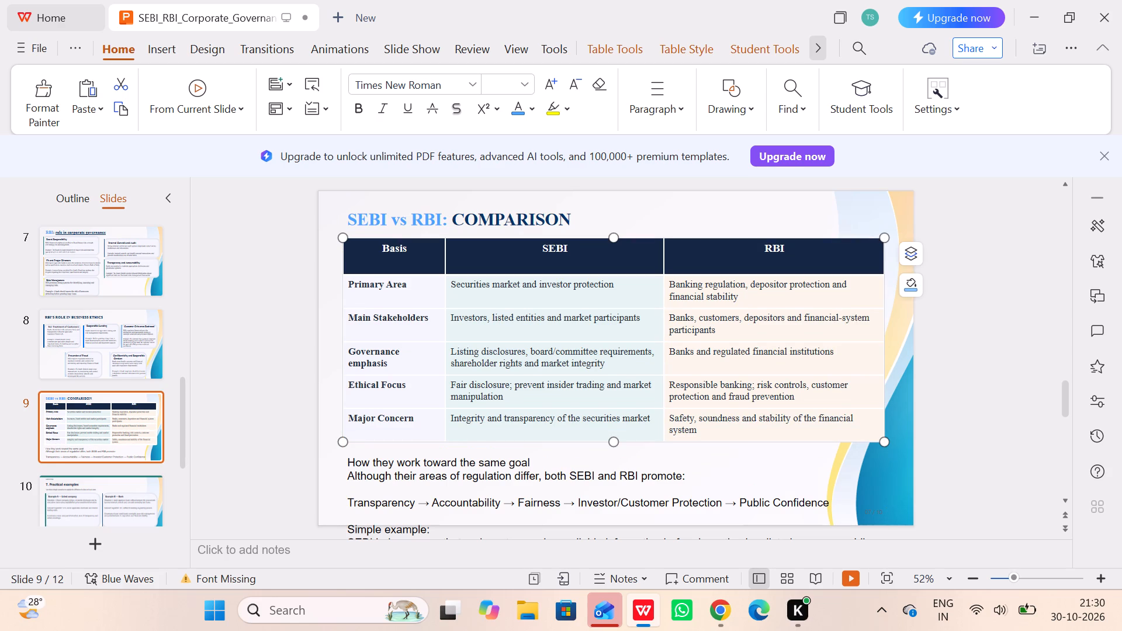
left_click(443, 457)
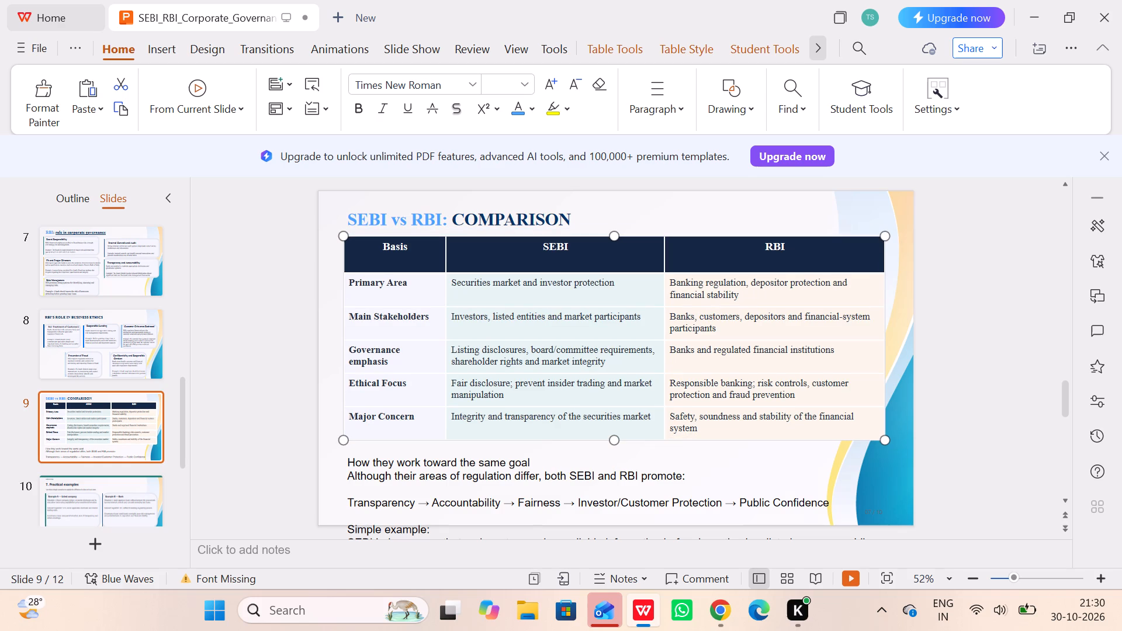
Move the "How they work toward the same goal" text box up slightly towards the comparison table.
left_click(419, 501)
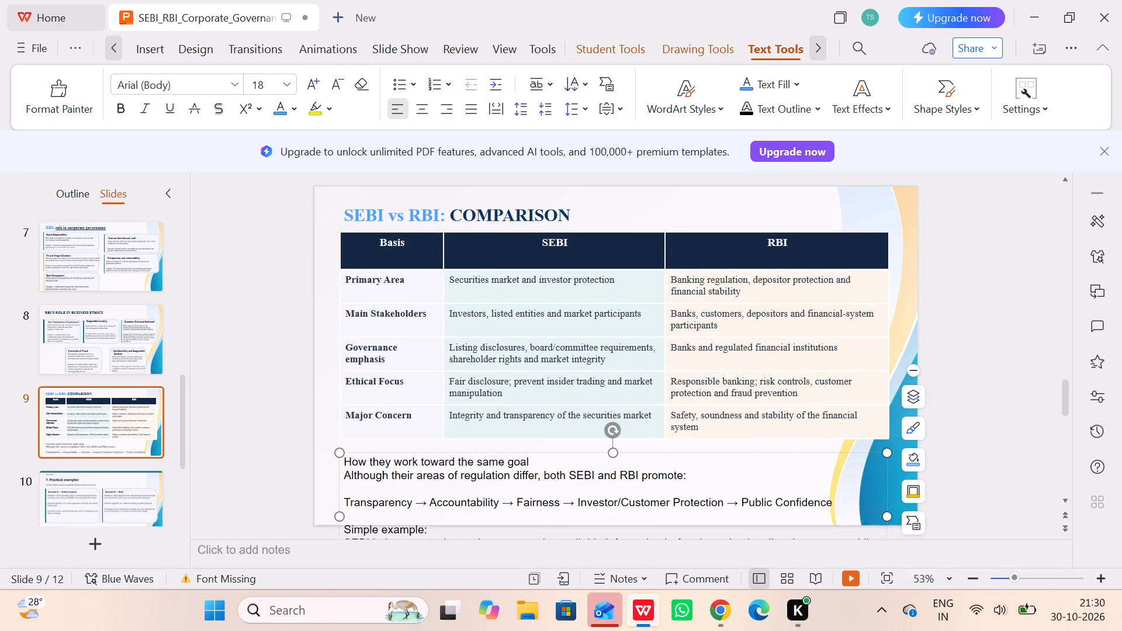
left_click_drag(403, 452, 403, 446)
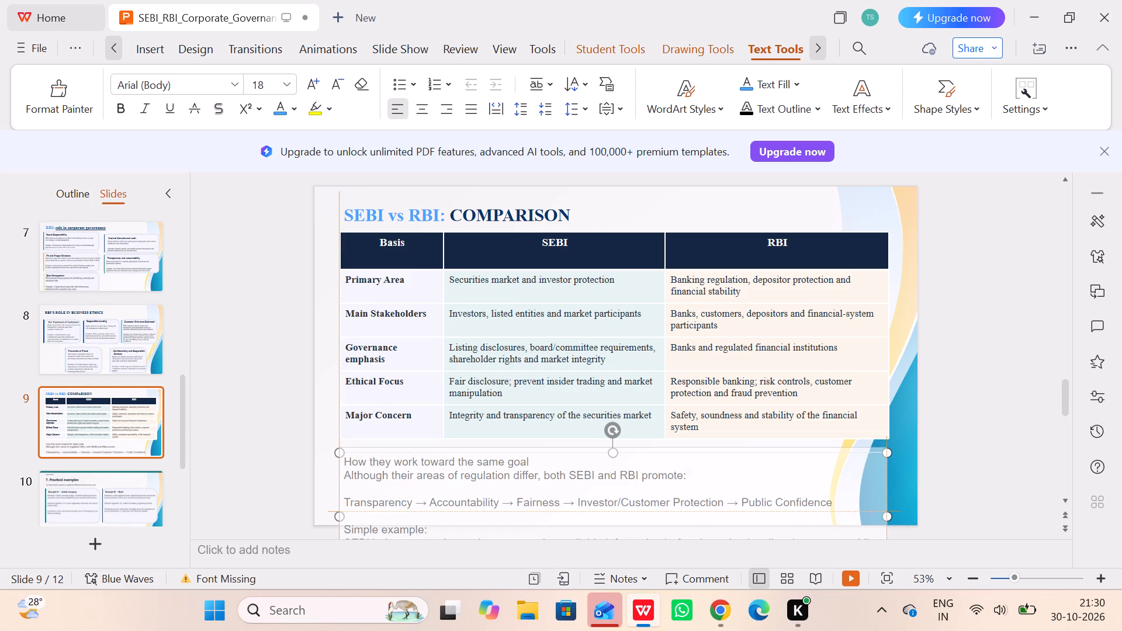
left_click_drag(403, 446, 403, 446)
Reduce the height of the comparison table's header row to fit its single line, and nudge the table slightly up.
scroll(438, 477, "down", 1)
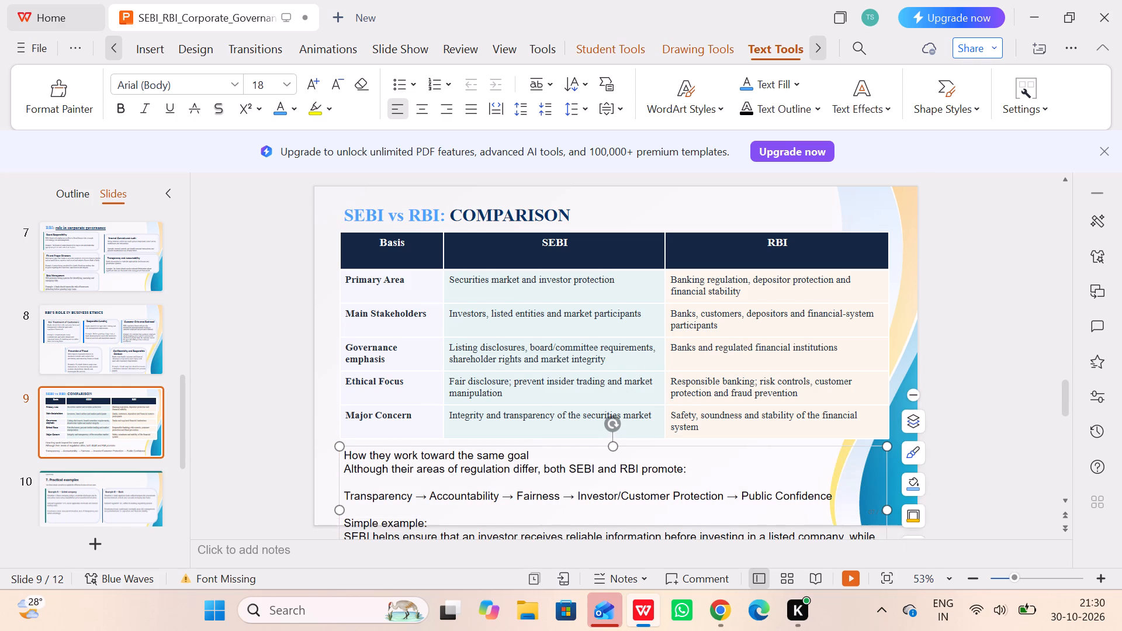
scroll(438, 477, "down", 2)
left_click(510, 238)
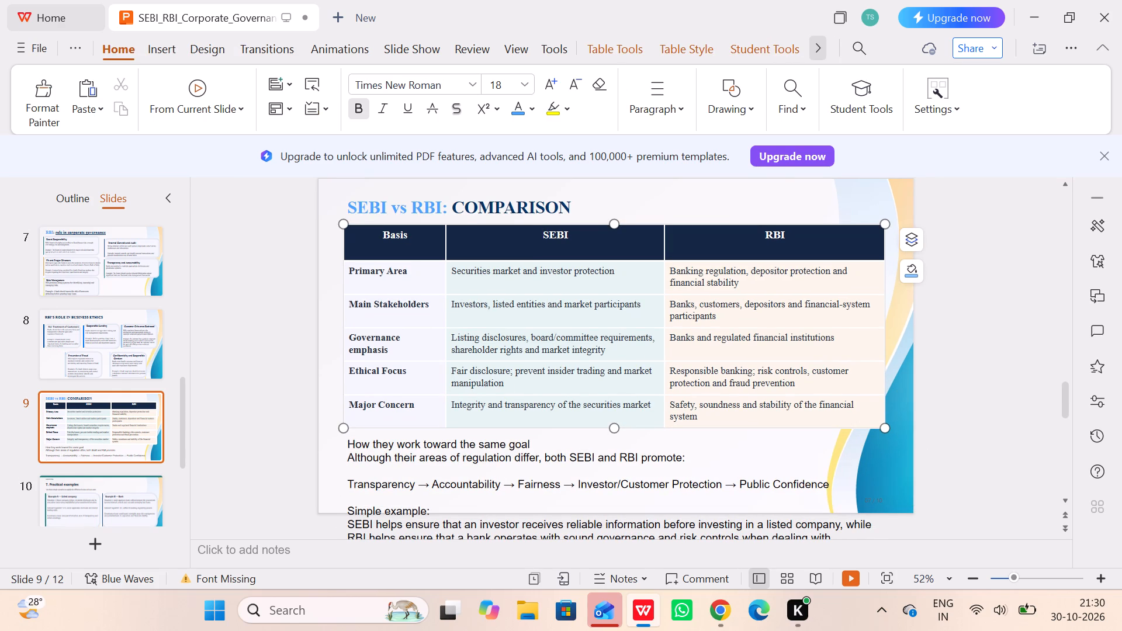
left_click_drag(661, 262, 659, 251)
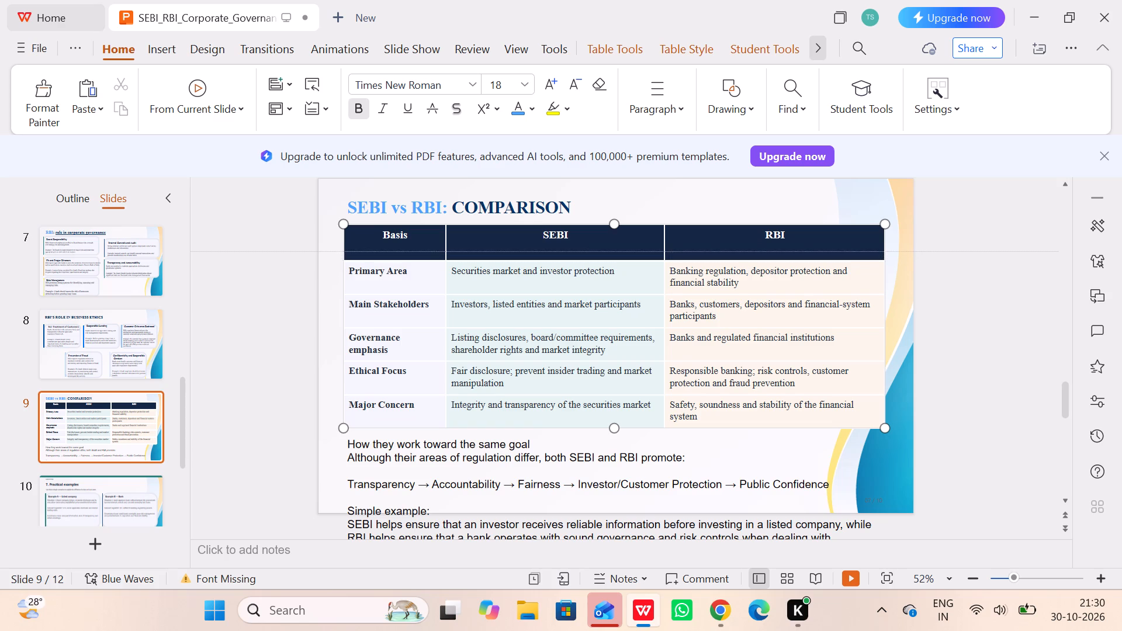
left_click_drag(659, 251, 658, 249)
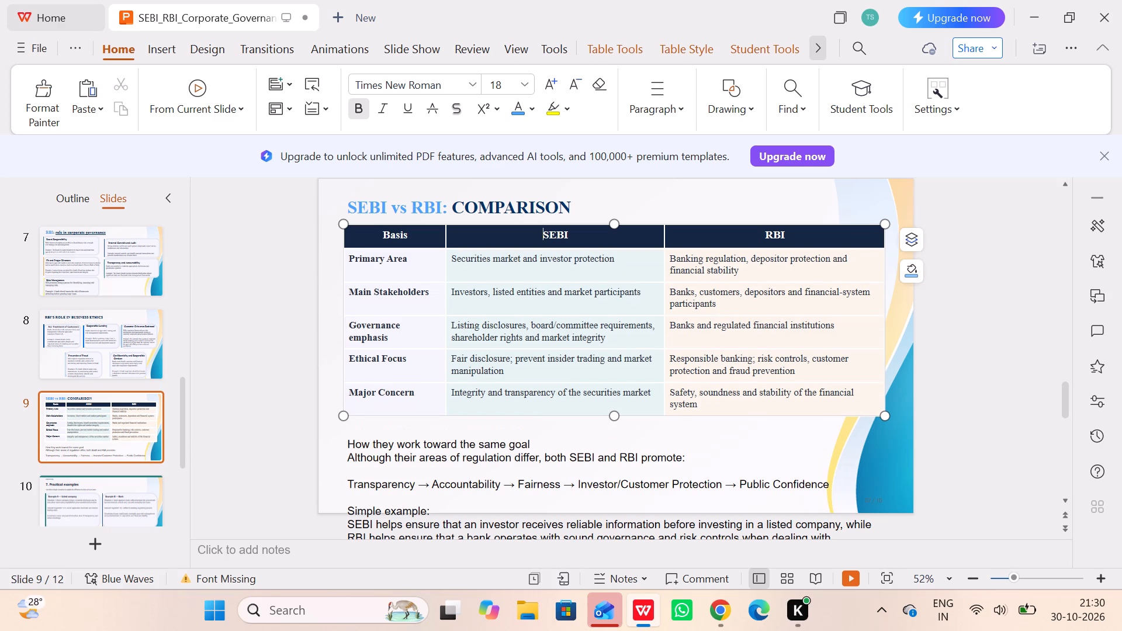
left_click(559, 430)
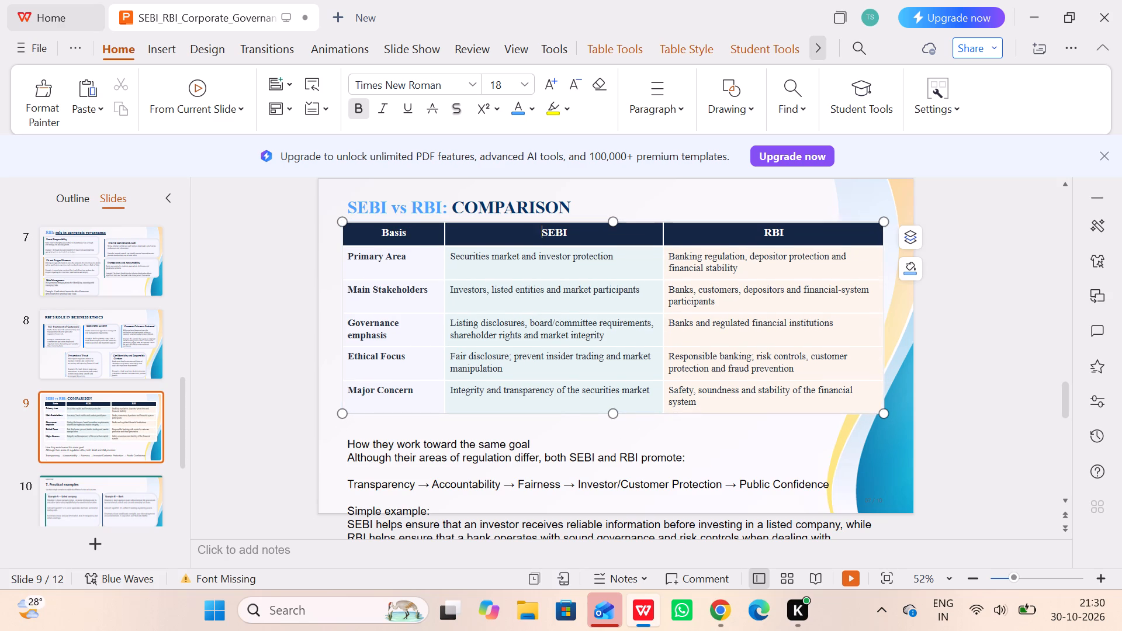
Move the "How they work toward the same goal" text box up to just below the shortened table.
left_click(553, 453)
left_click_drag(548, 434, 548, 431)
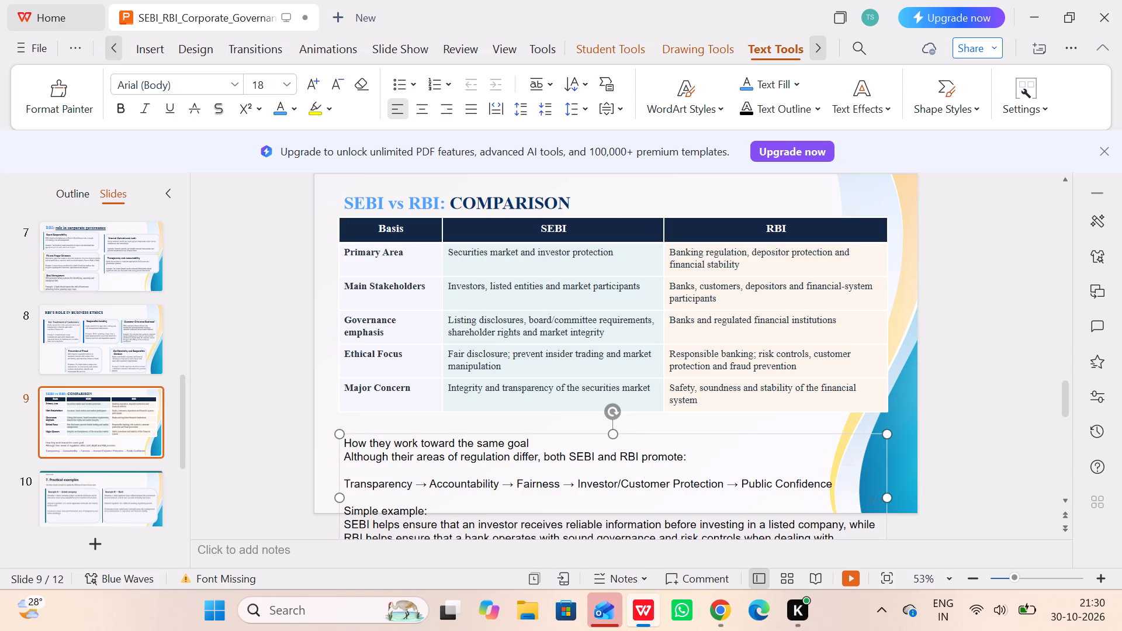
left_click_drag(548, 431, 546, 419)
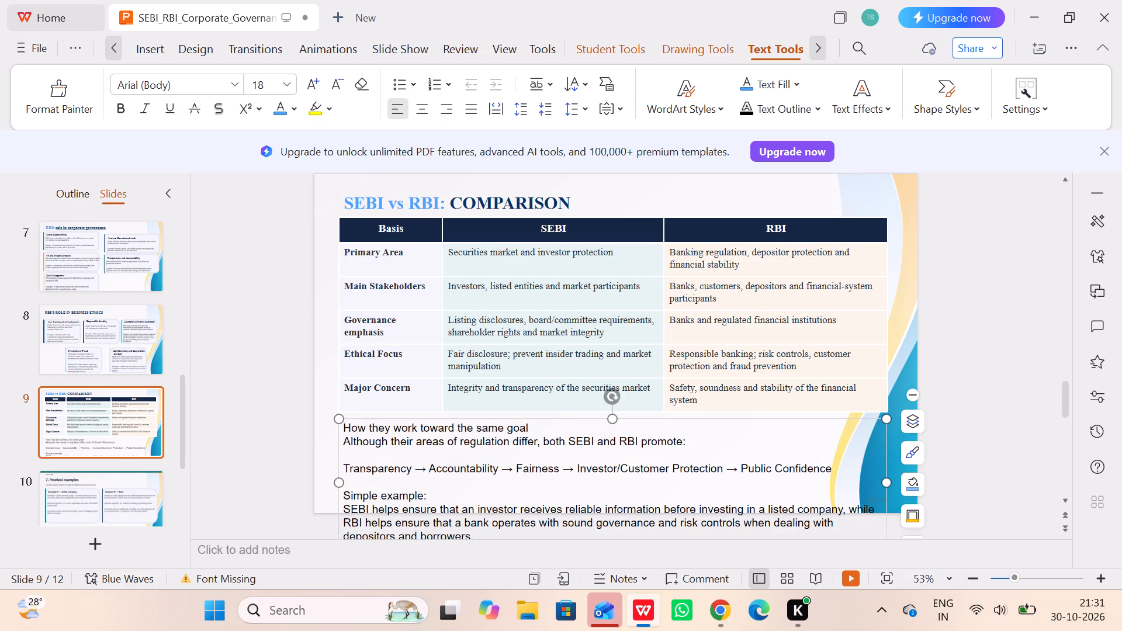
Reduce the comparison table's height slightly from its bottom edge, tightening the "Major Concern" row and the other body rows.
left_click_drag(650, 410, 651, 404)
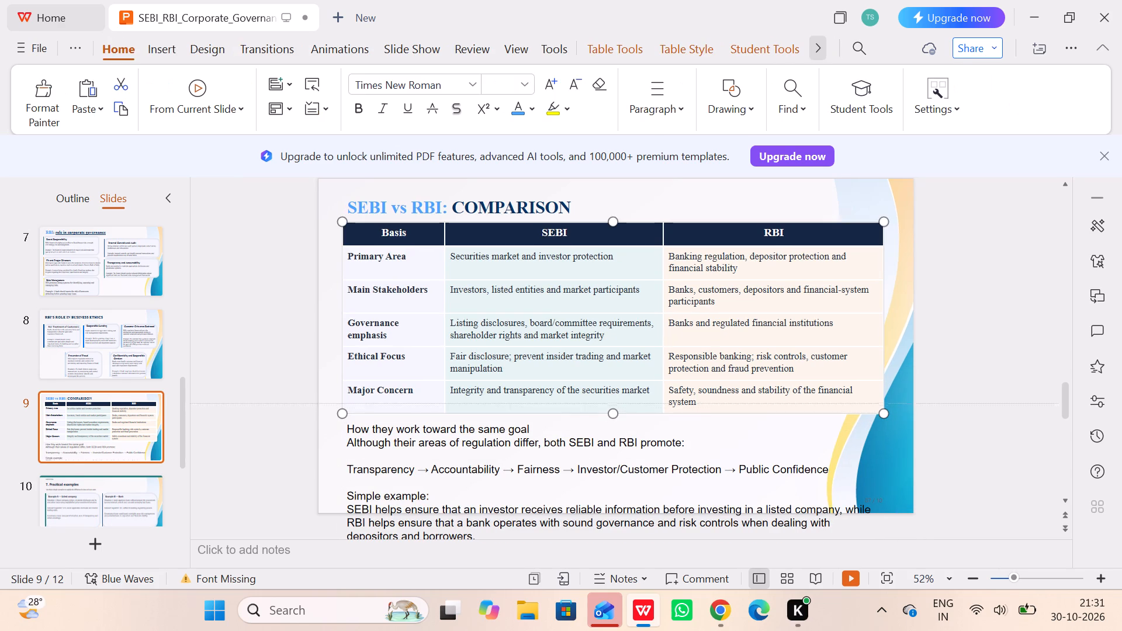
left_click_drag(651, 404, 651, 403)
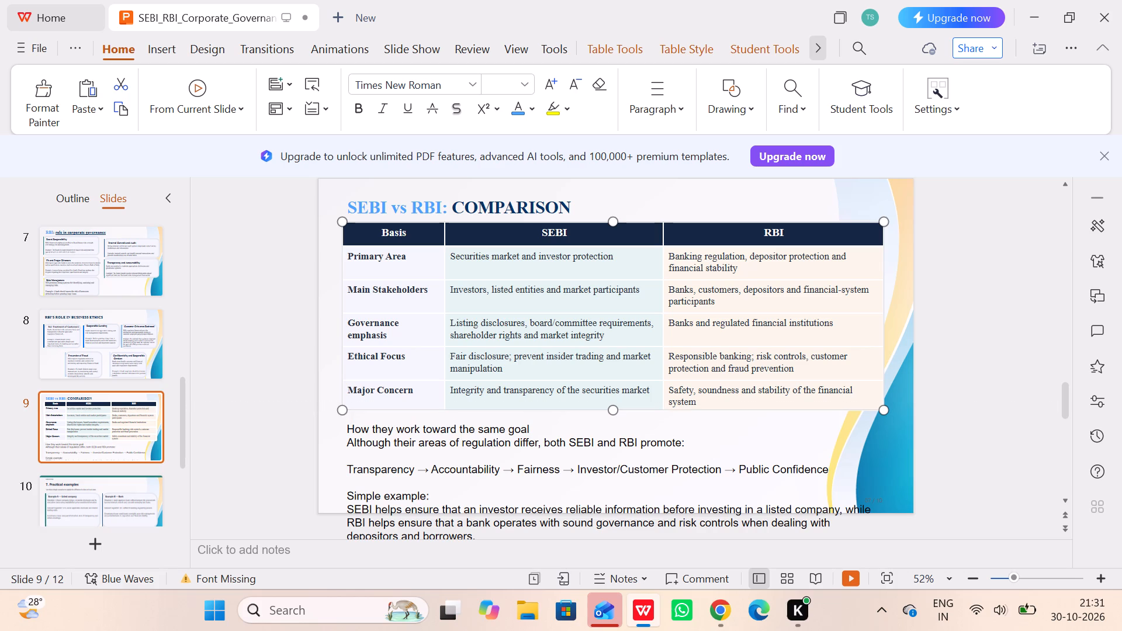
left_click(663, 360)
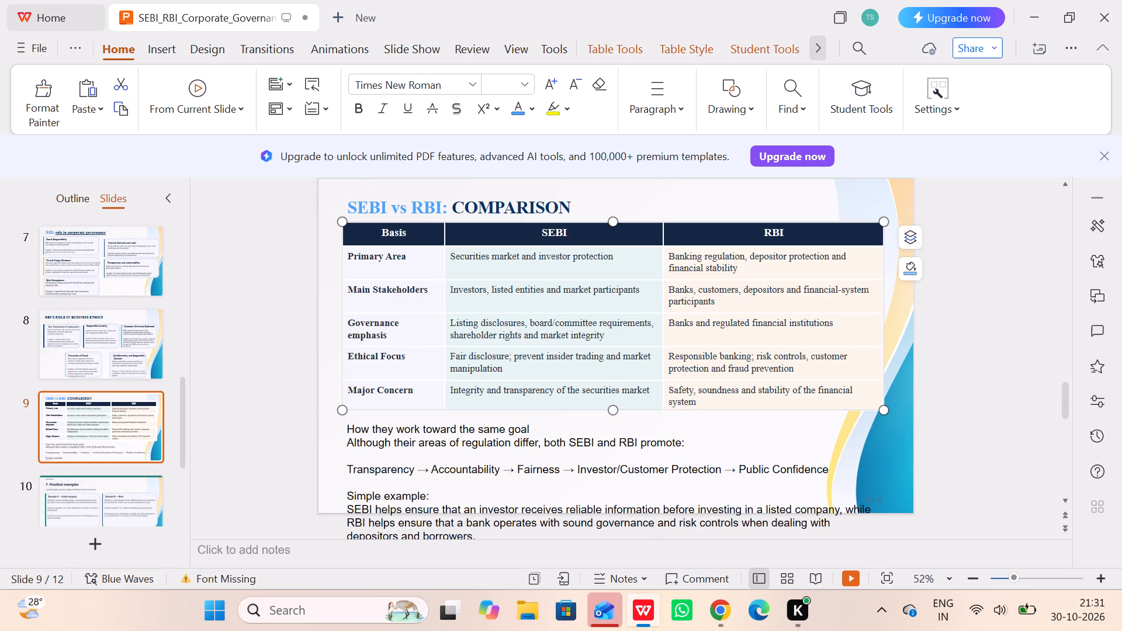
left_click(615, 408)
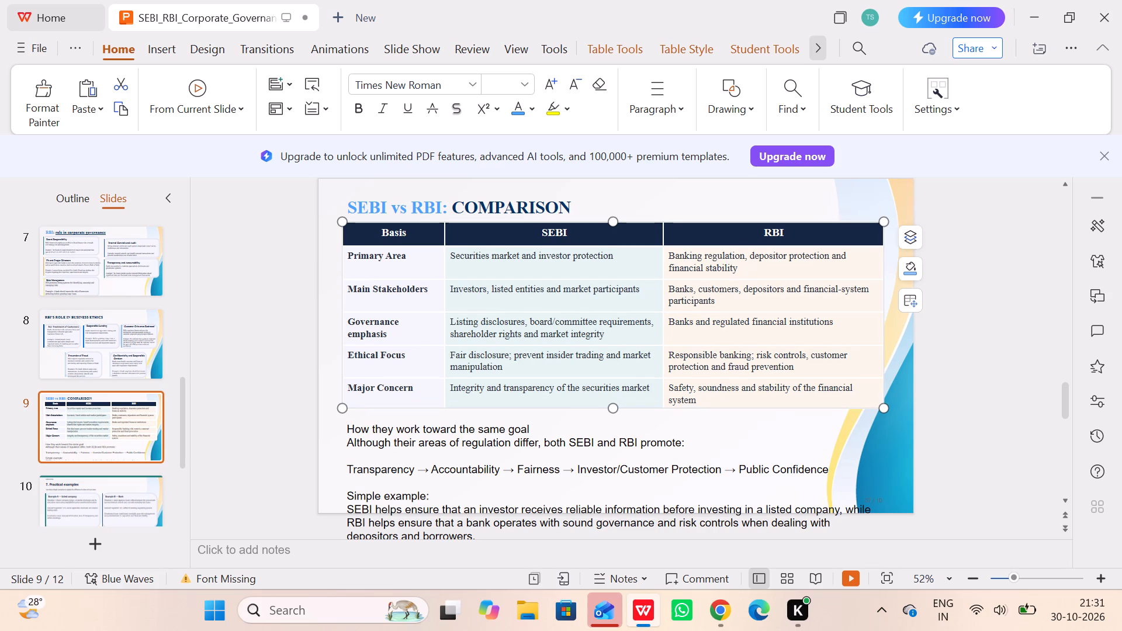
Move the "How they work toward the same goal" text box up against the table's new bottom edge.
left_click_drag(550, 419, 552, 407)
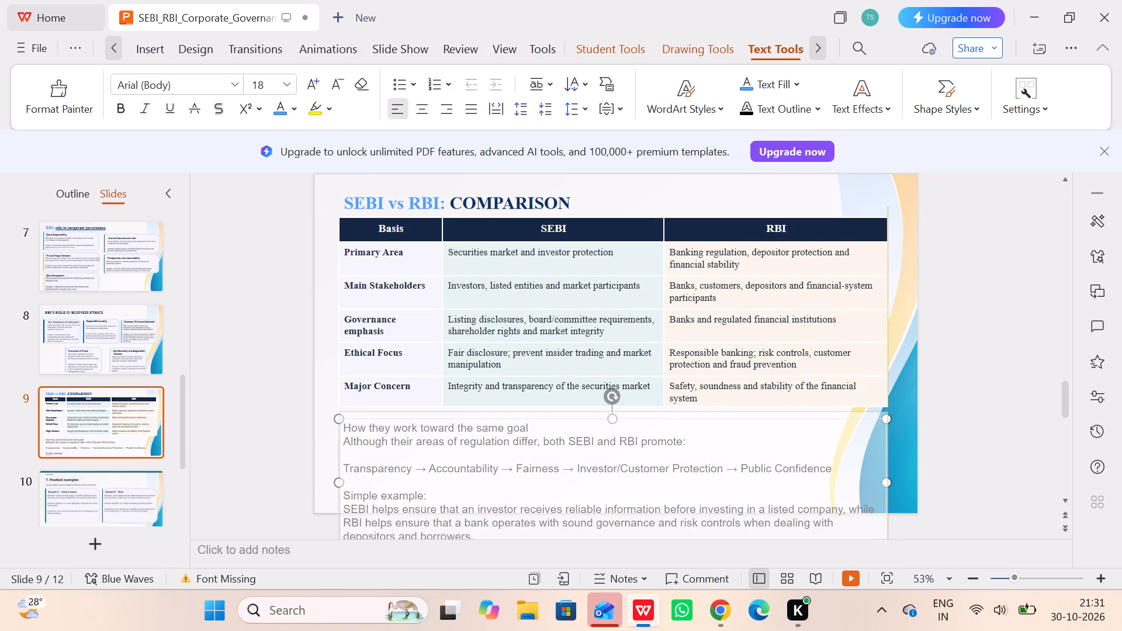
left_click_drag(552, 407, 550, 403)
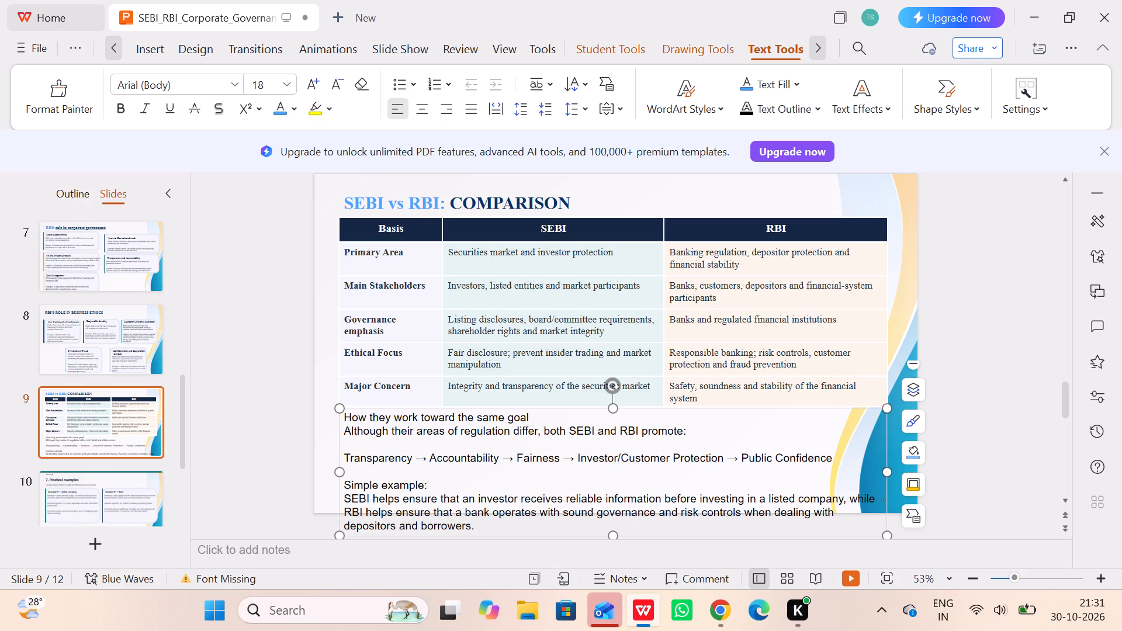
Change all text in the "How they work toward the same goal" text box to Times New Roman.
left_click_drag(491, 519, 327, 422)
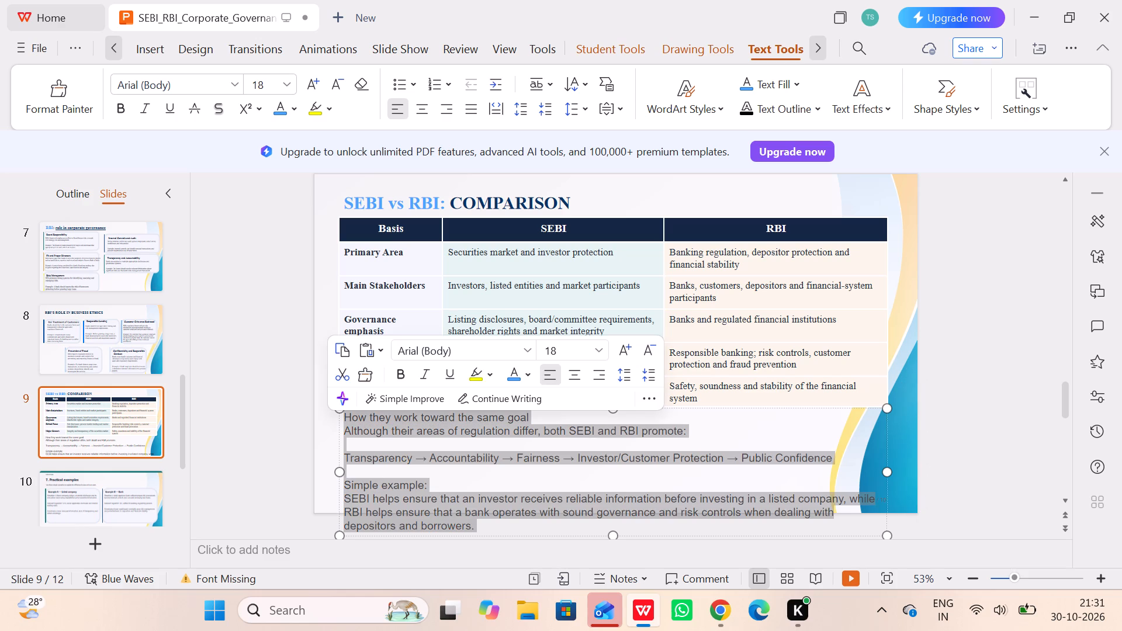
left_click(240, 89)
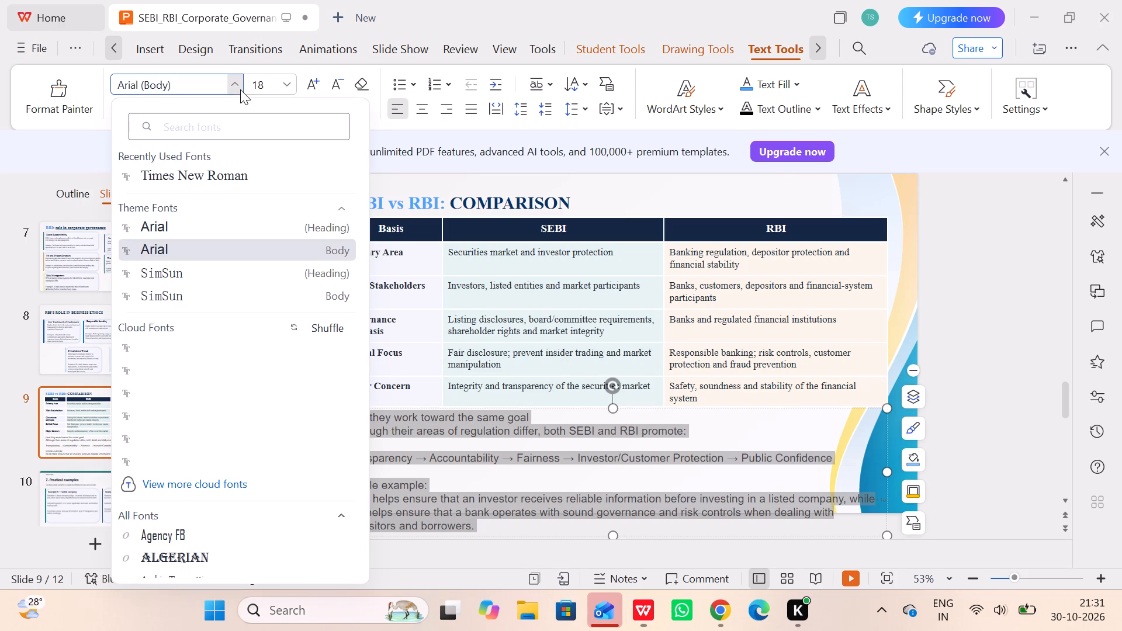
left_click(227, 177)
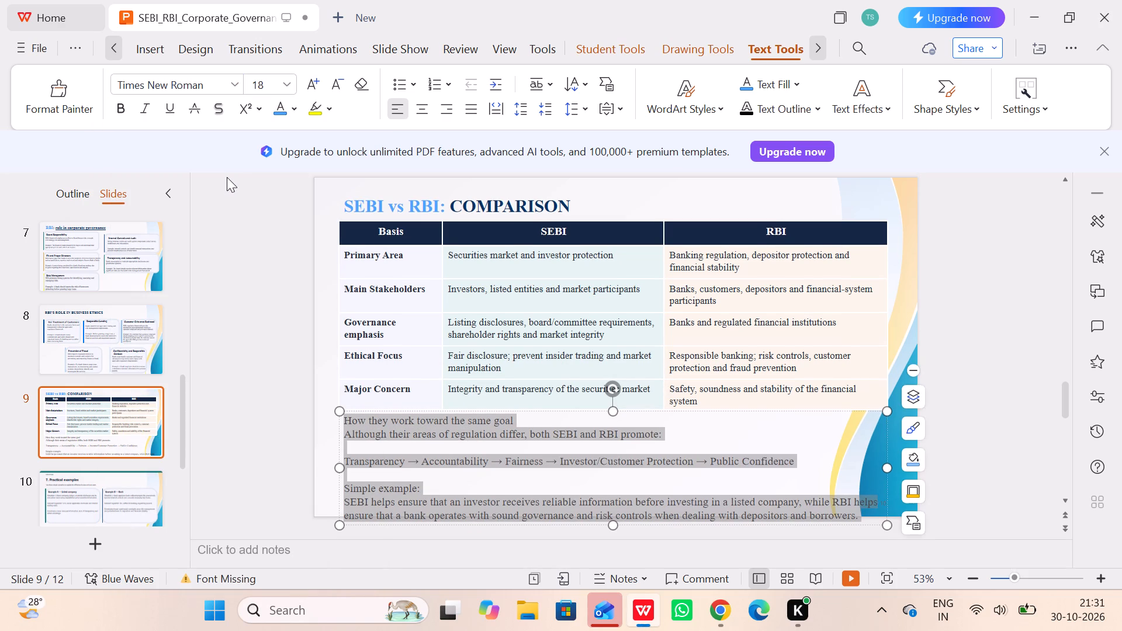
Shorten the "Simple example:" label in the text box below the table to "Example:".
left_click(423, 485)
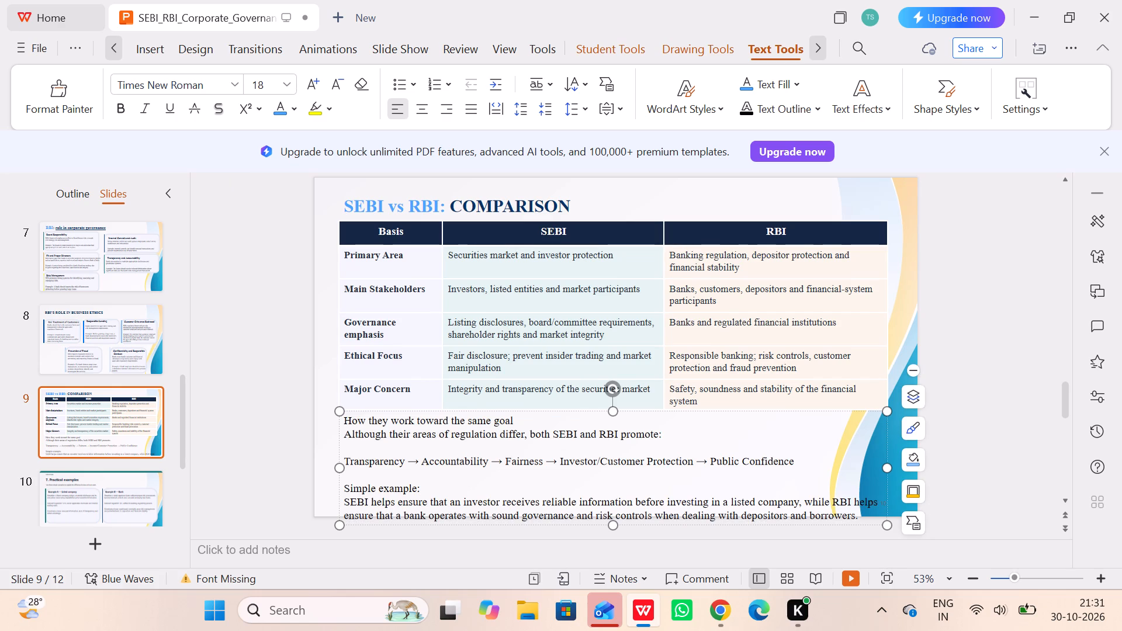
left_click_drag(385, 490, 342, 487)
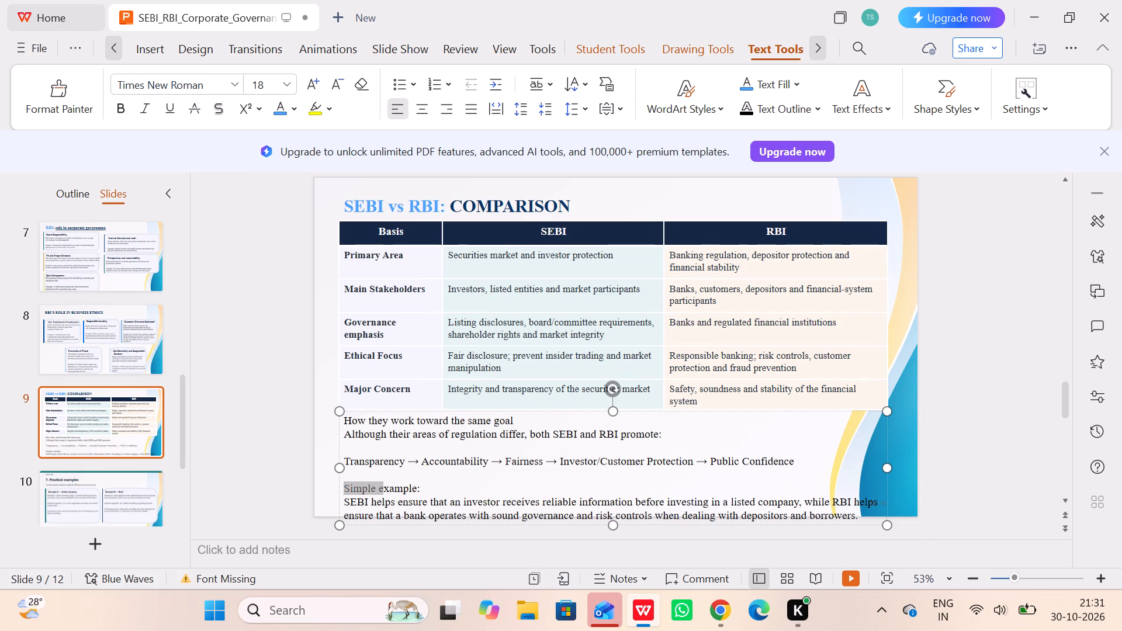
left_click_drag(342, 487, 336, 487)
key("e")
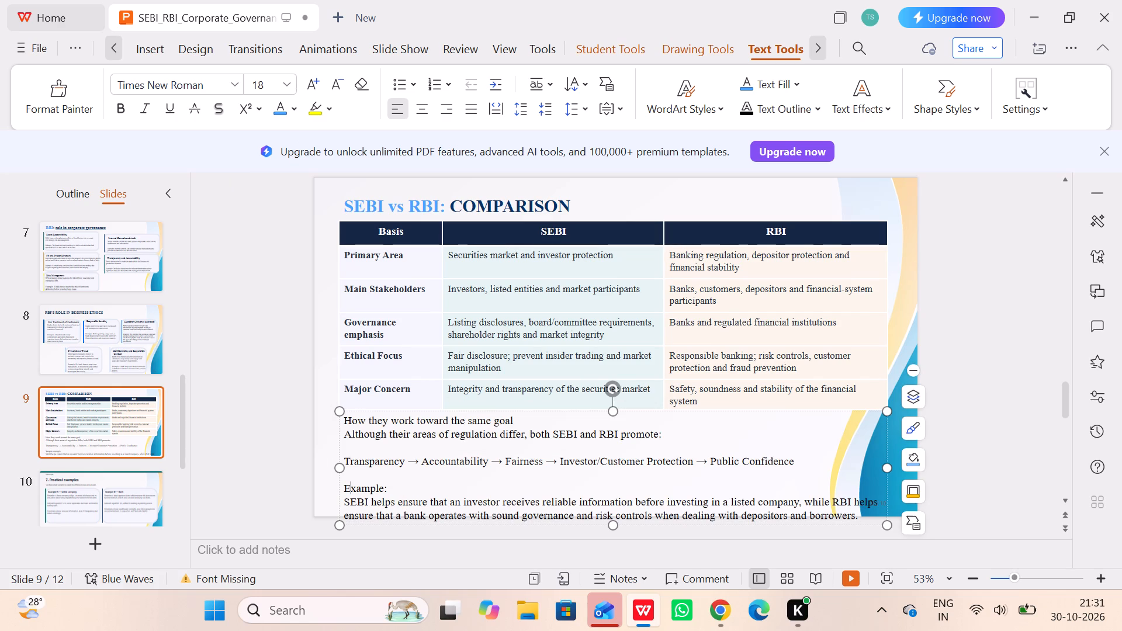
Make the "Example:" label and the "How they work toward the same goal" heading bold.
left_click_drag(394, 487, 334, 480)
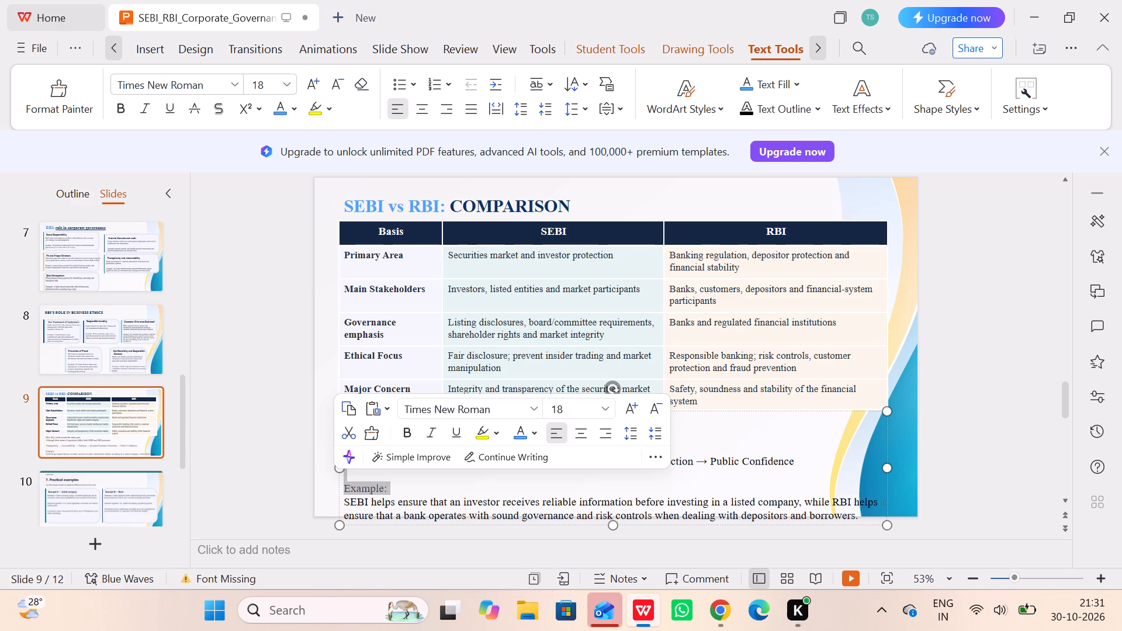
left_click(404, 431)
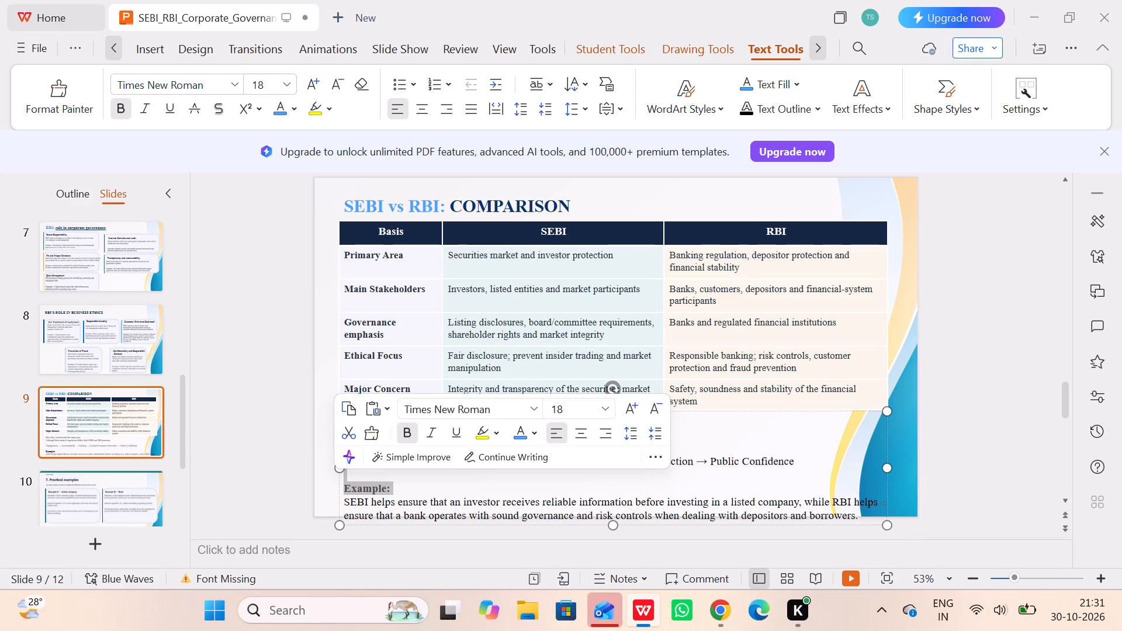
left_click(410, 486)
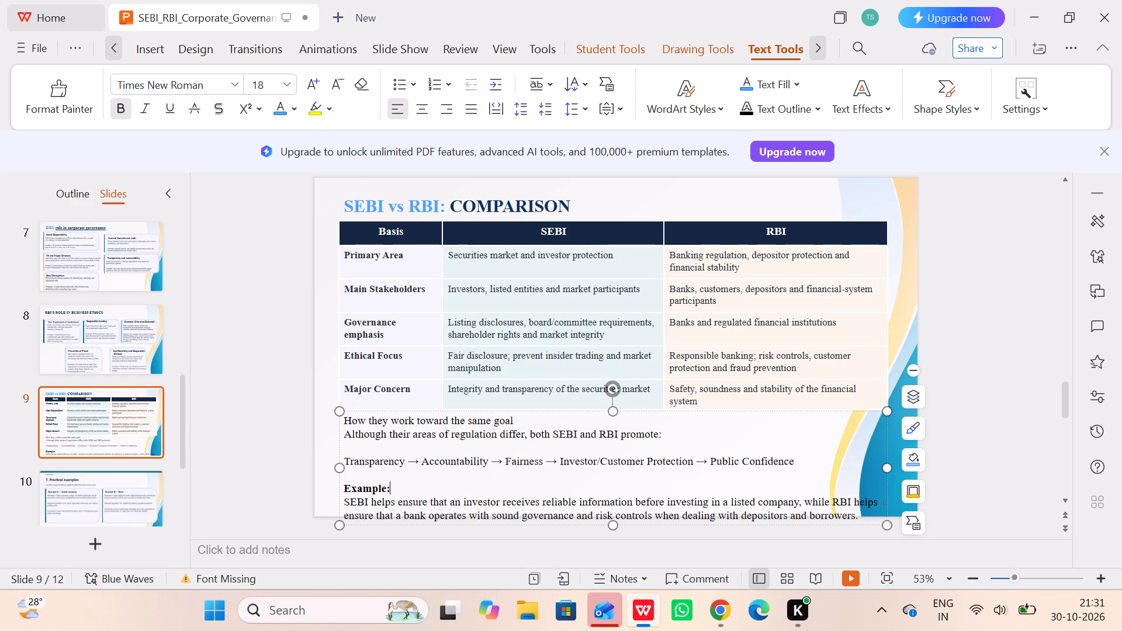
left_click_drag(525, 421, 335, 420)
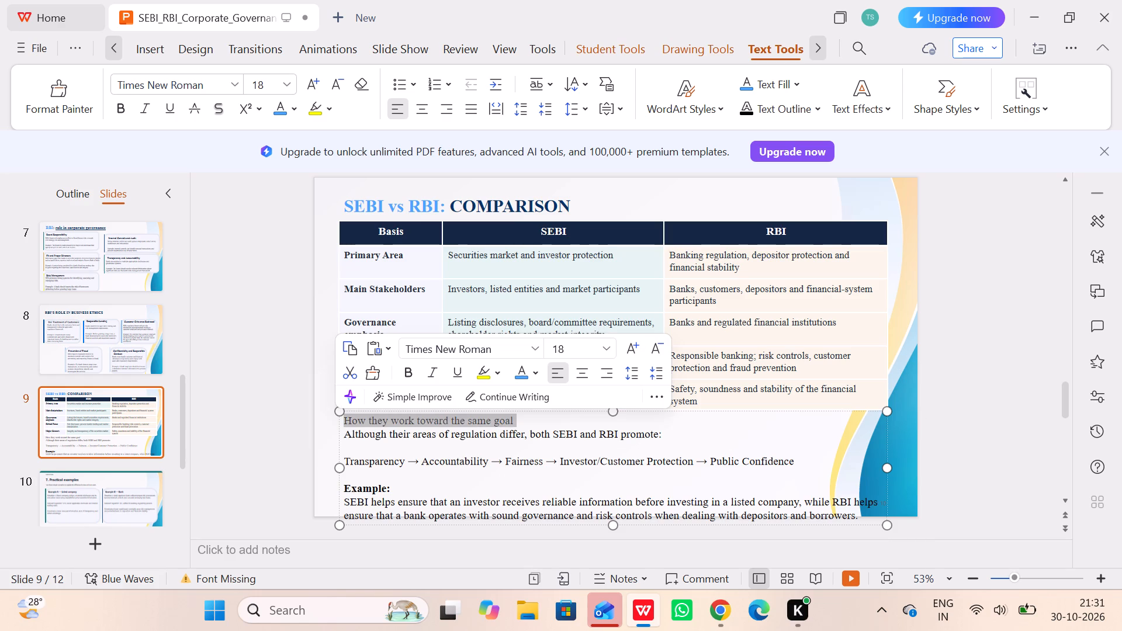
left_click(408, 370)
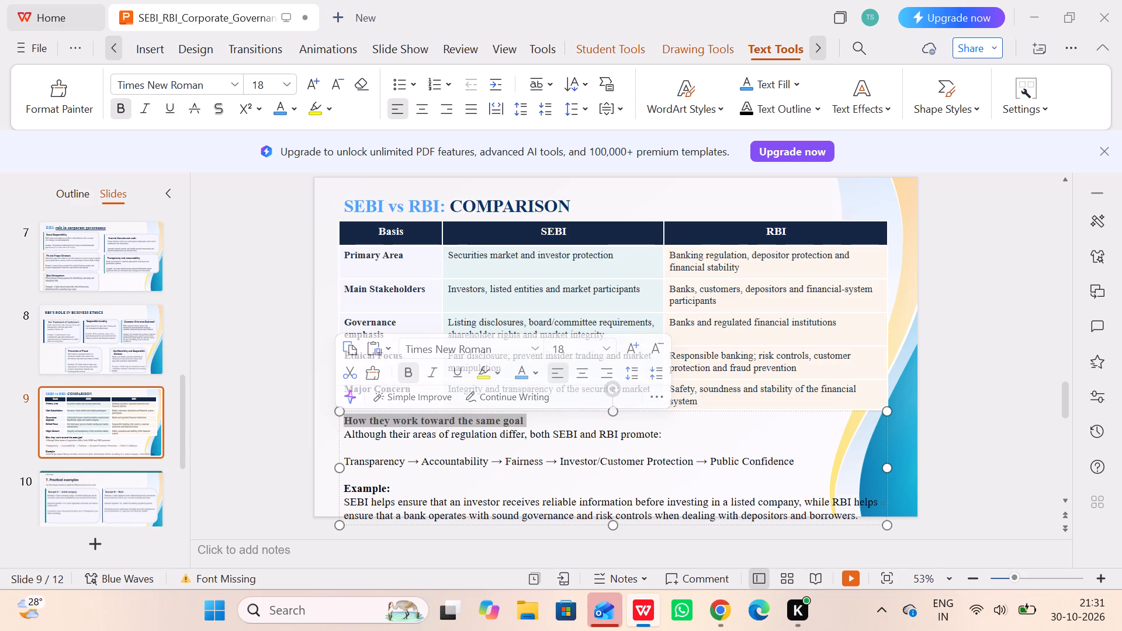
left_click(510, 435)
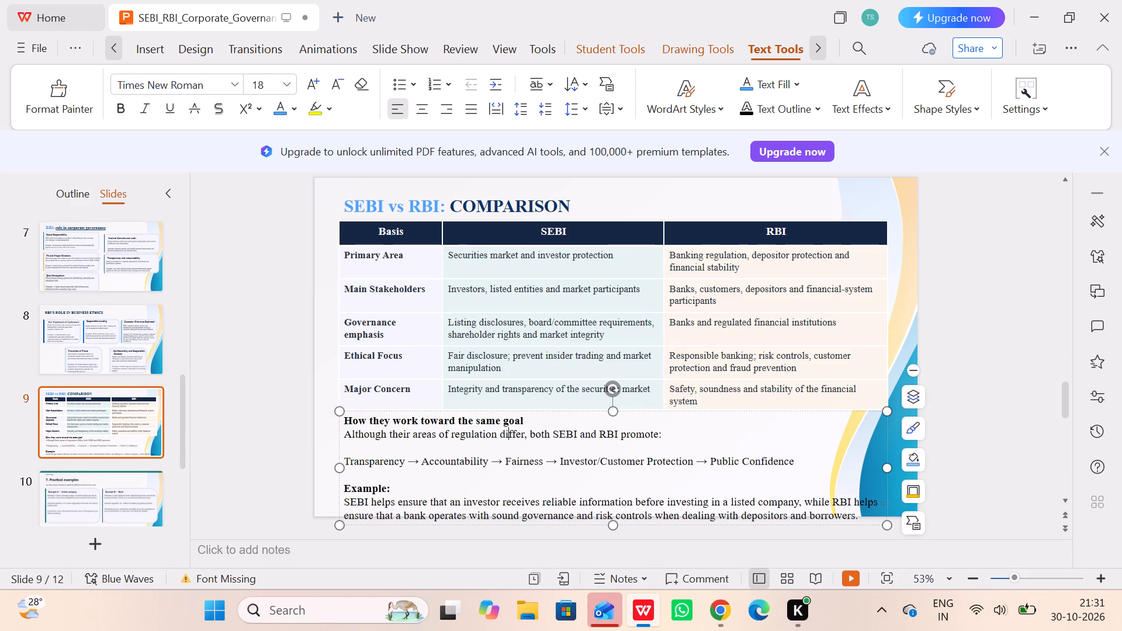
left_click(527, 423)
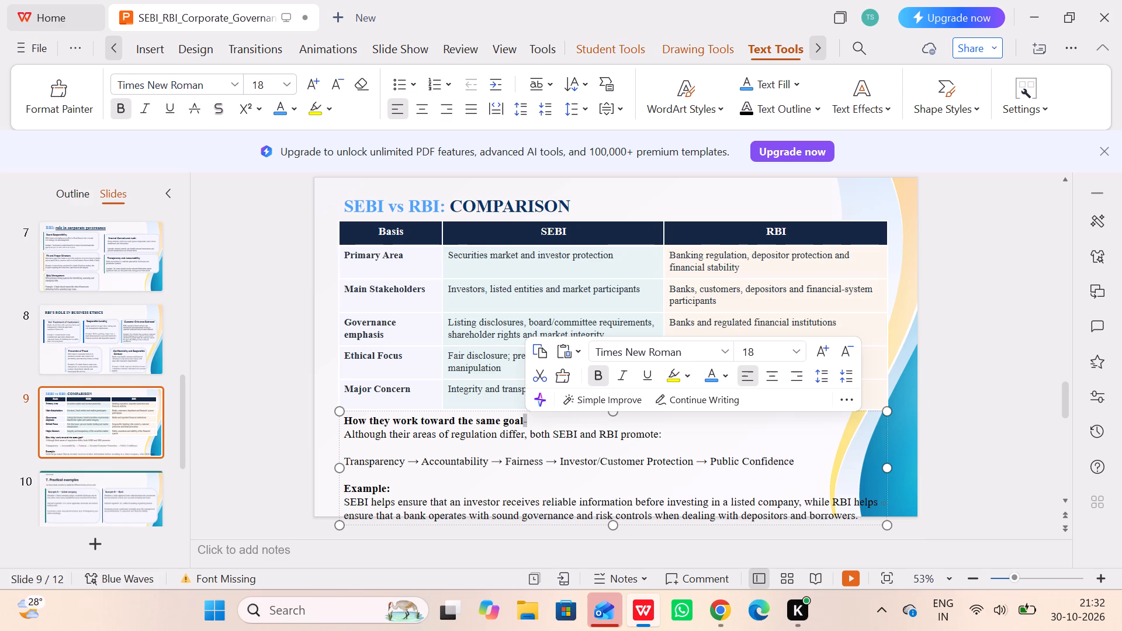
left_click(525, 423)
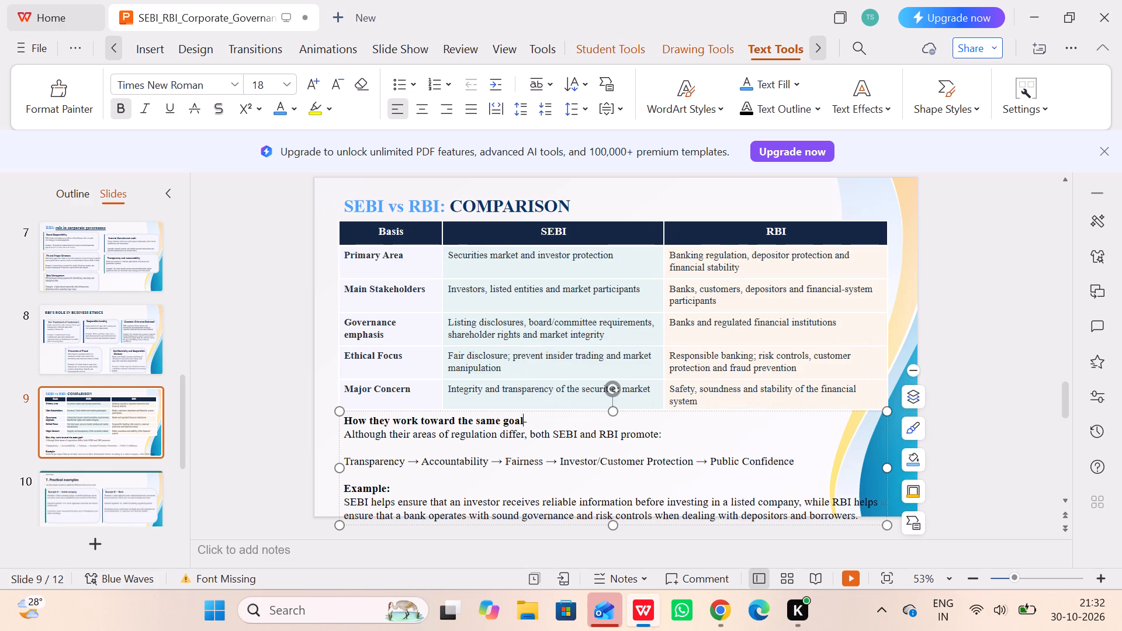
key("space")
left_click(590, 425)
Reduce the comparison table's height slightly from its bottom edge, tightening the body rows.
left_click(650, 376)
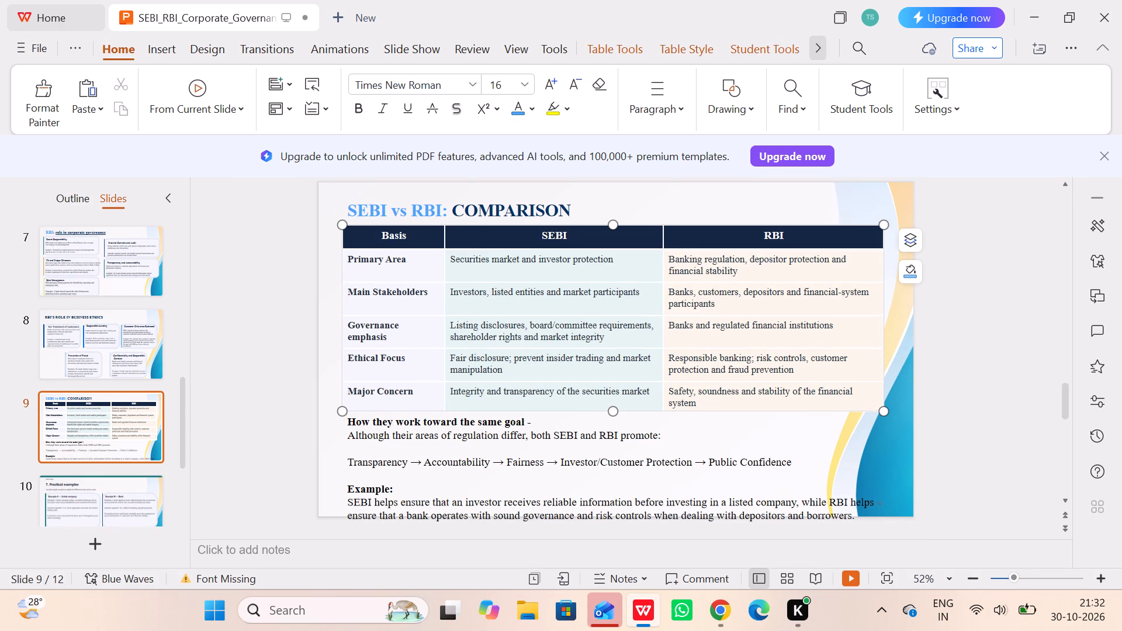
left_click_drag(615, 412, 617, 400)
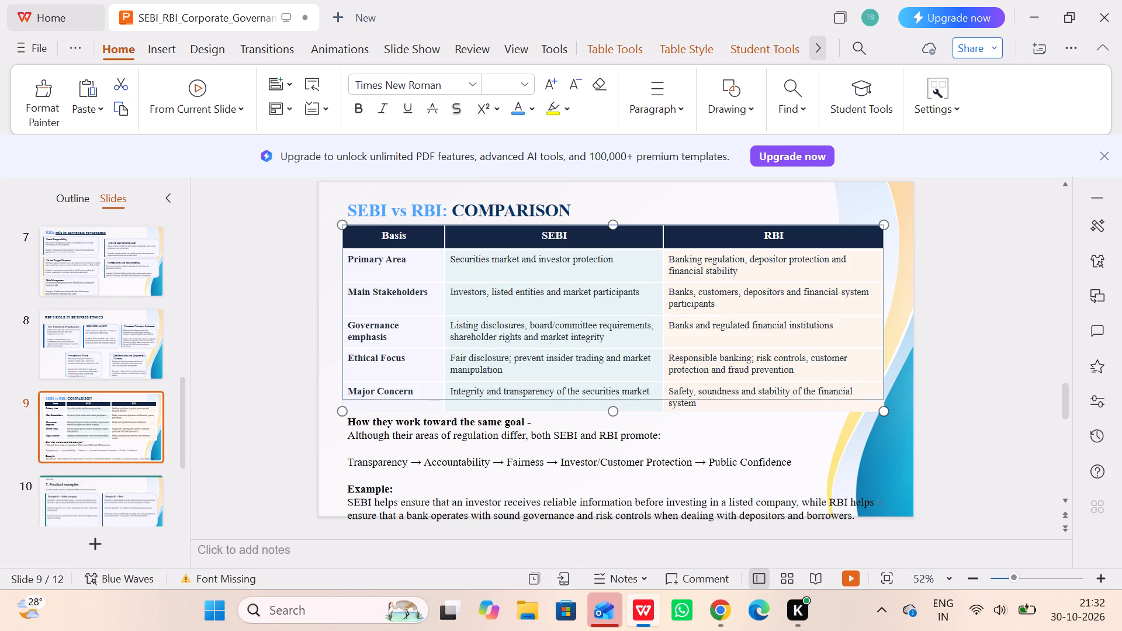
left_click_drag(617, 400, 615, 403)
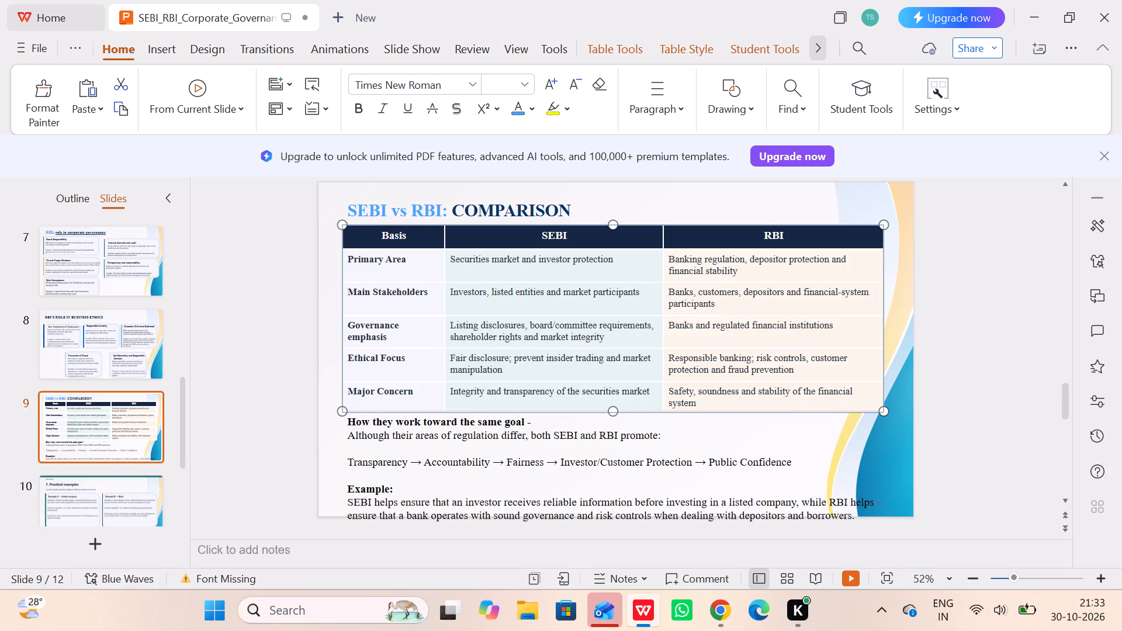
left_click_drag(615, 403, 615, 404)
left_click_drag(615, 404, 615, 401)
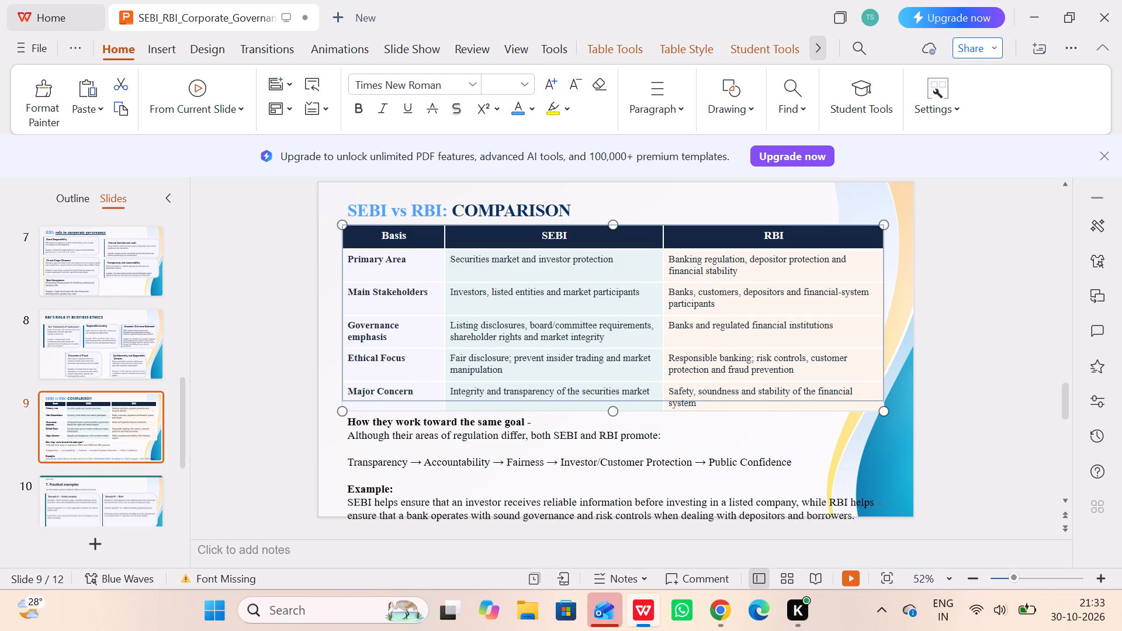
left_click_drag(615, 401, 615, 402)
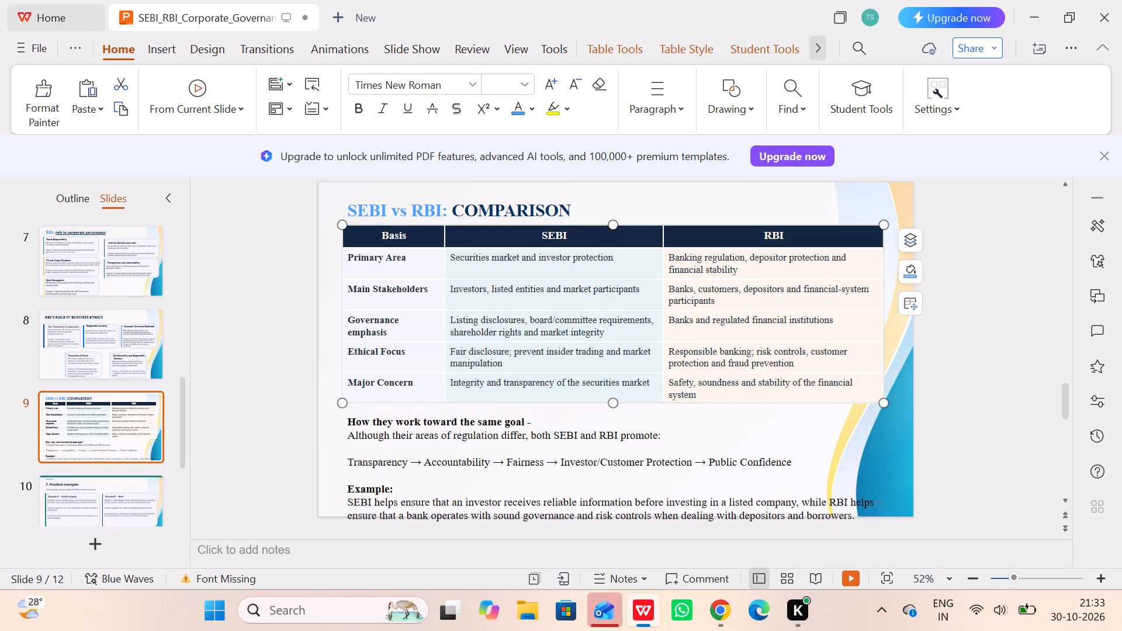
Move the "How they work toward the same goal" text box up against the shortened table's bottom edge.
left_click(526, 424)
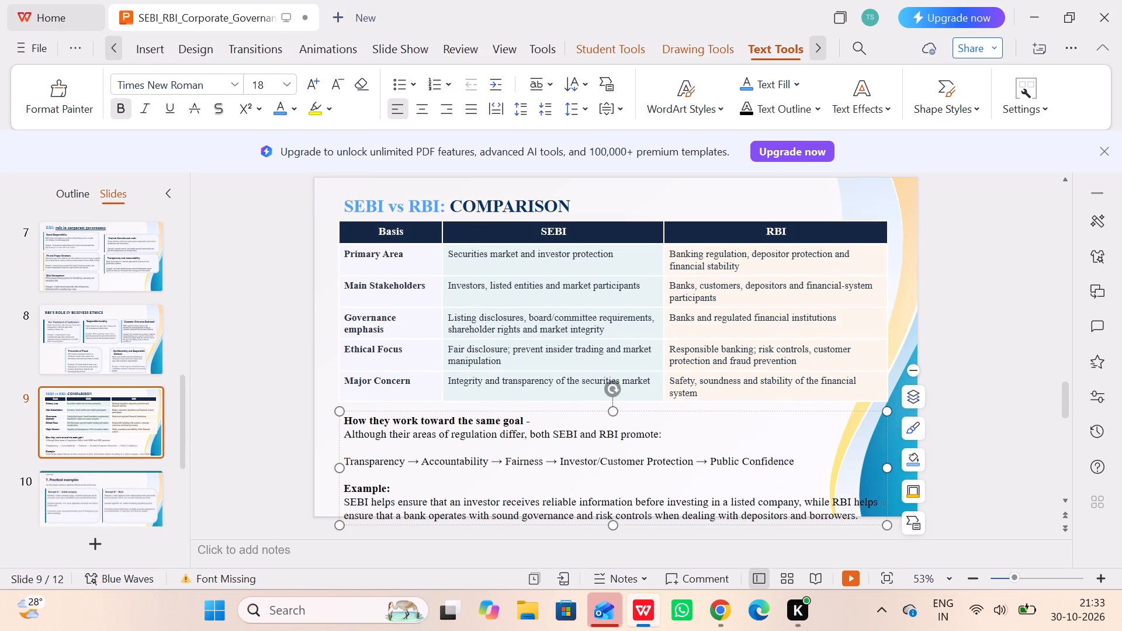
left_click_drag(528, 410, 526, 407)
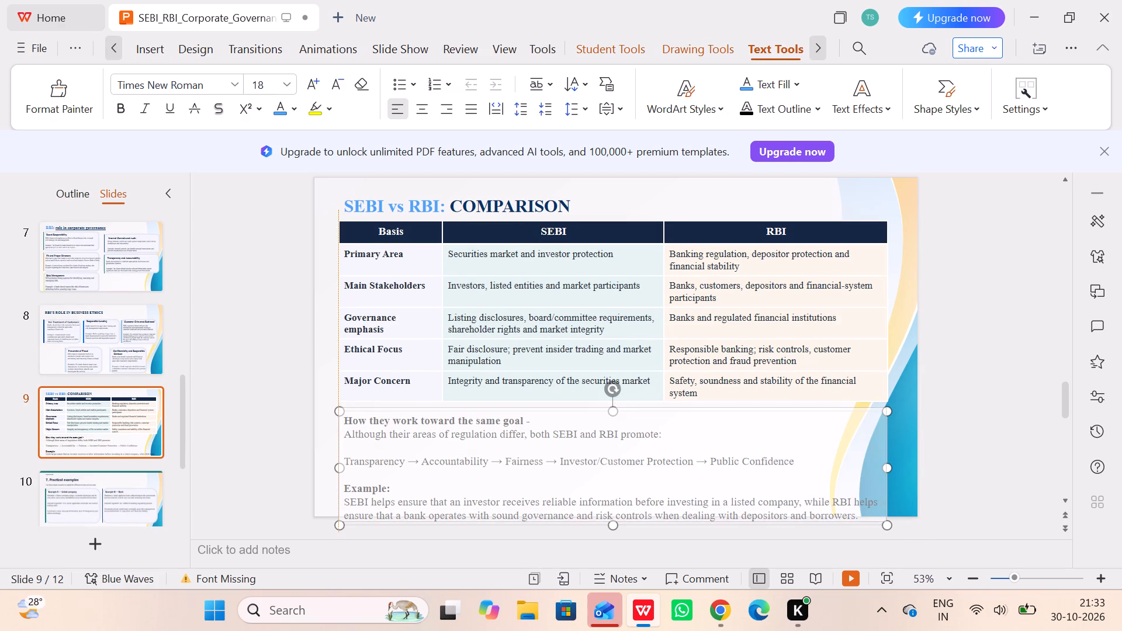
left_click_drag(526, 407, 526, 405)
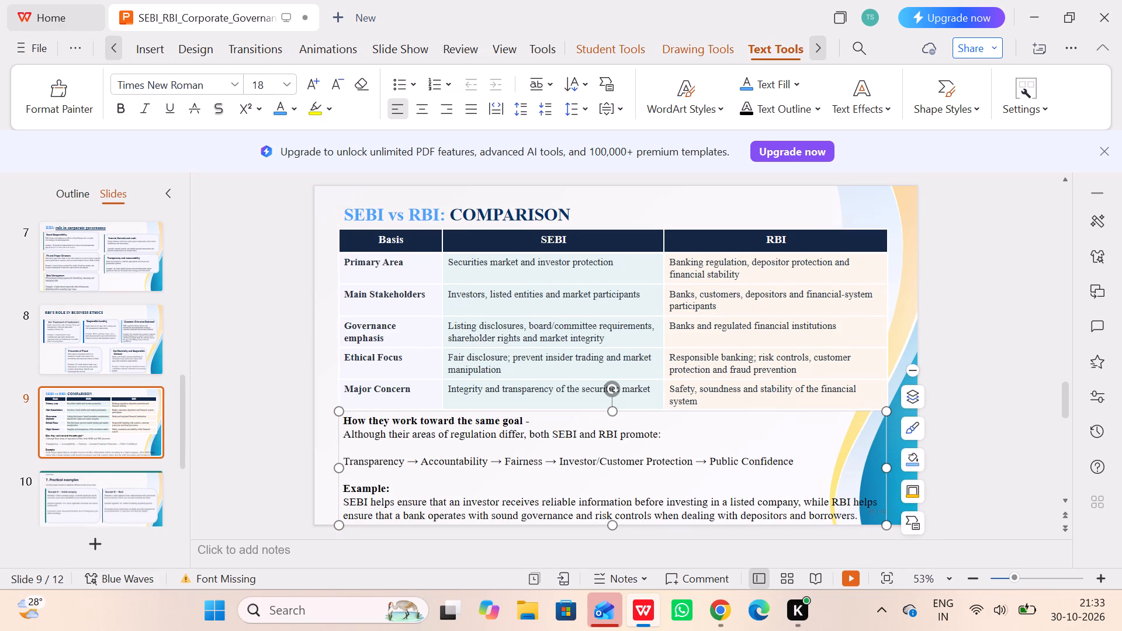
left_click(989, 339)
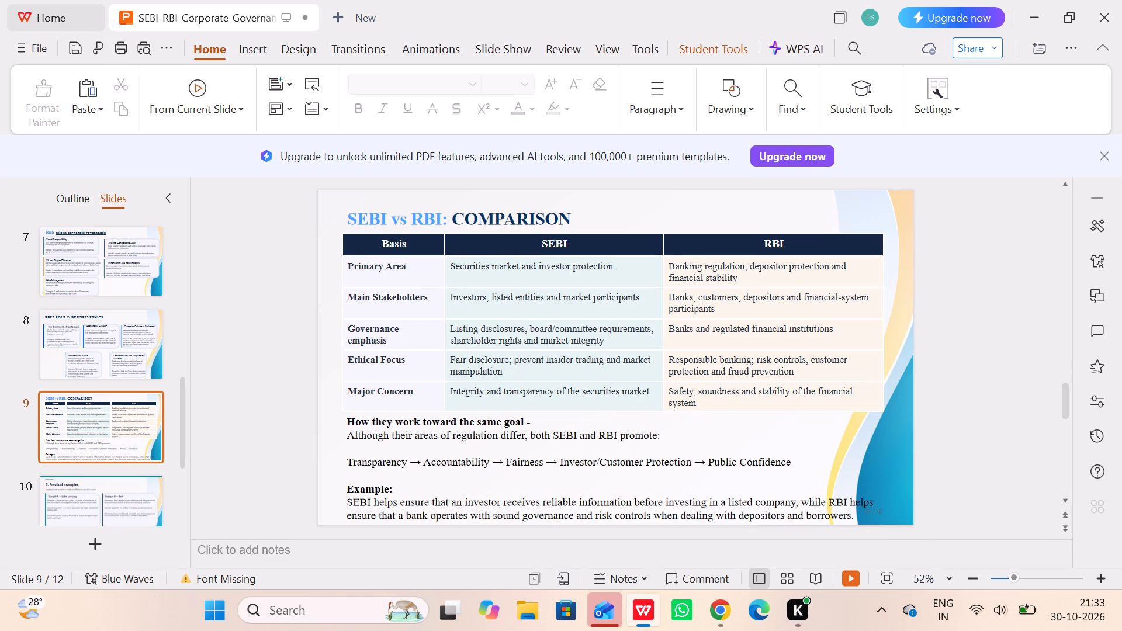
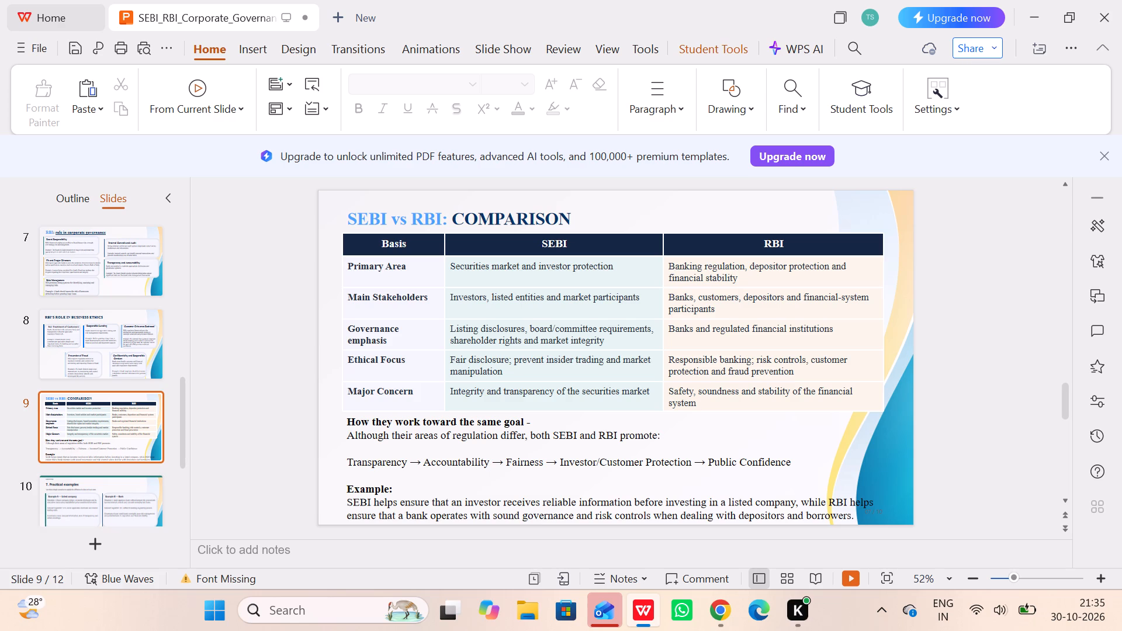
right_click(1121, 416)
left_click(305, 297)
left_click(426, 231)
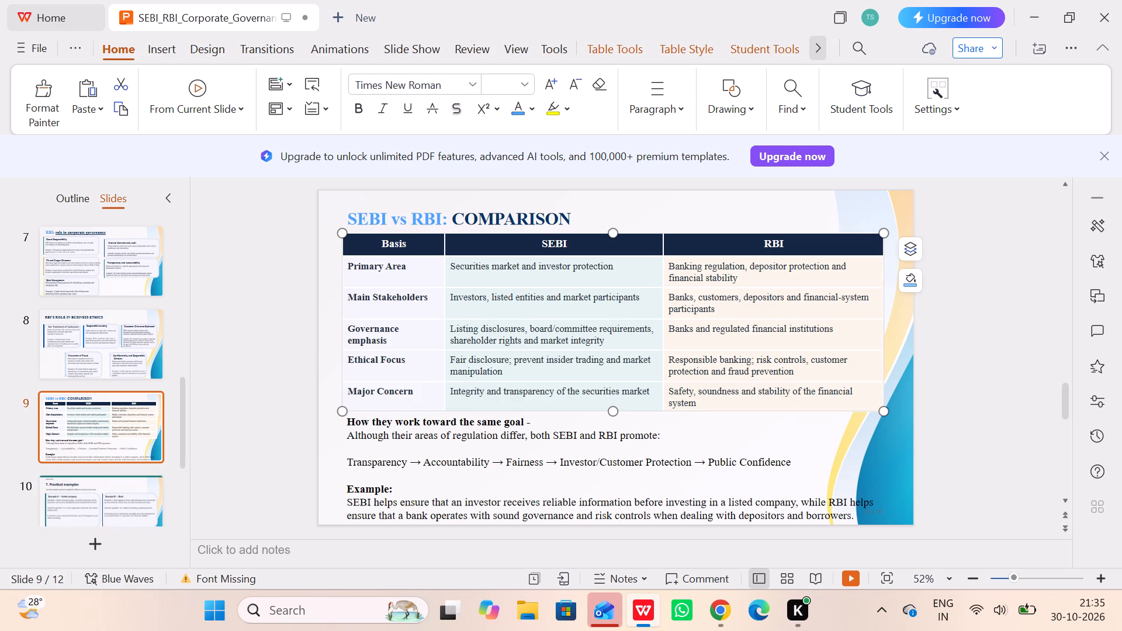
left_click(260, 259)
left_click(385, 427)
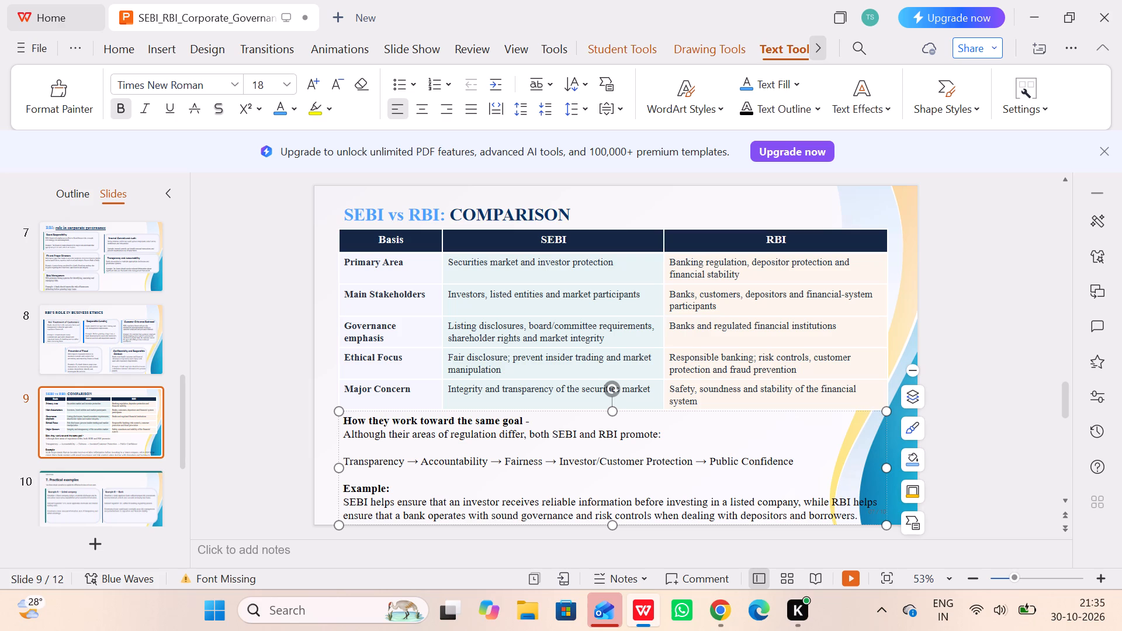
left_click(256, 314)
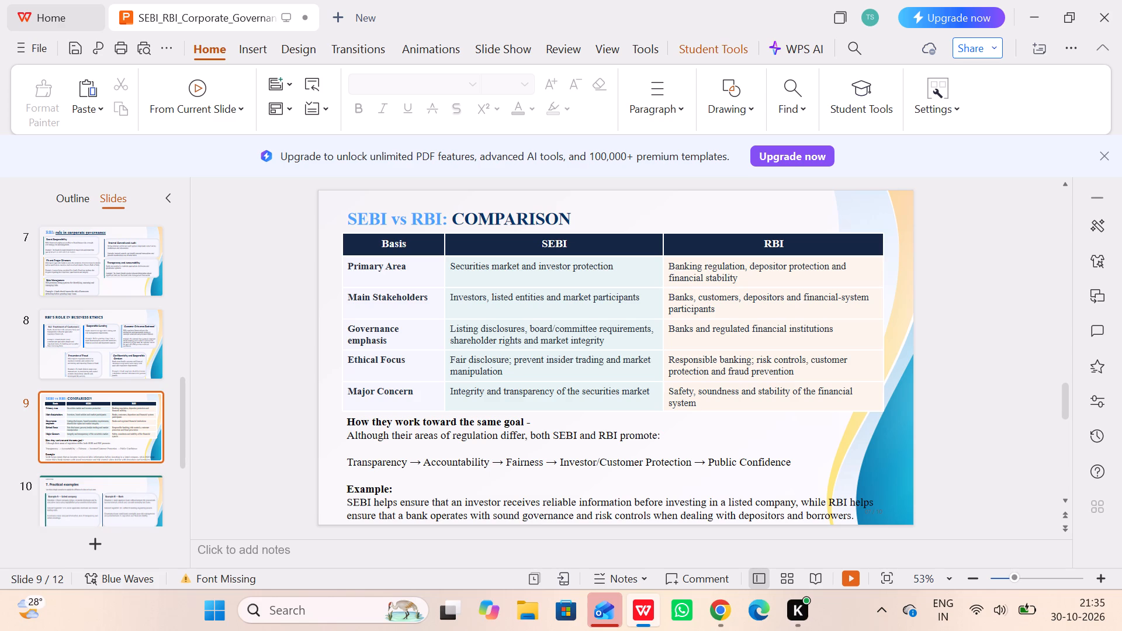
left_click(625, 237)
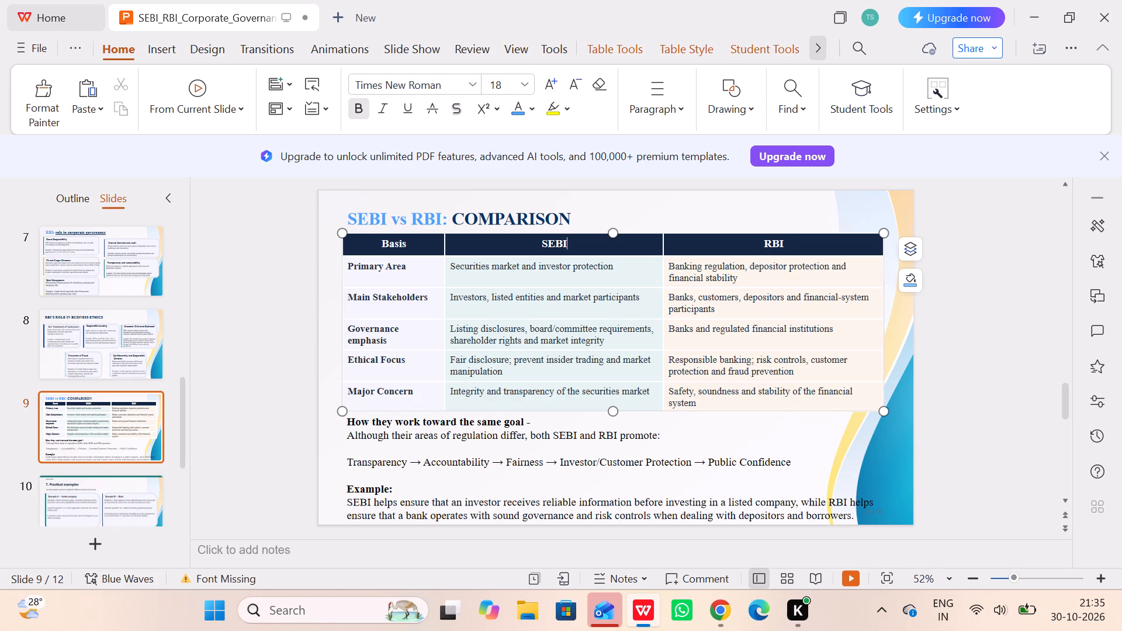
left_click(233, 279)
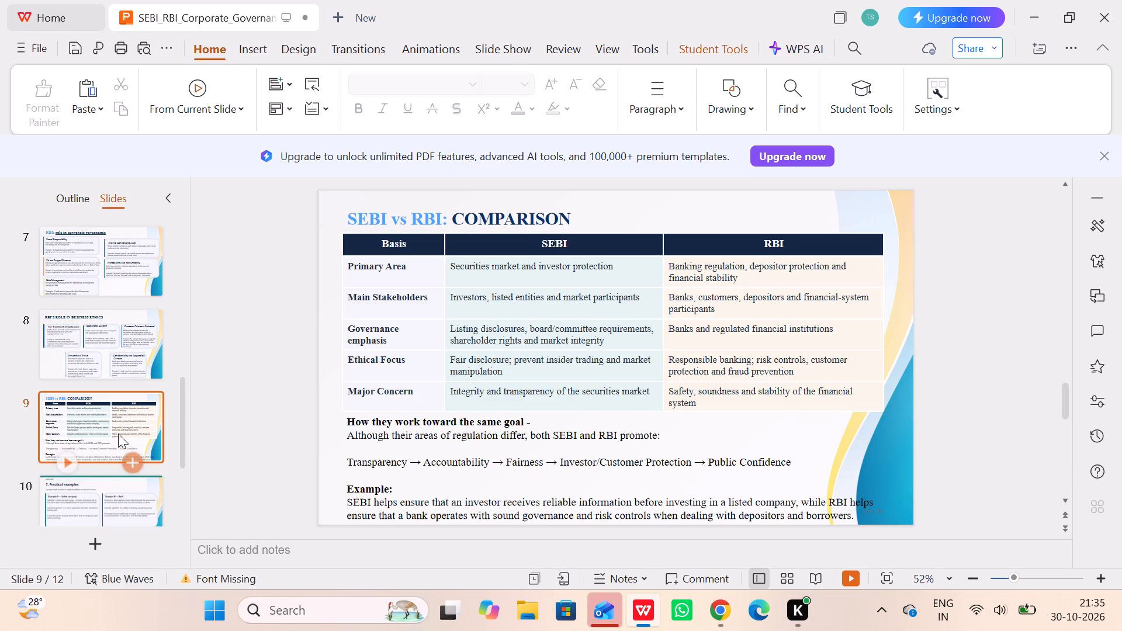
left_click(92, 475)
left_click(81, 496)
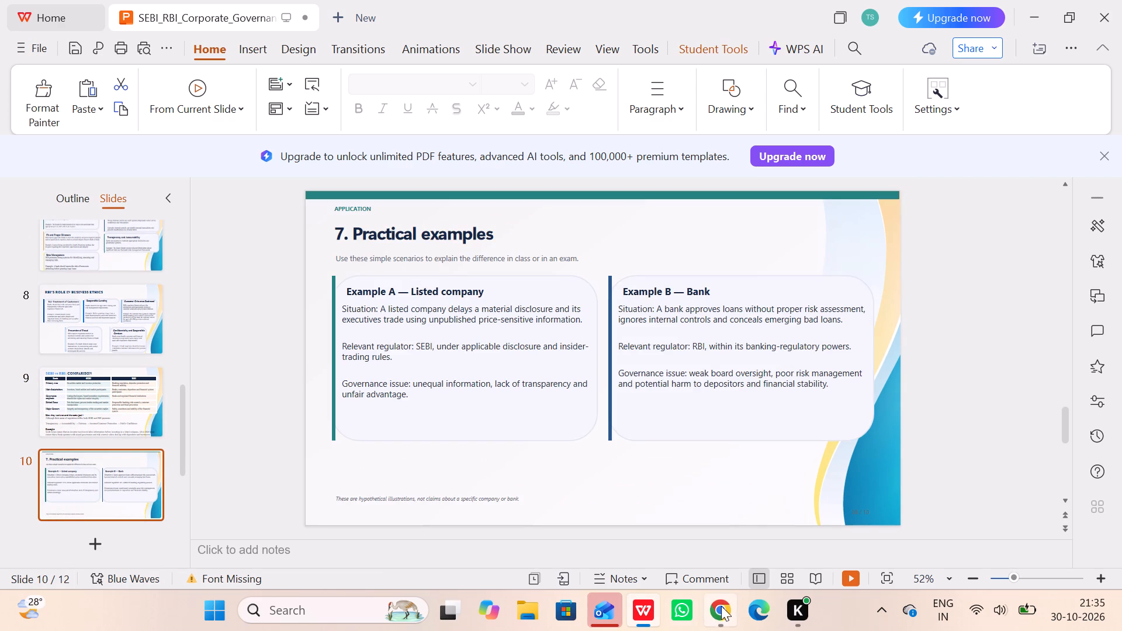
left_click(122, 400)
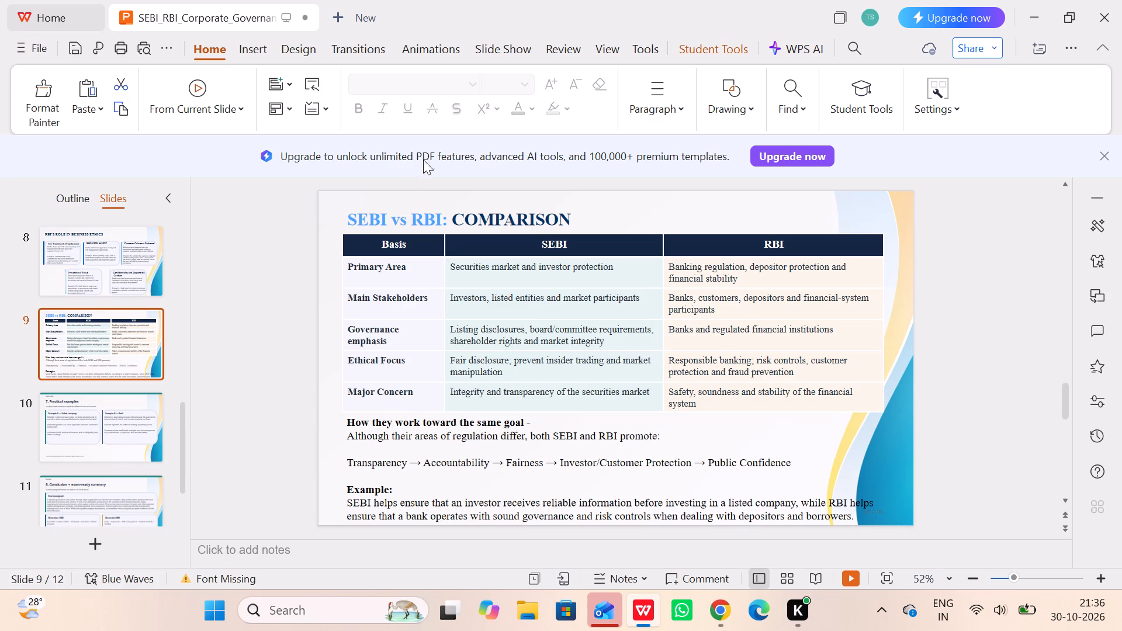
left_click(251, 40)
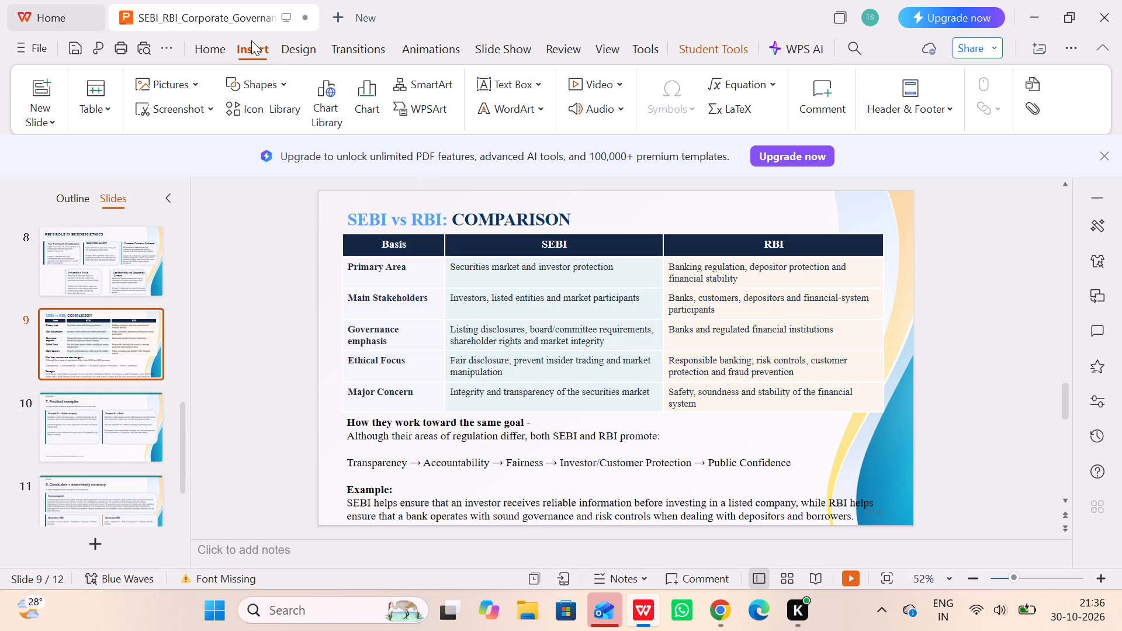
Make slide 9's "Transparency → Accountability → Fairness → Investor/Customer Protection → Public Confidence" line bold, centred and size 20.
left_click(346, 460)
left_click_drag(801, 463, 338, 459)
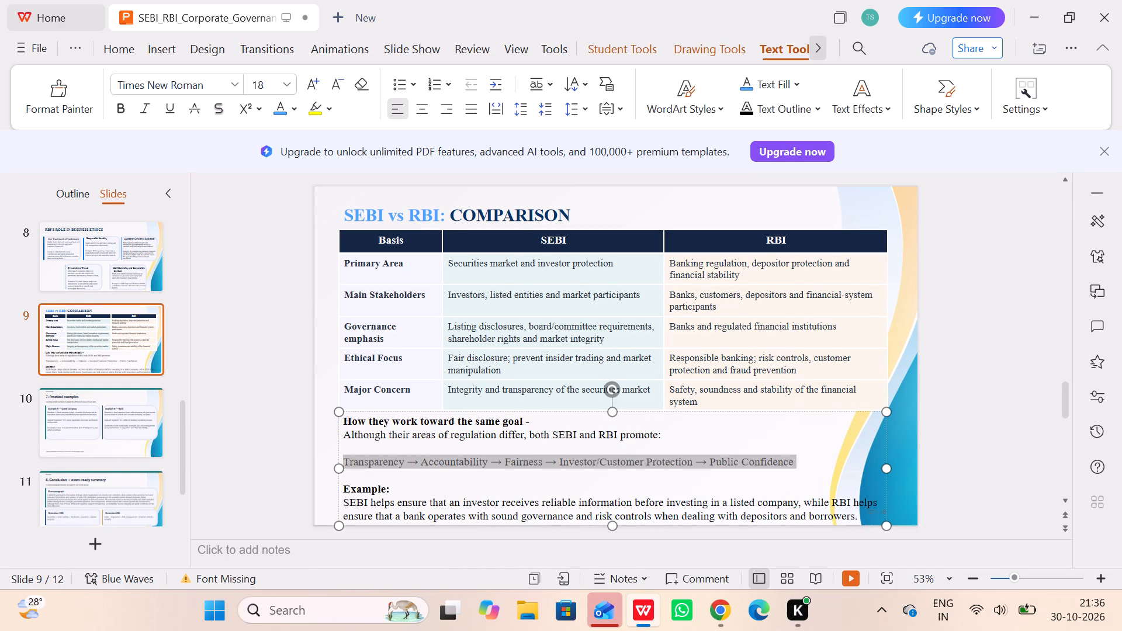
left_click(404, 408)
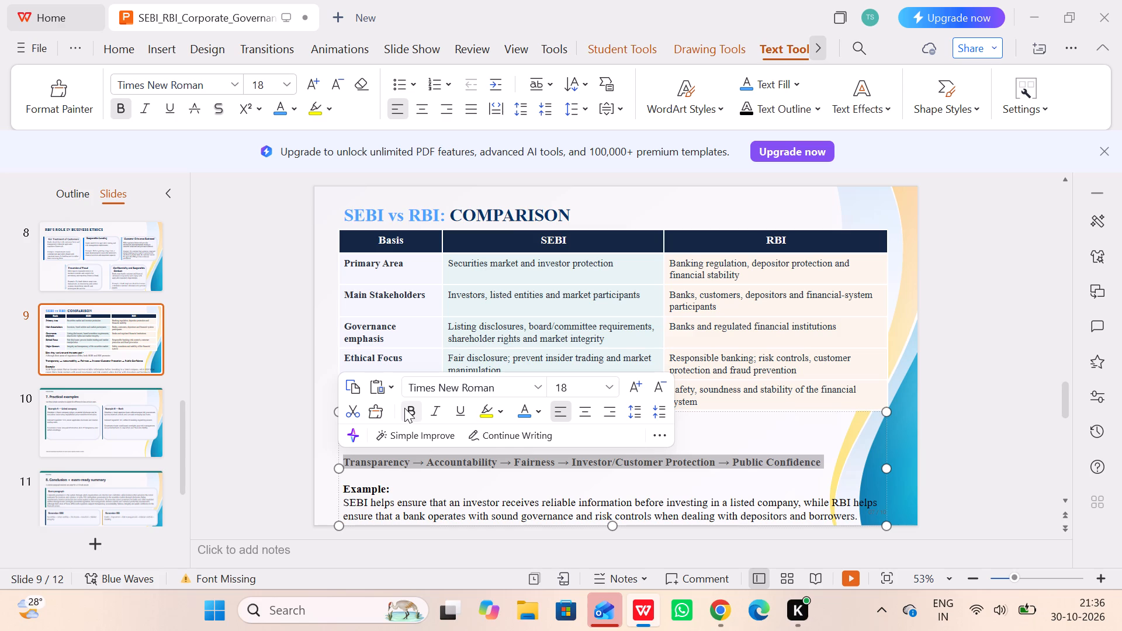
left_click(576, 410)
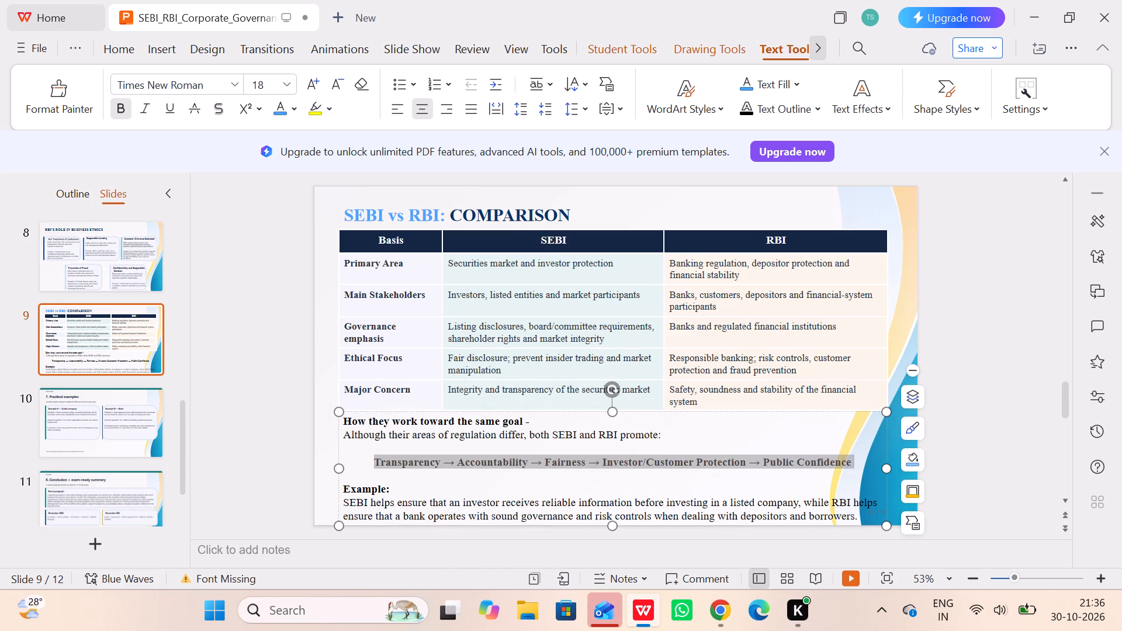
left_click(289, 81)
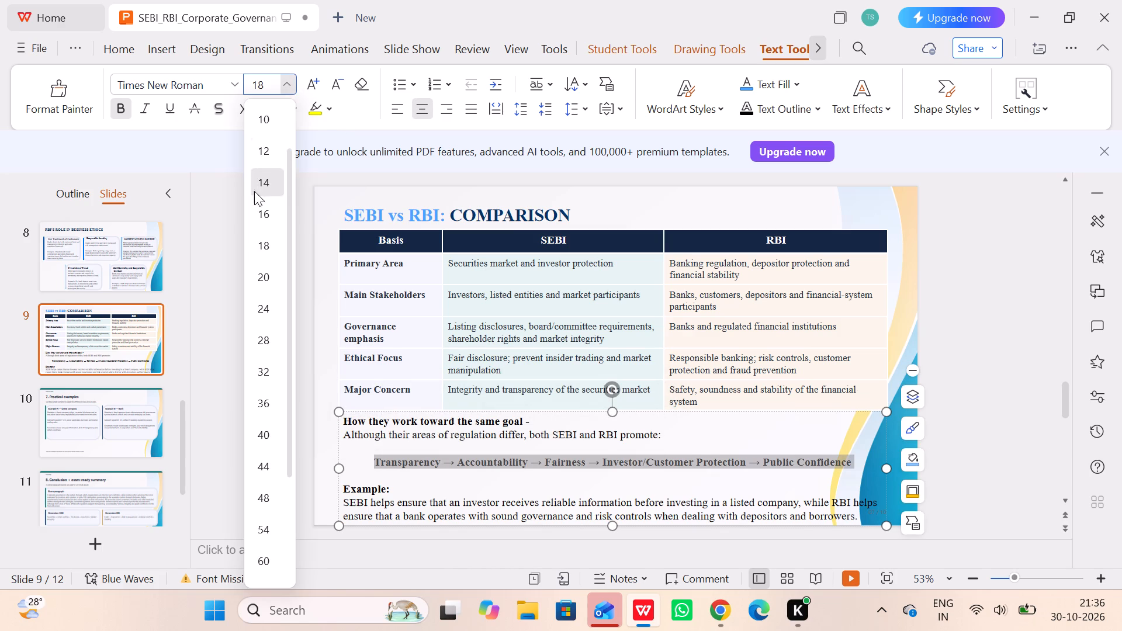
left_click(259, 271)
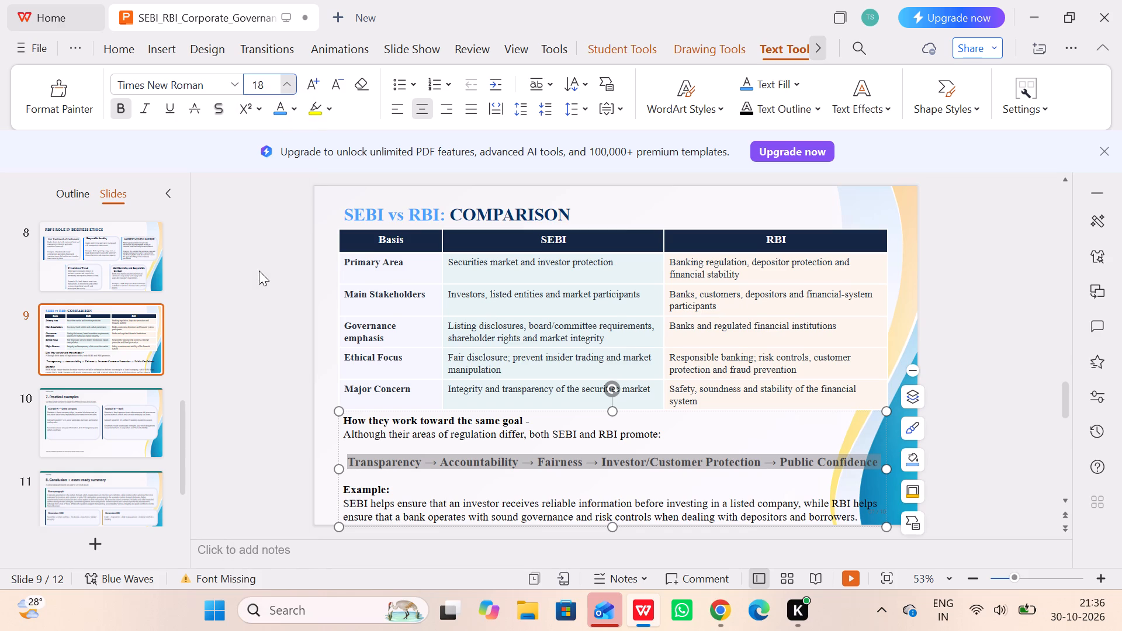
left_click(1025, 348)
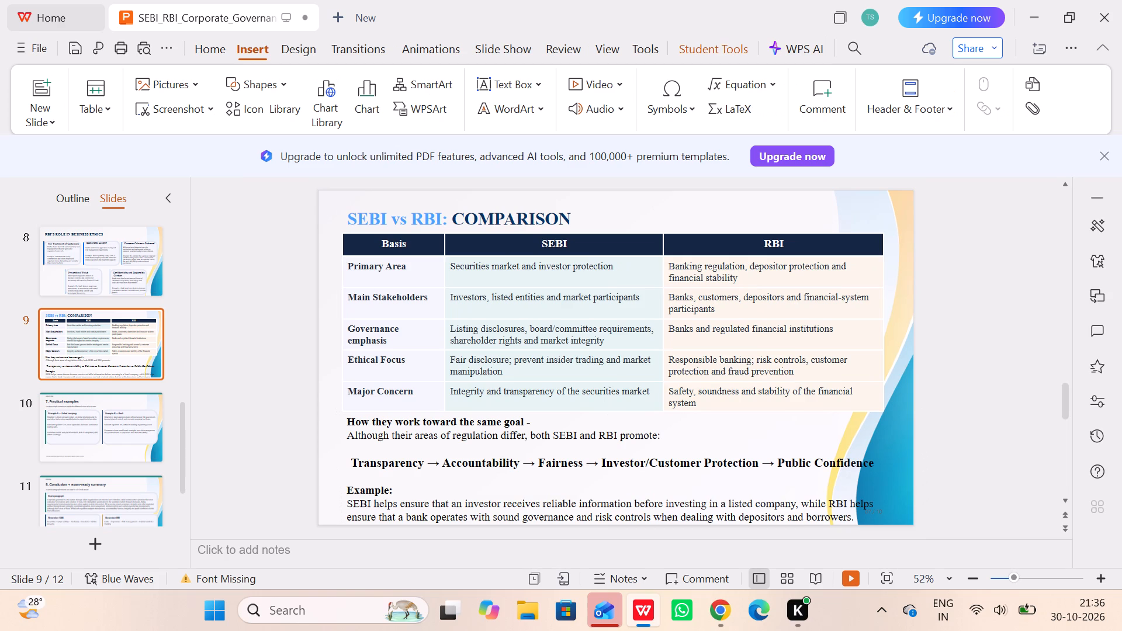
Try the Wipe animation on the explanatory text box below the comparison table, then apply Fly In instead.
left_click(333, 445)
left_click(343, 446)
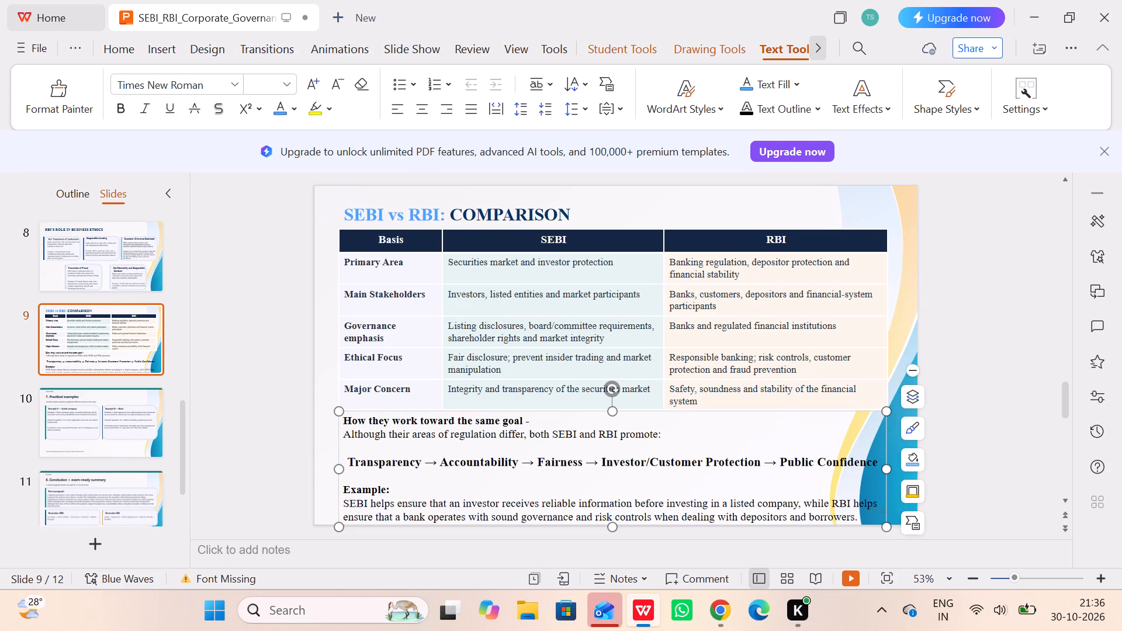
left_click(271, 57)
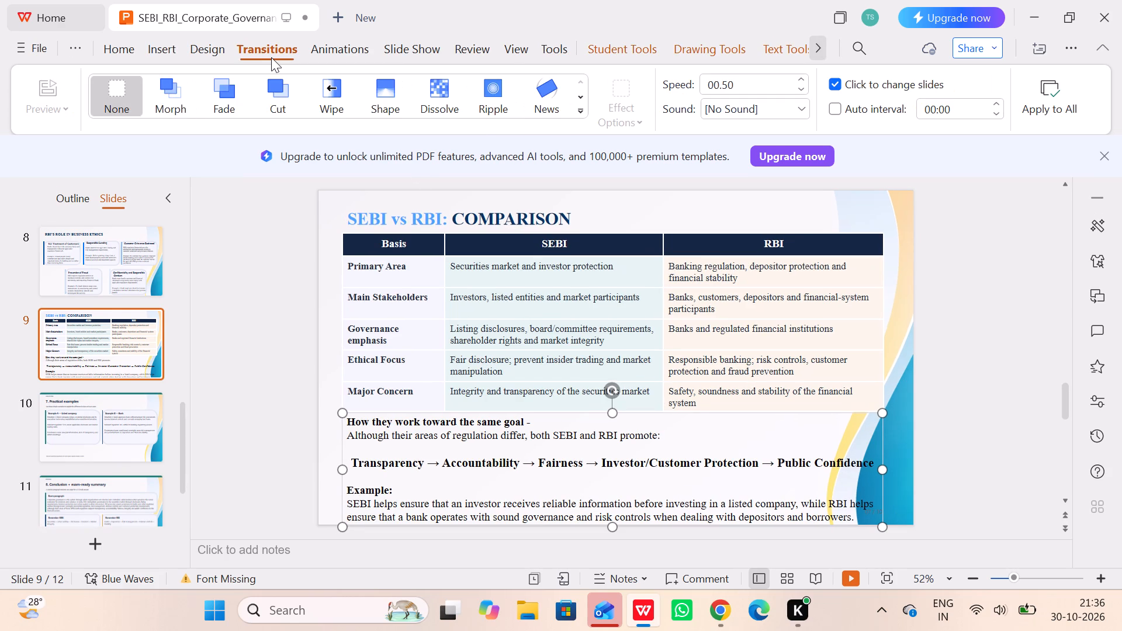
left_click(337, 53)
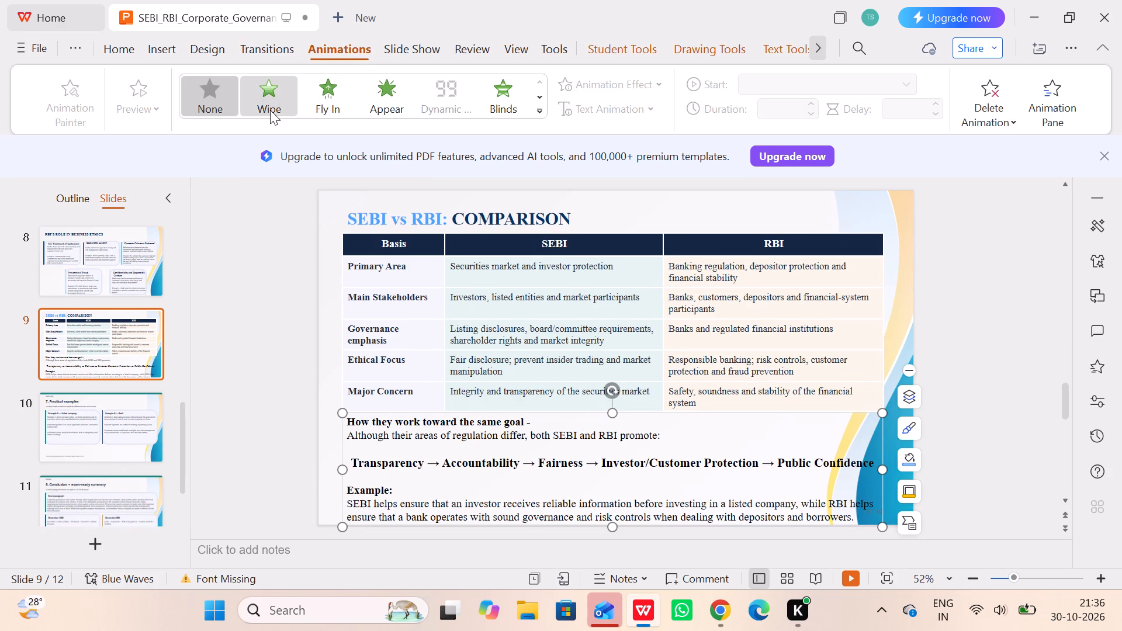
left_click(271, 109)
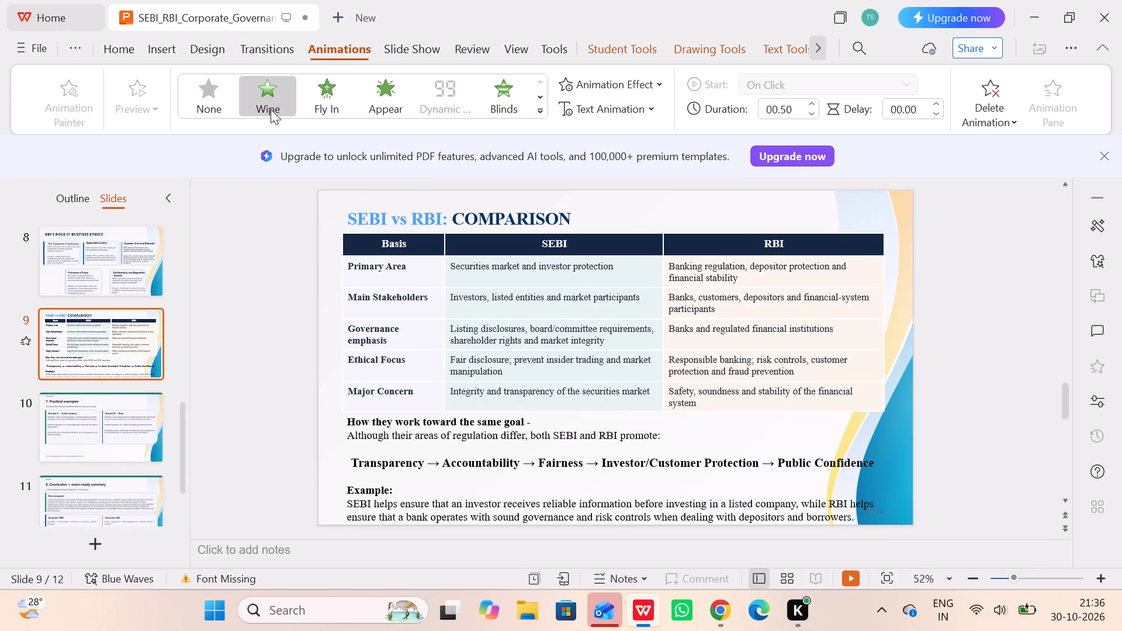
left_click(314, 99)
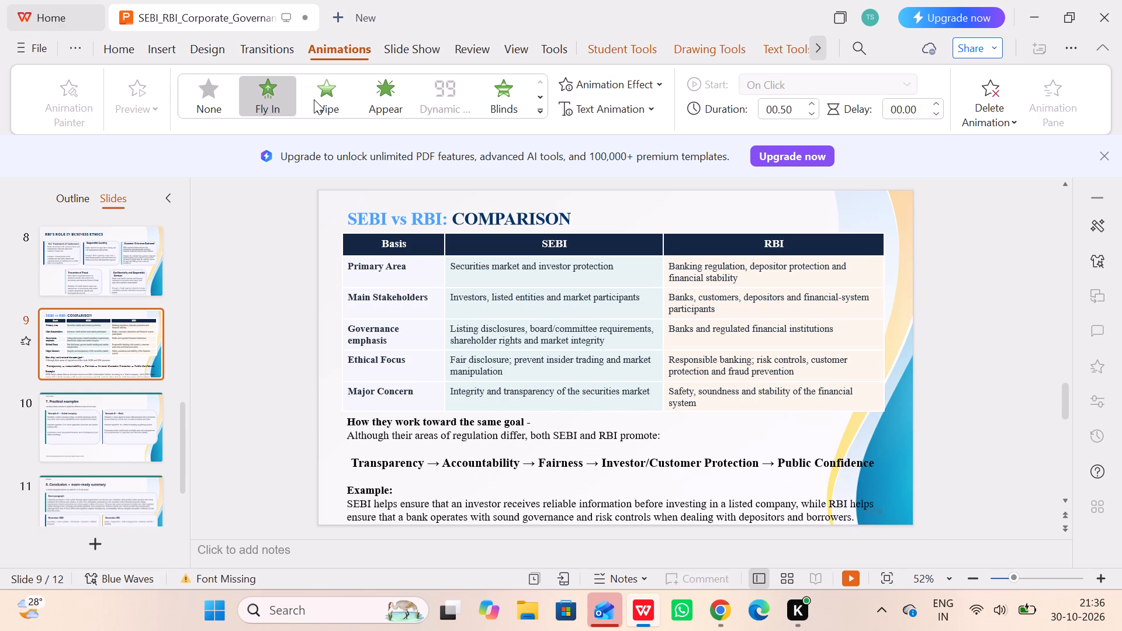
left_click(255, 293)
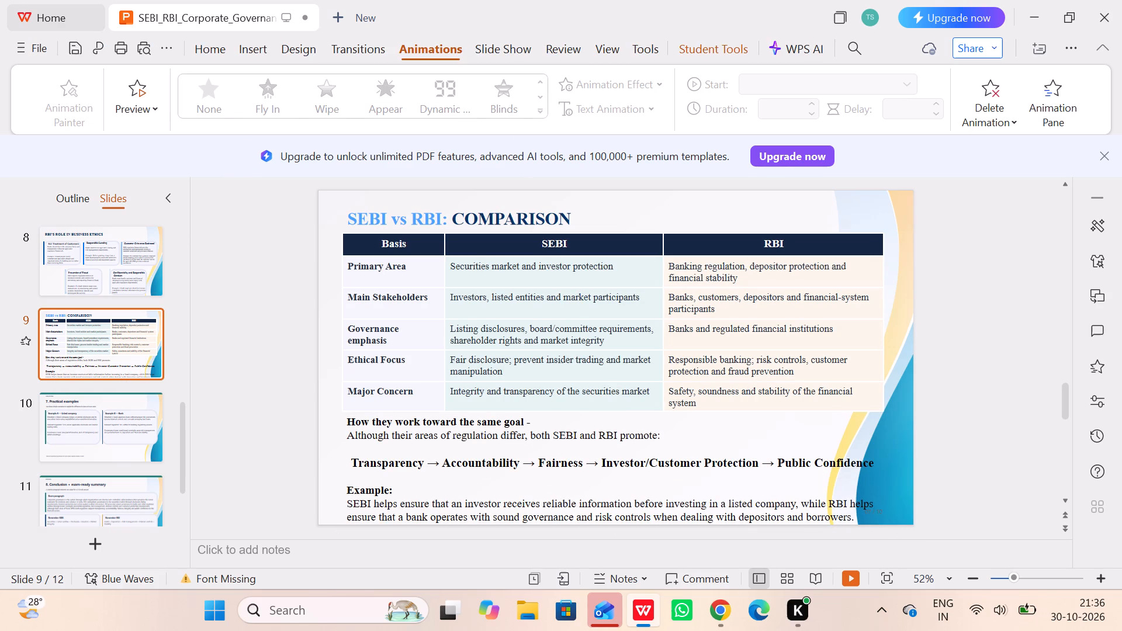
Set the explanatory text box's Fly In animation to start With Previous.
left_click(341, 447)
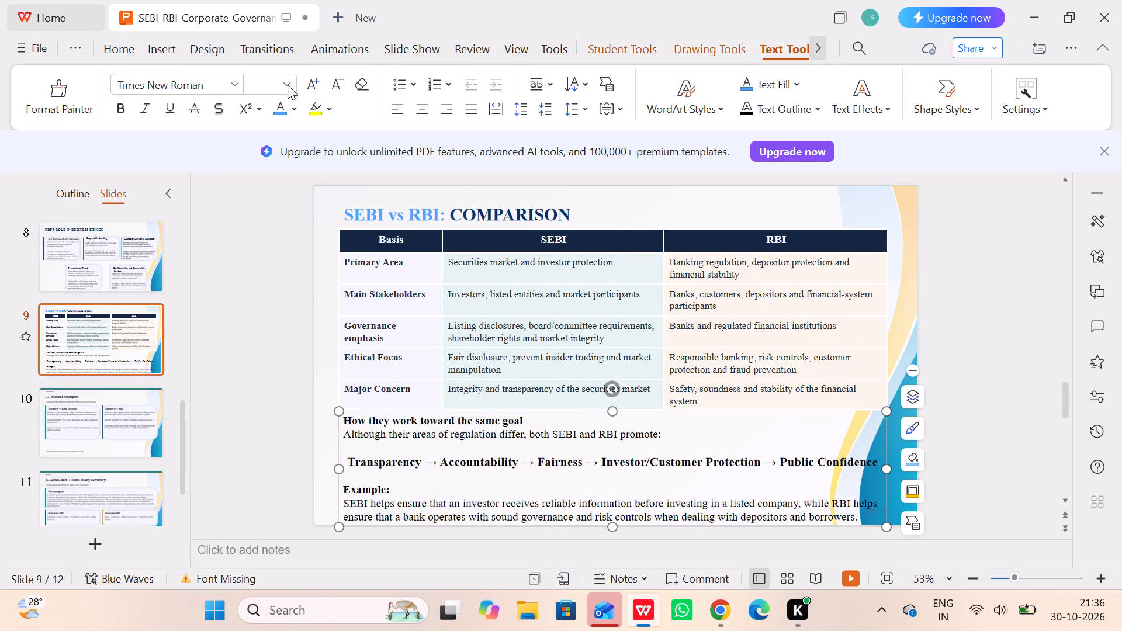
left_click(274, 54)
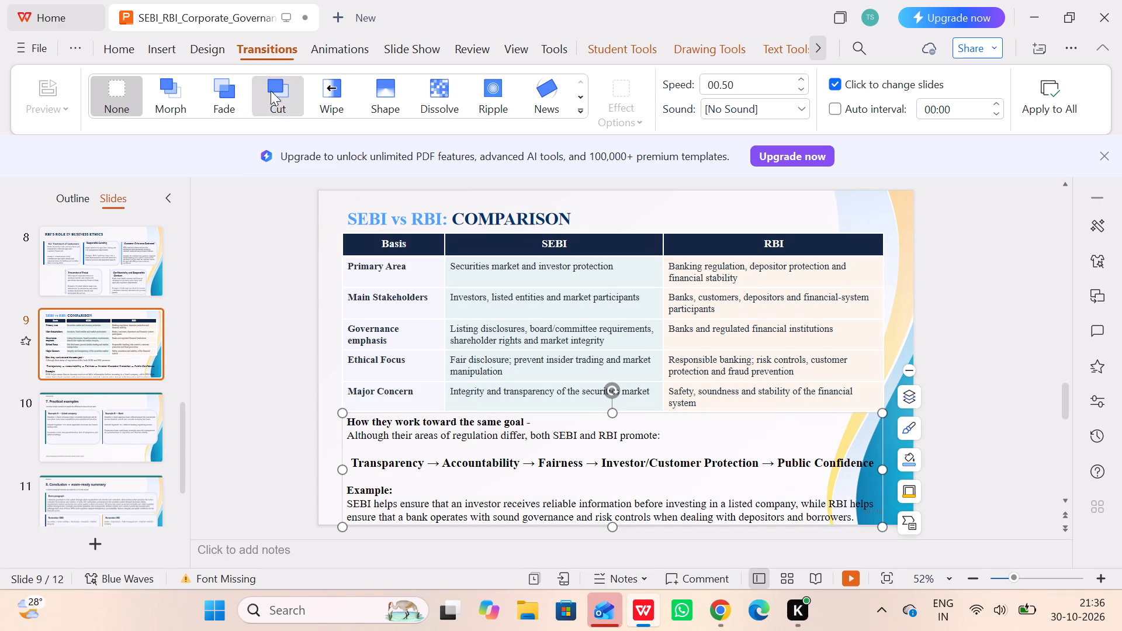
left_click(327, 58)
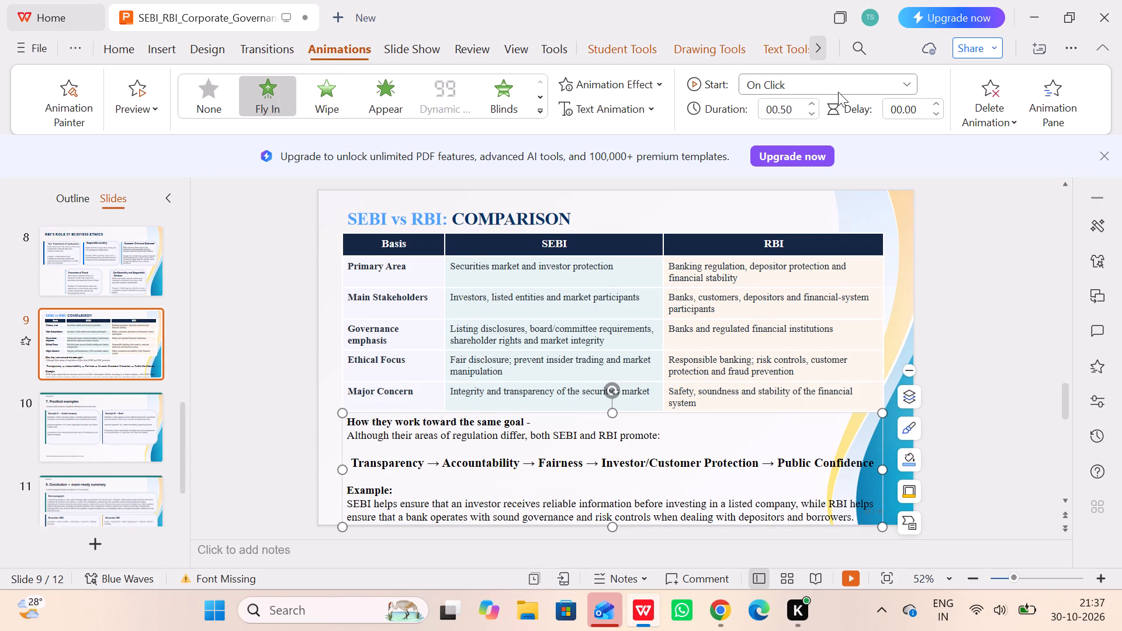
left_click(838, 92)
left_click(795, 166)
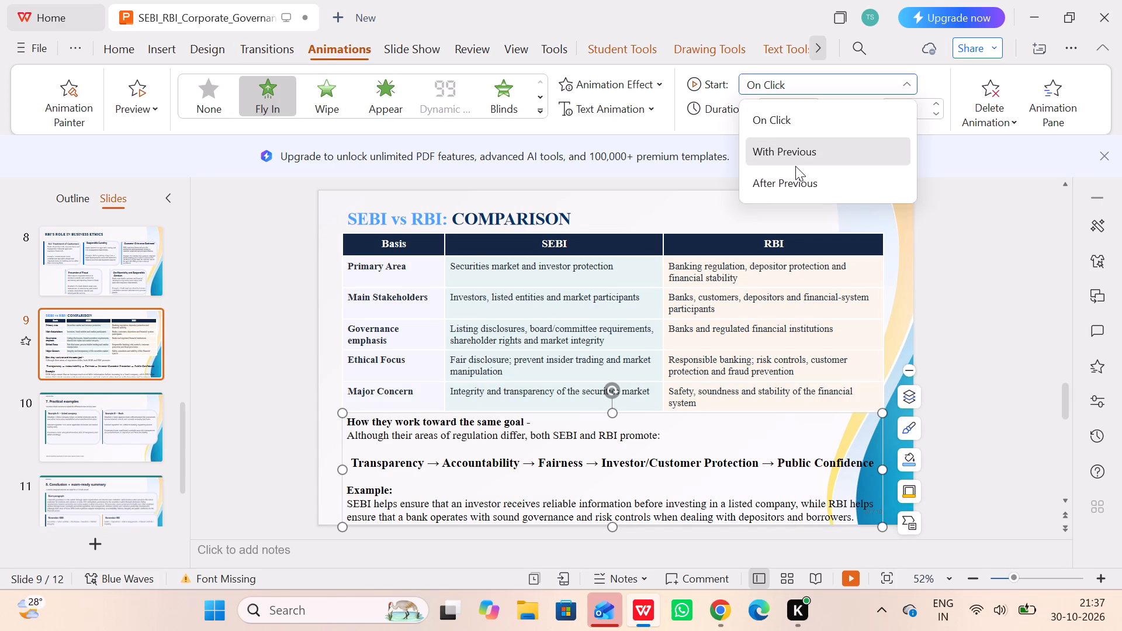
left_click(808, 155)
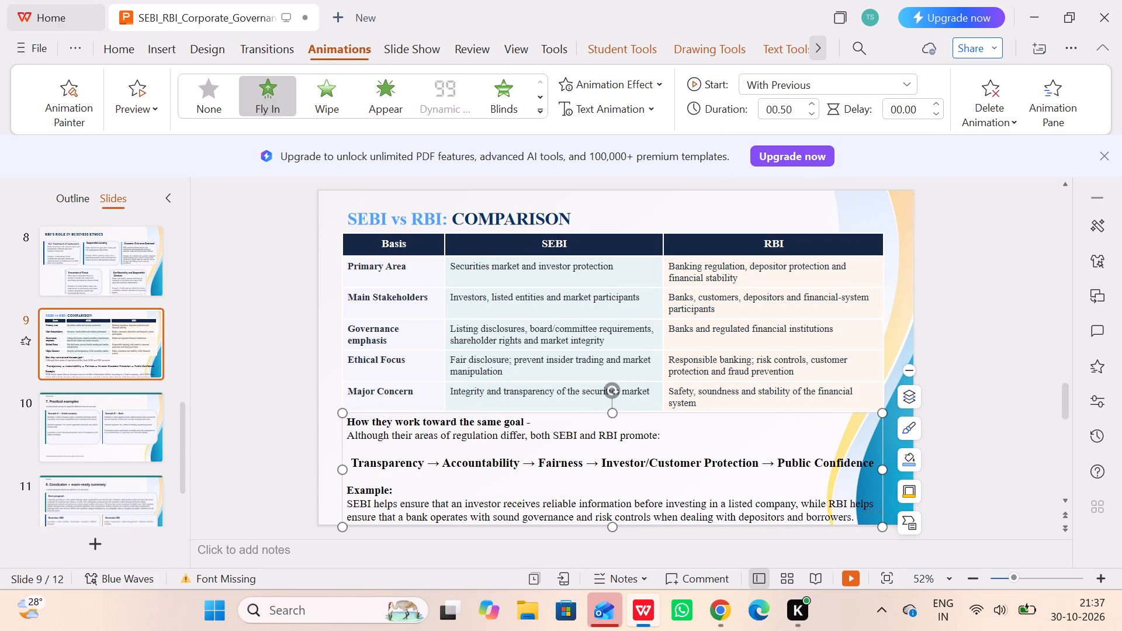
Review the slides in slide show mode from slide 8 back to the title slide, ending at "What is SEBI and RBI?".
double_click(101, 262)
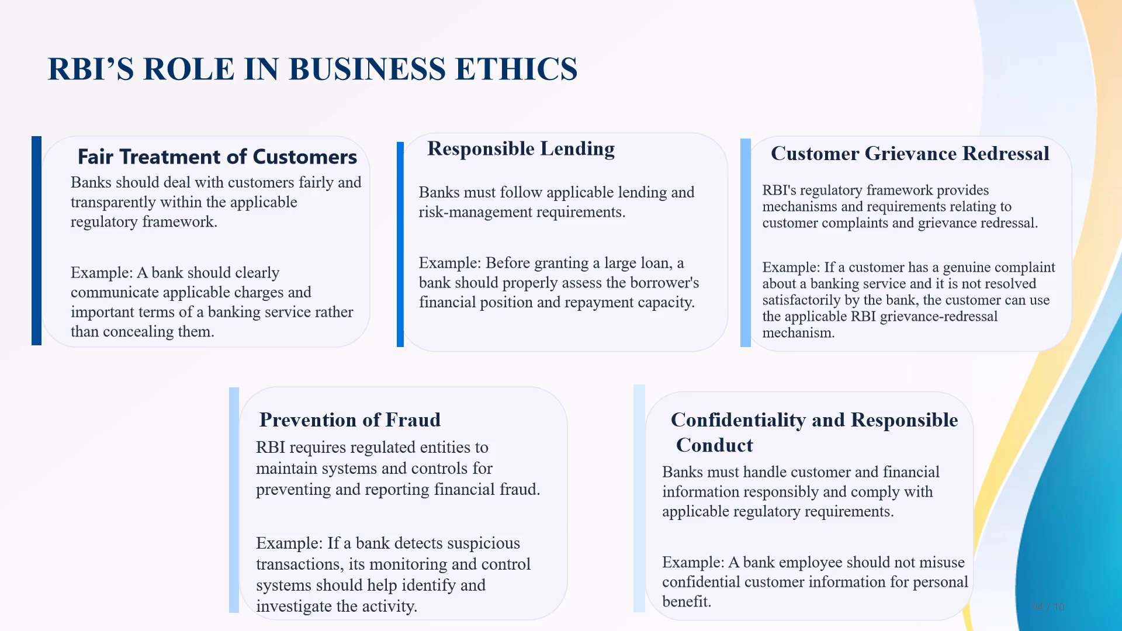
key("Left")
key("Left")
key("Left")
key("Left")
key("Left")
key("Left")
key("Left")
key("Left")
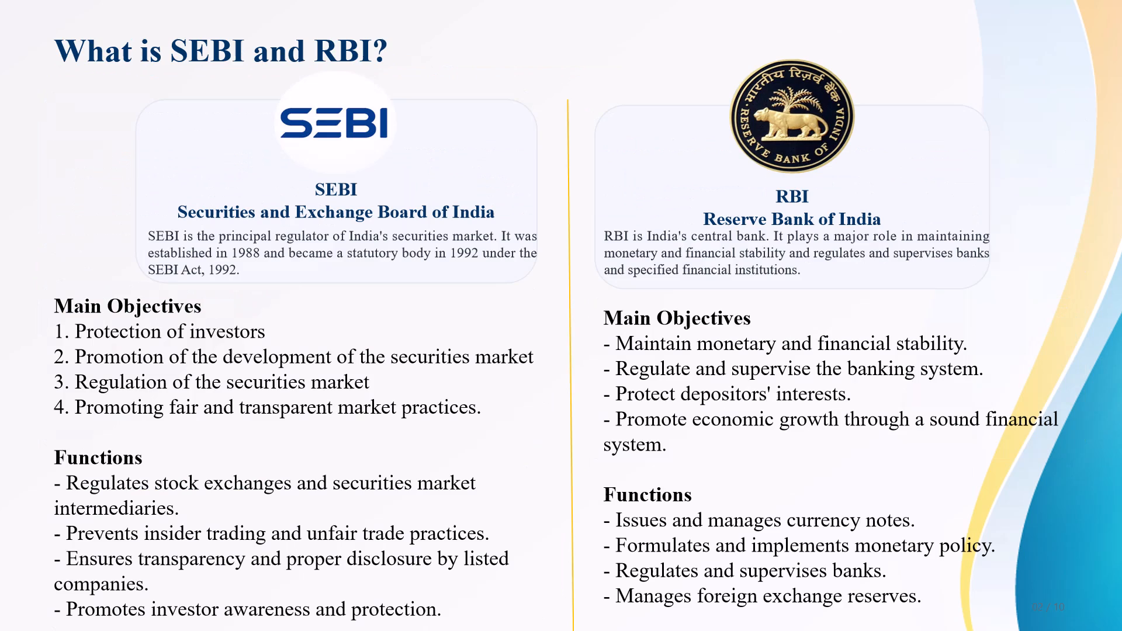
key("Left")
key("Left")
key("Left")
key("Left")
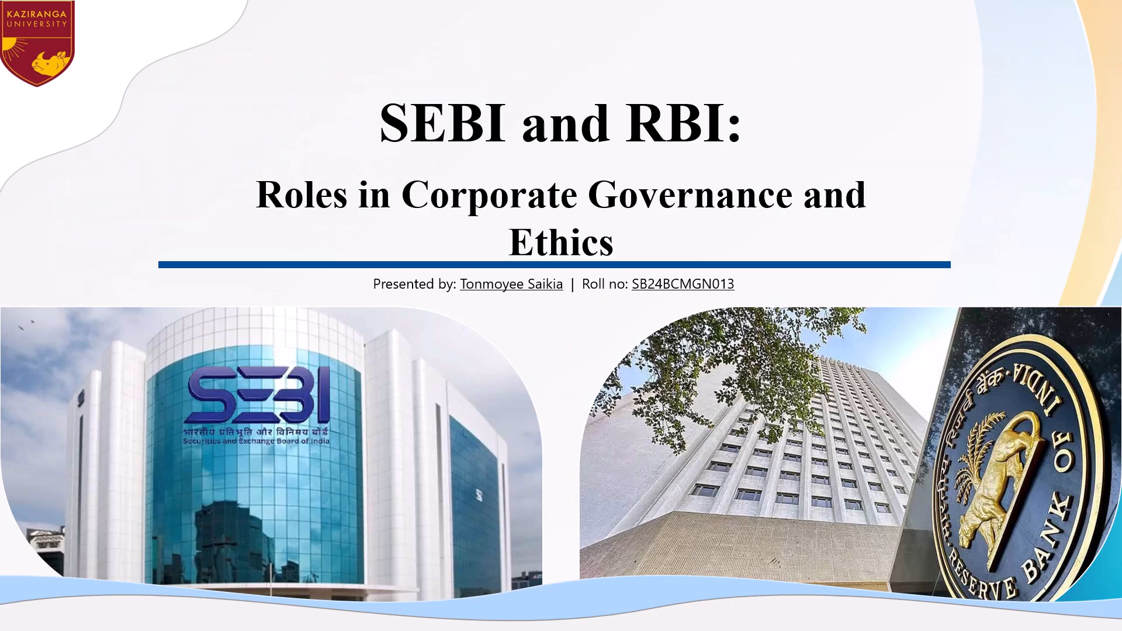
key("Right")
key("Right")
key("Right")
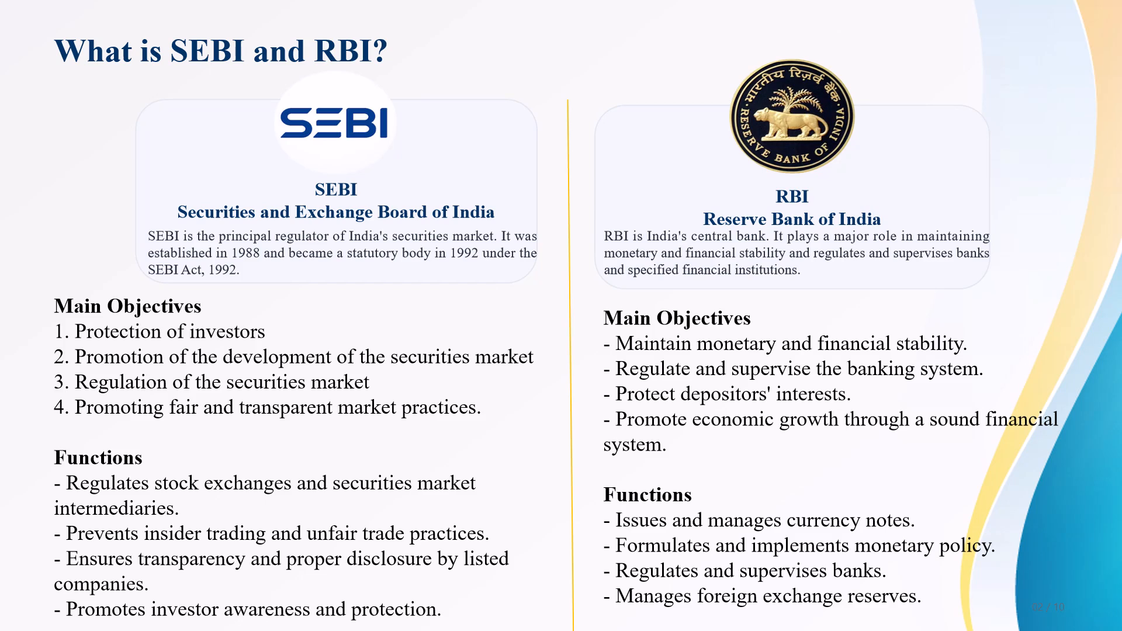
key("Escape")
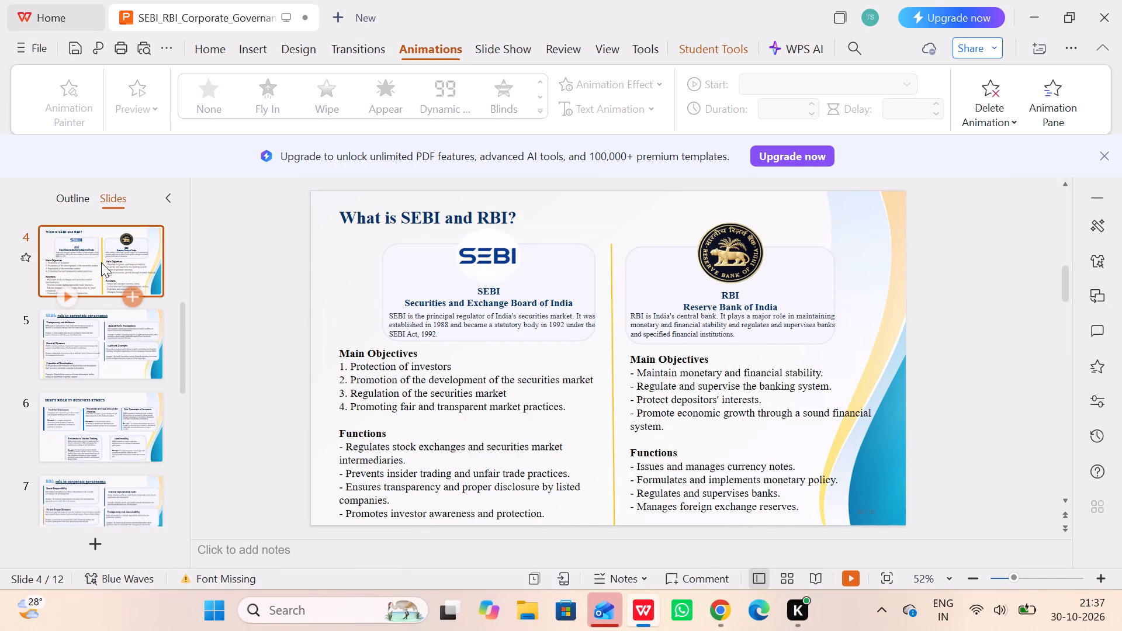
Replace the number before "Protection of investors" in SEBI's Main Objectives on slide 4 with a hyphen and a space.
left_click(351, 365)
key("BackSpace")
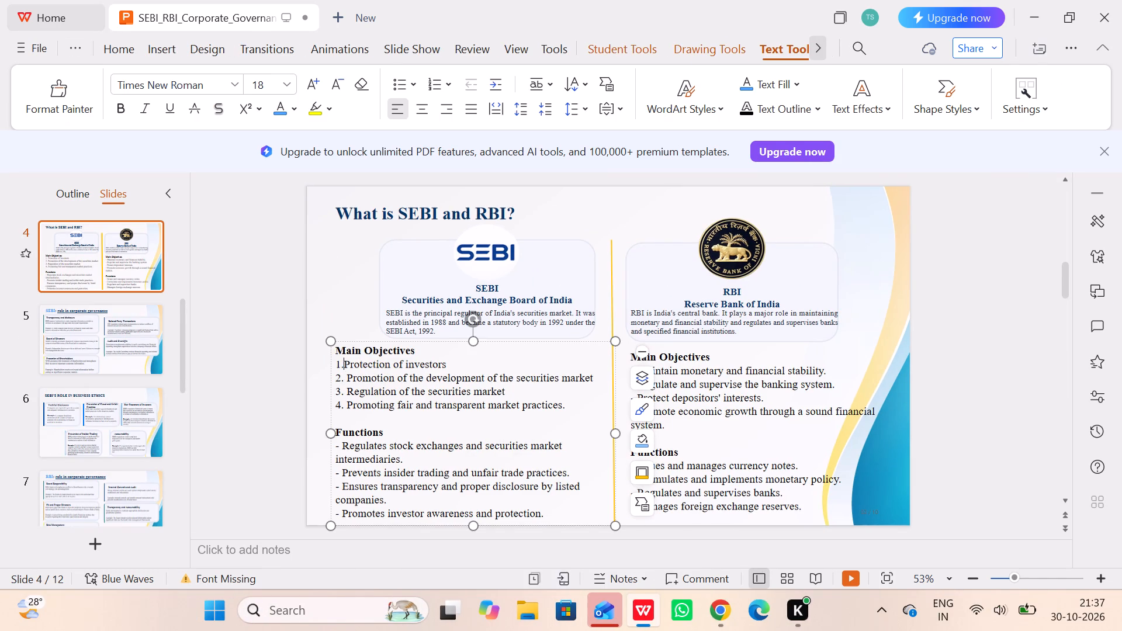
key("BackSpace")
key("BackSpace")
key("minus")
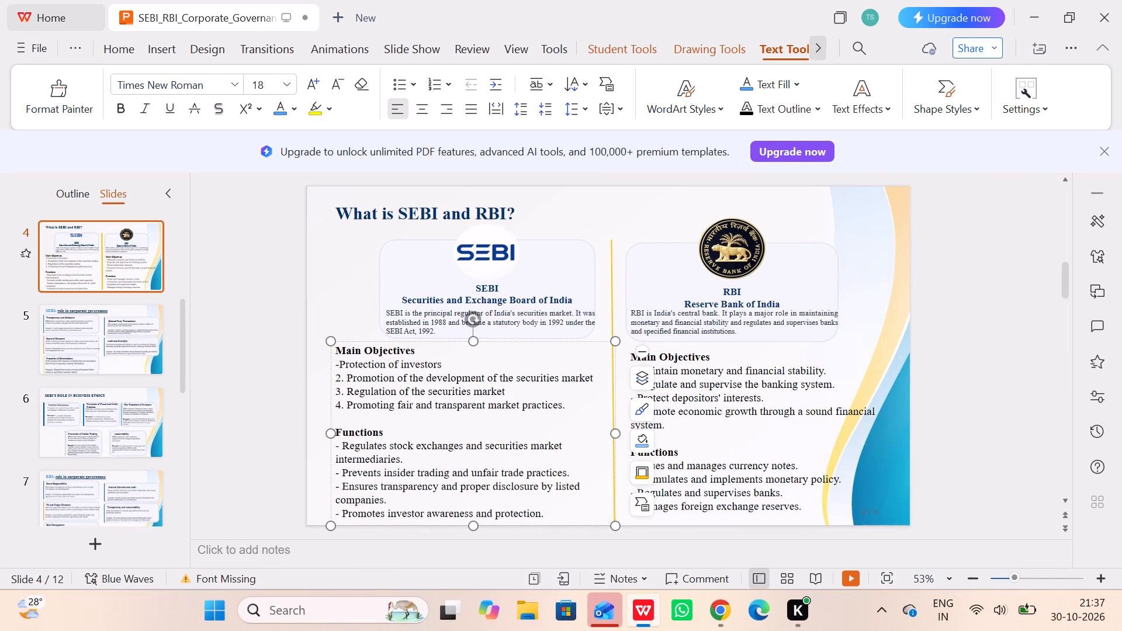
key("space")
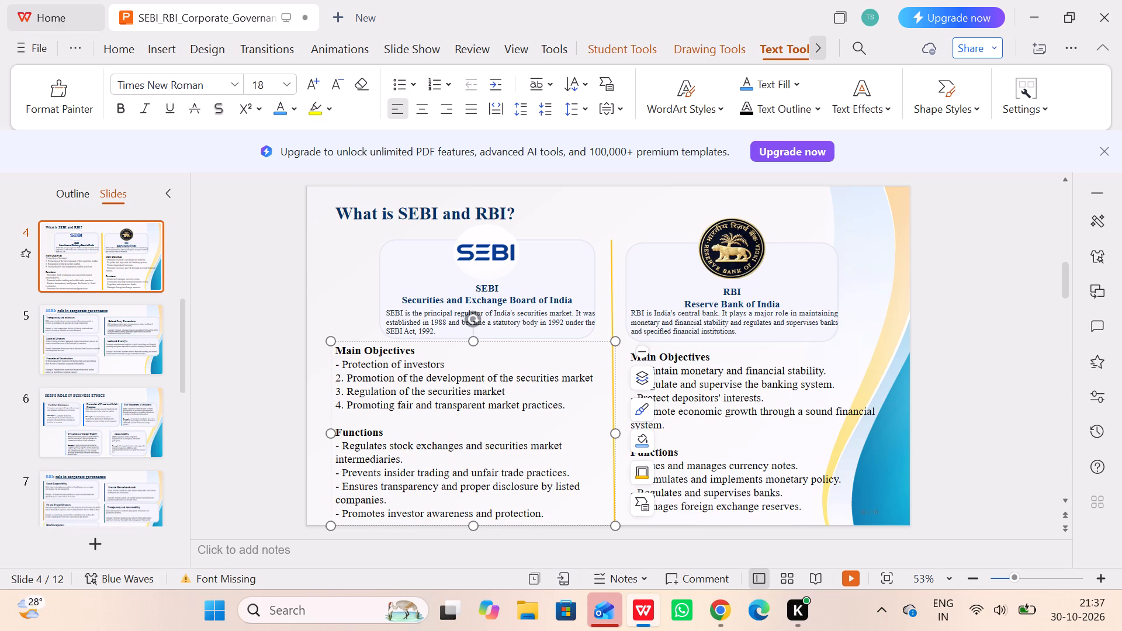
Replace the numbers 2, 3 and 4 before the remaining SEBI Main Objectives on slide 4 with hyphens.
left_click(344, 379)
key("BackSpace")
key("BackSpace")
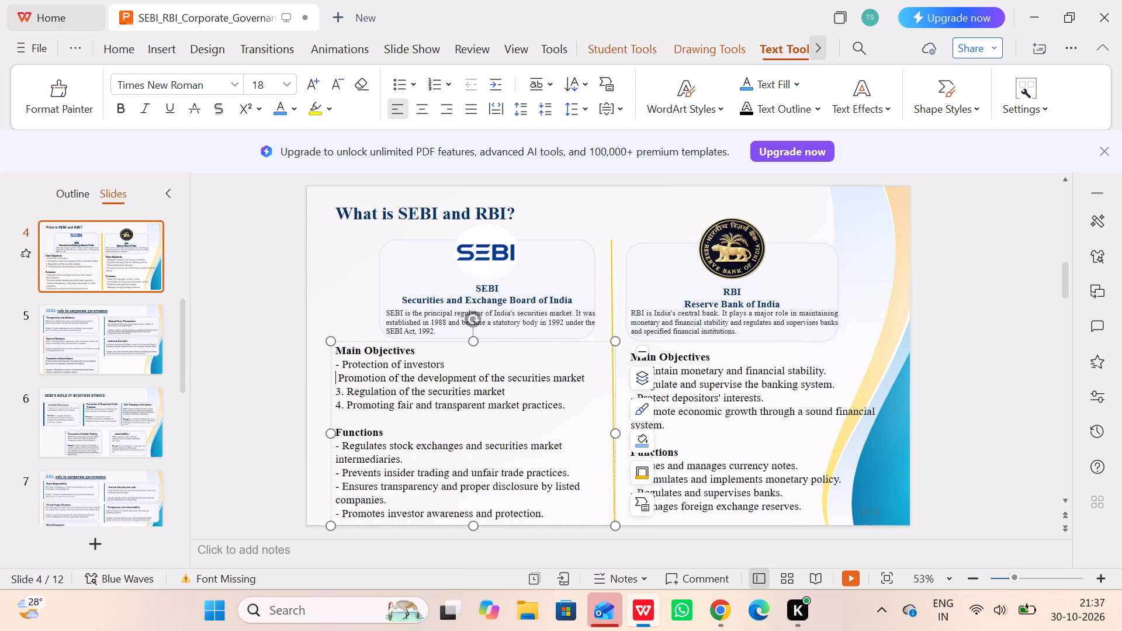
key("minus")
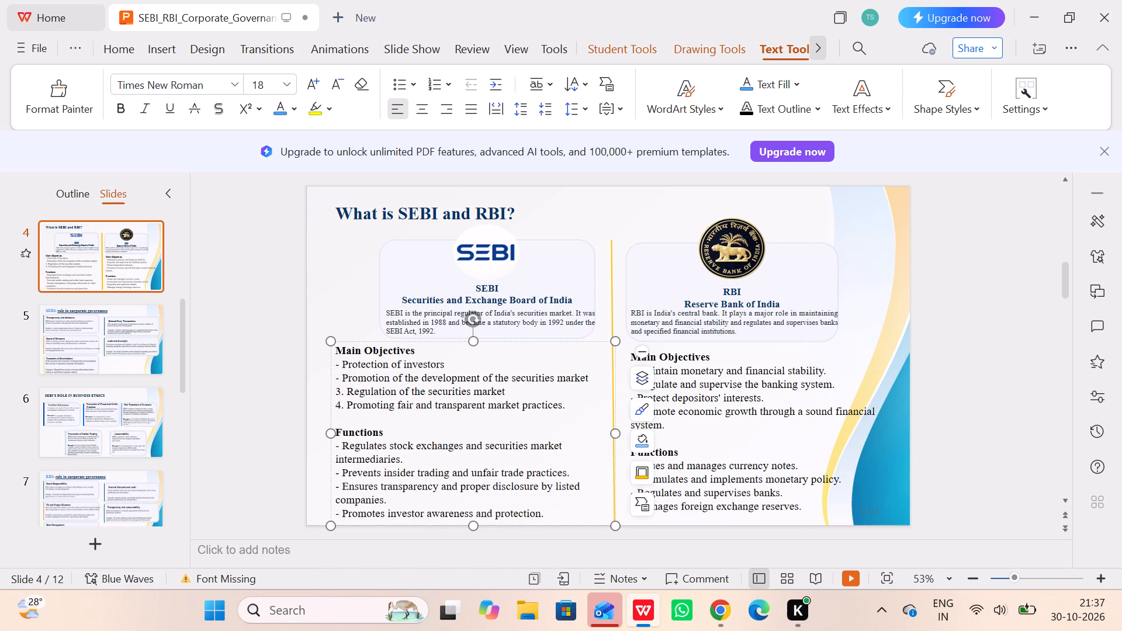
left_click(344, 392)
key("BackSpace")
key("BackSpace")
key("minus")
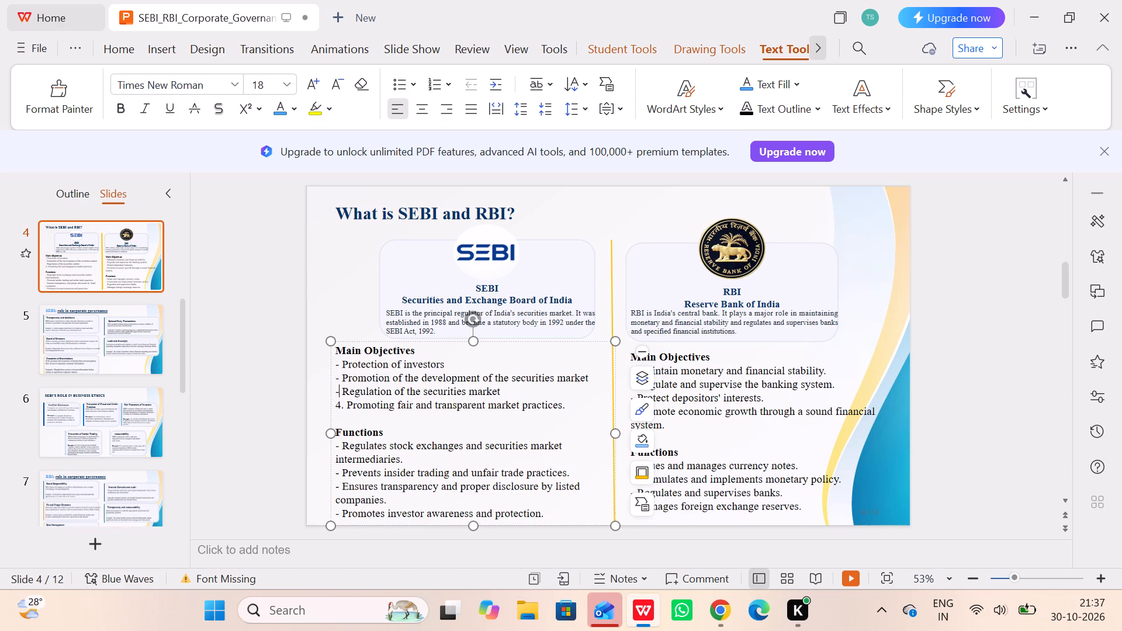
left_click(344, 401)
key("BackSpace")
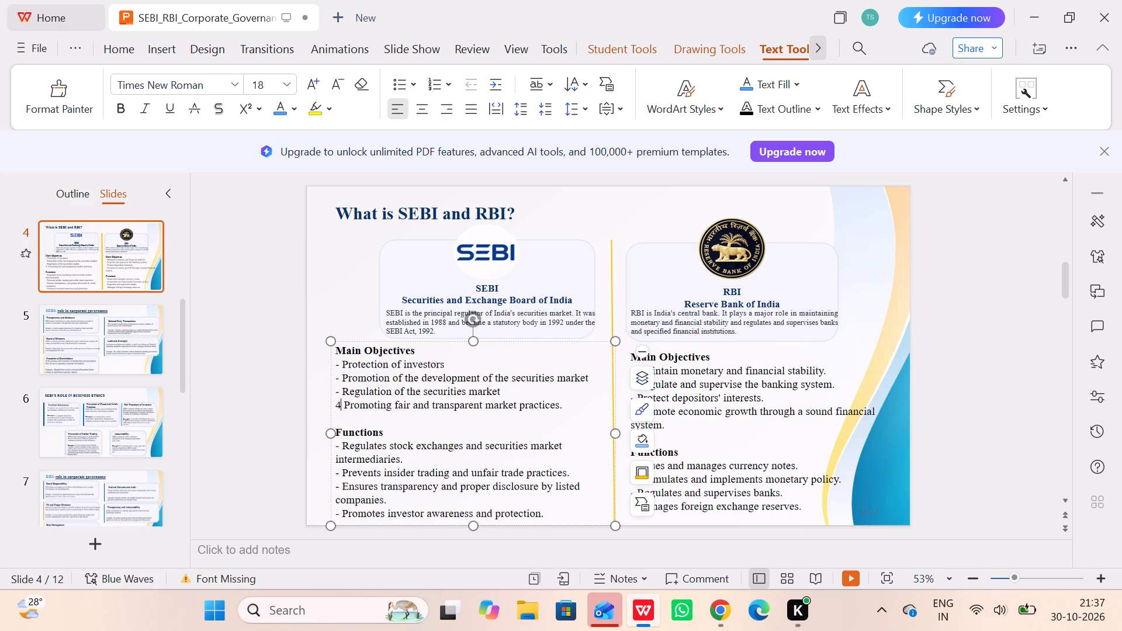
key("BackSpace")
key("minus")
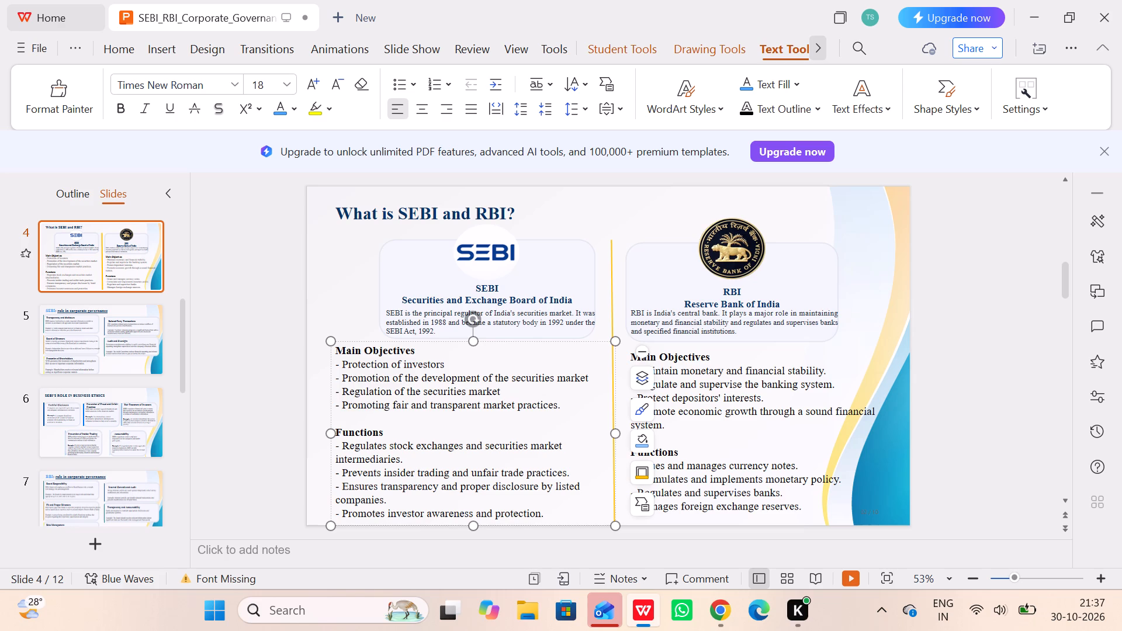
left_click(244, 363)
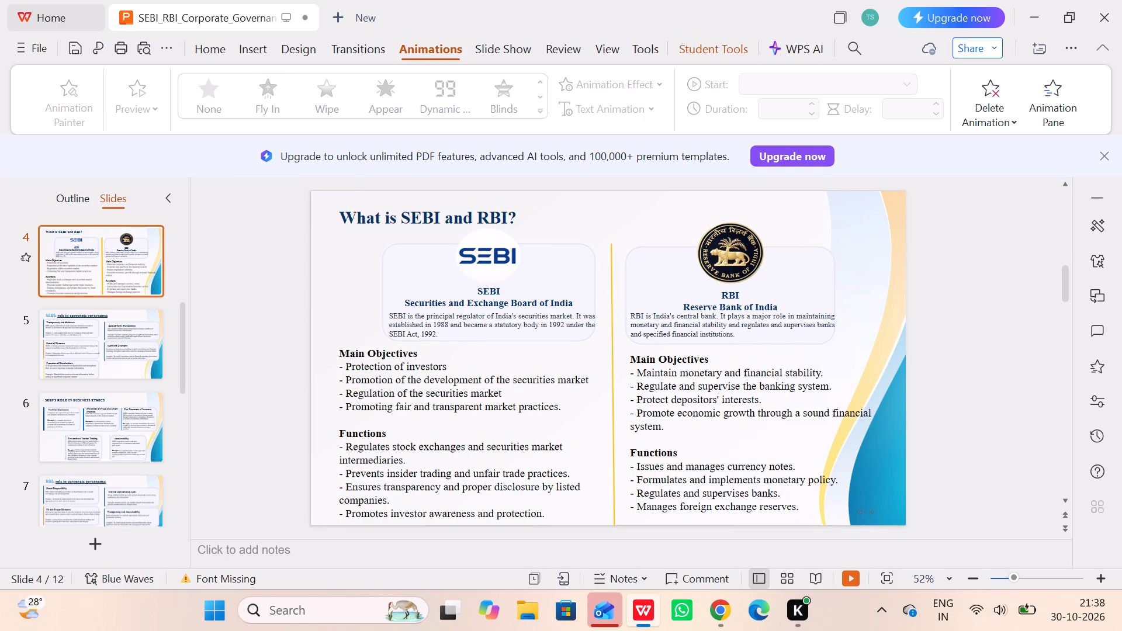
left_click(954, 289)
Save the presentation.
left_click(73, 48)
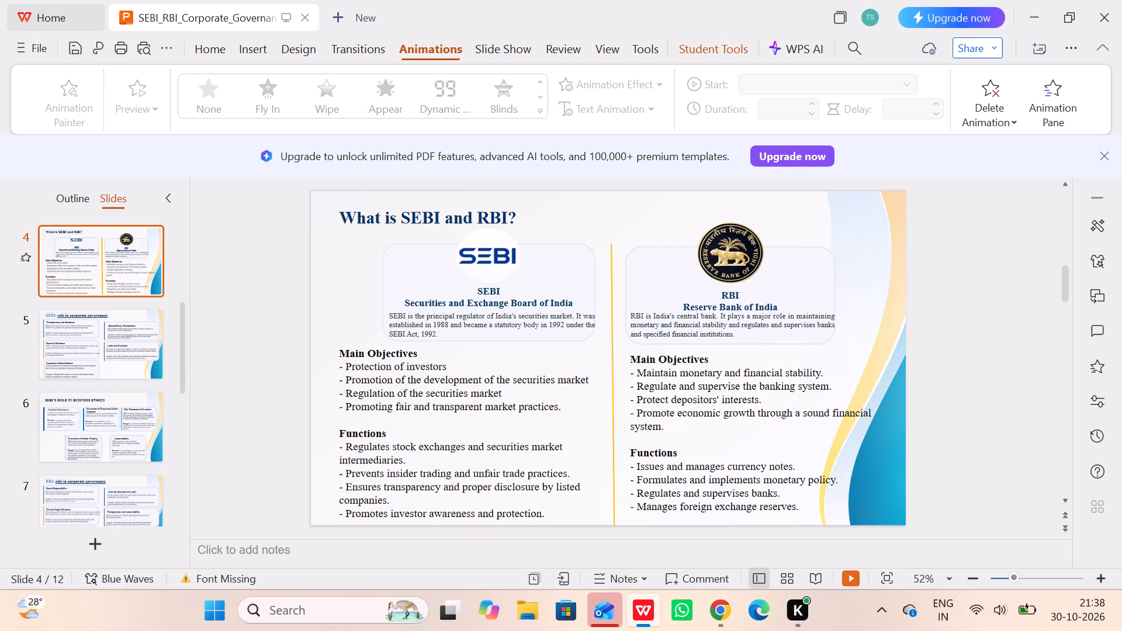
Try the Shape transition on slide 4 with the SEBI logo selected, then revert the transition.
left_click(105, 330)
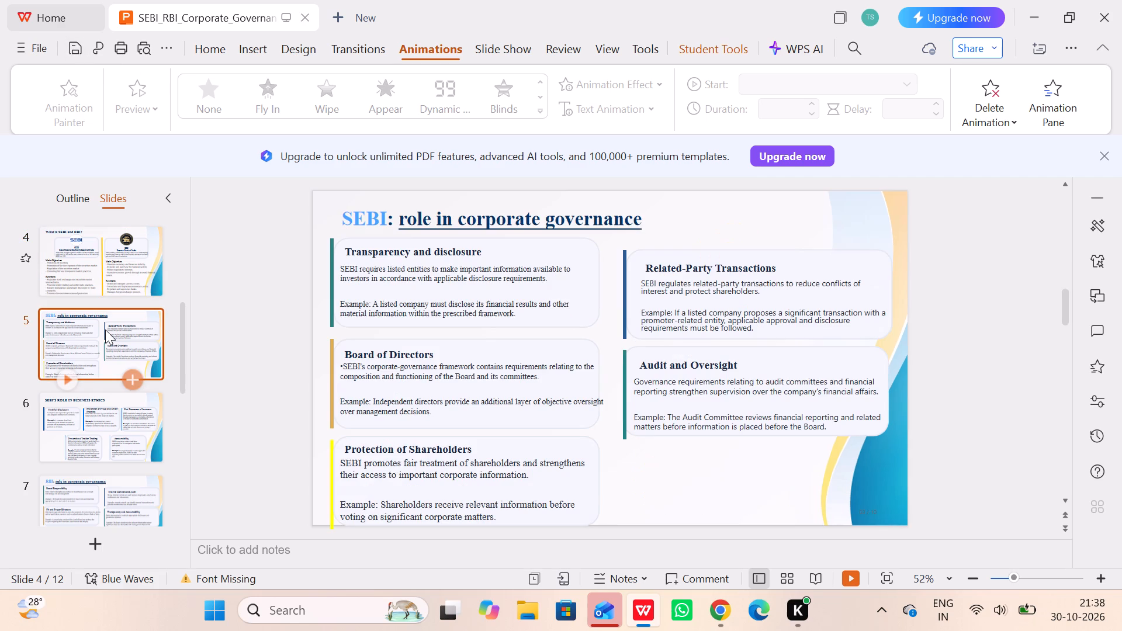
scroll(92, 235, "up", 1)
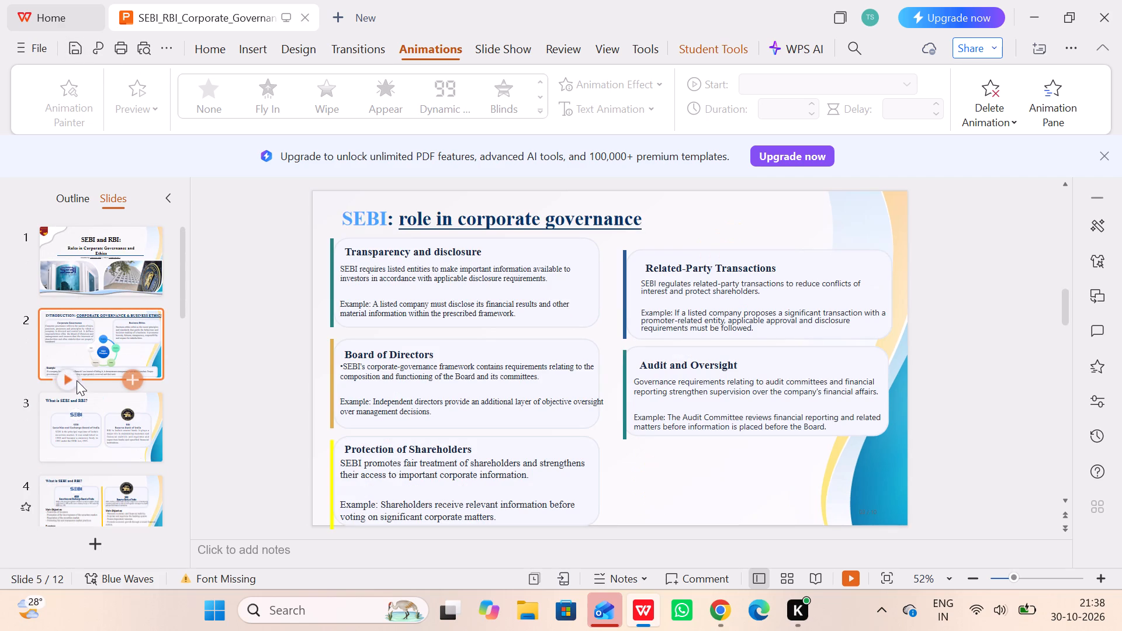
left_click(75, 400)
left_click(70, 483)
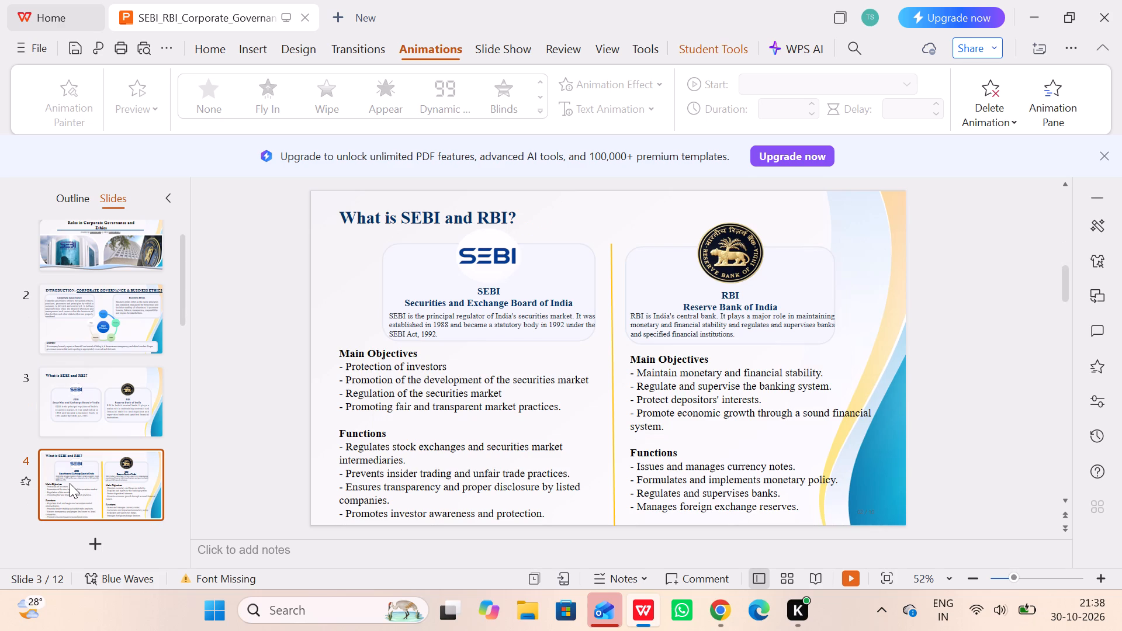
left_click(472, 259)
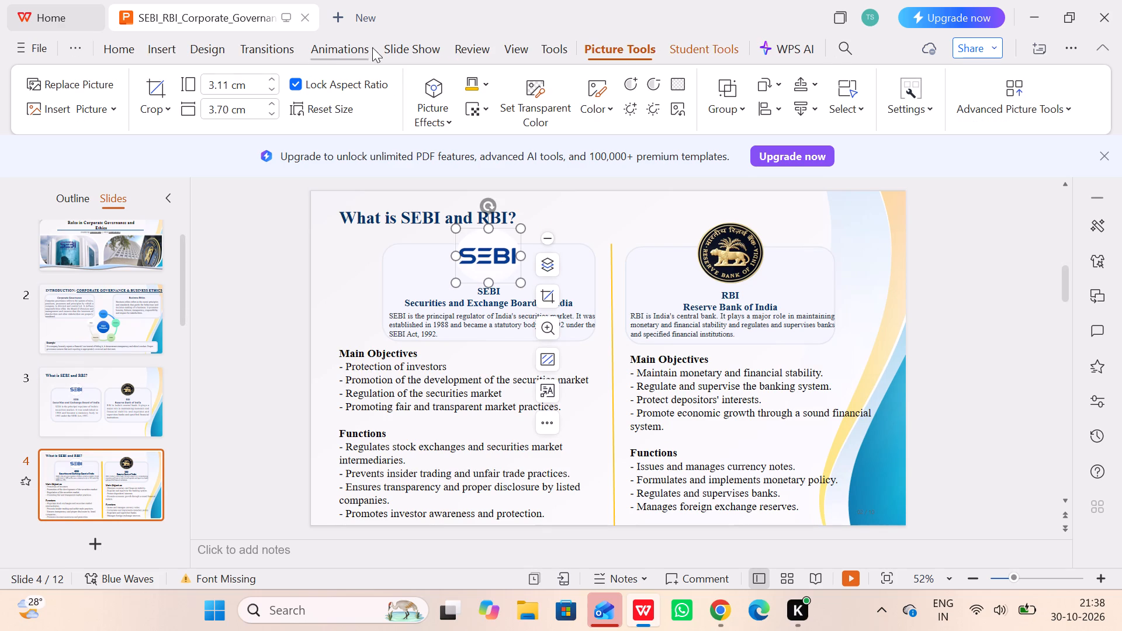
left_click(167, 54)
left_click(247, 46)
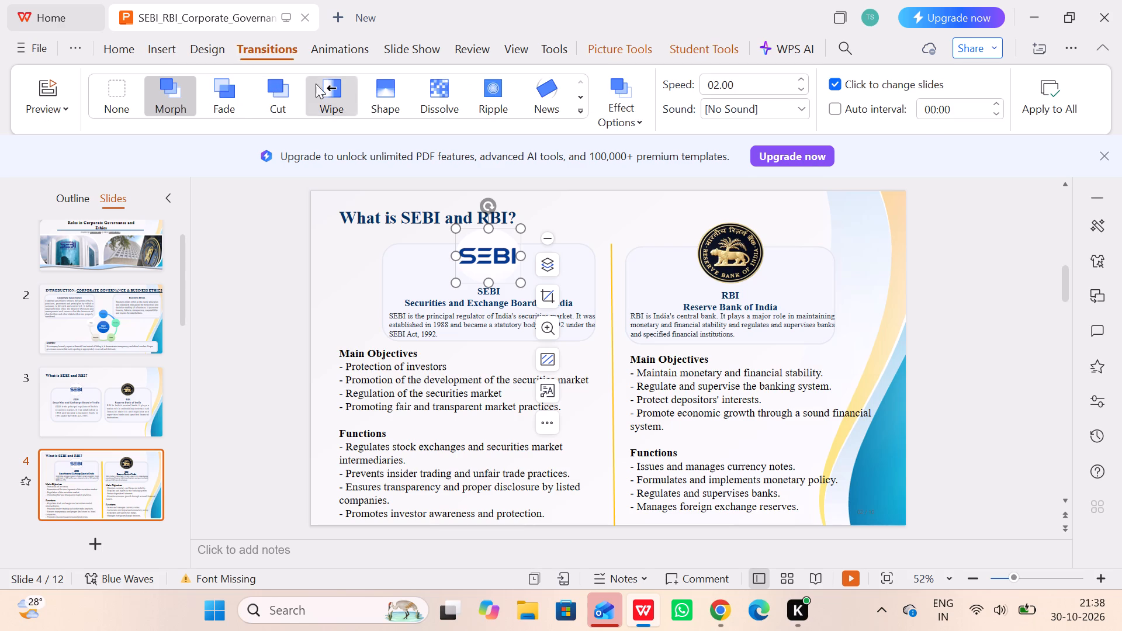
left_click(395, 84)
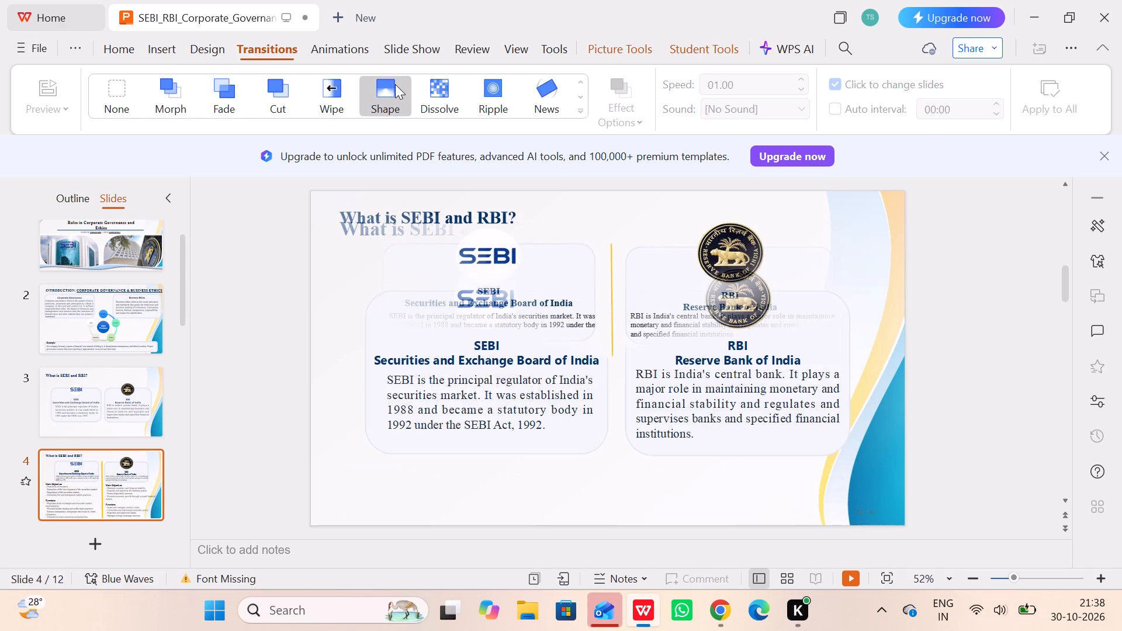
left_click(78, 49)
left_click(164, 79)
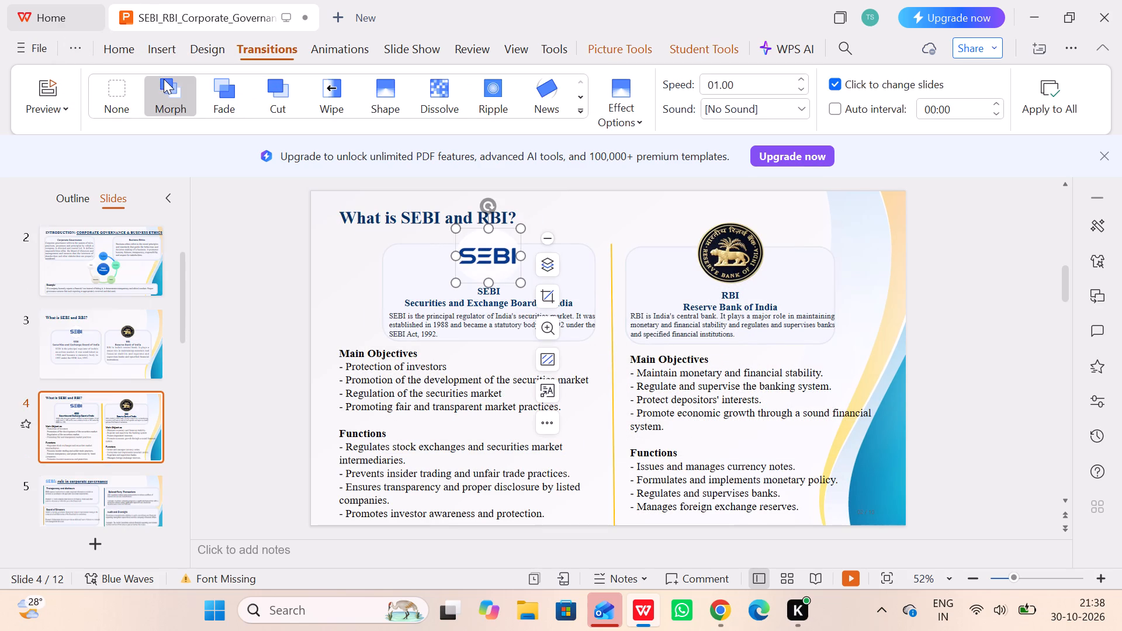
Try the Appear animation on slide 4's SEBI logo, then apply Blinds instead and start it With Previous.
left_click(324, 52)
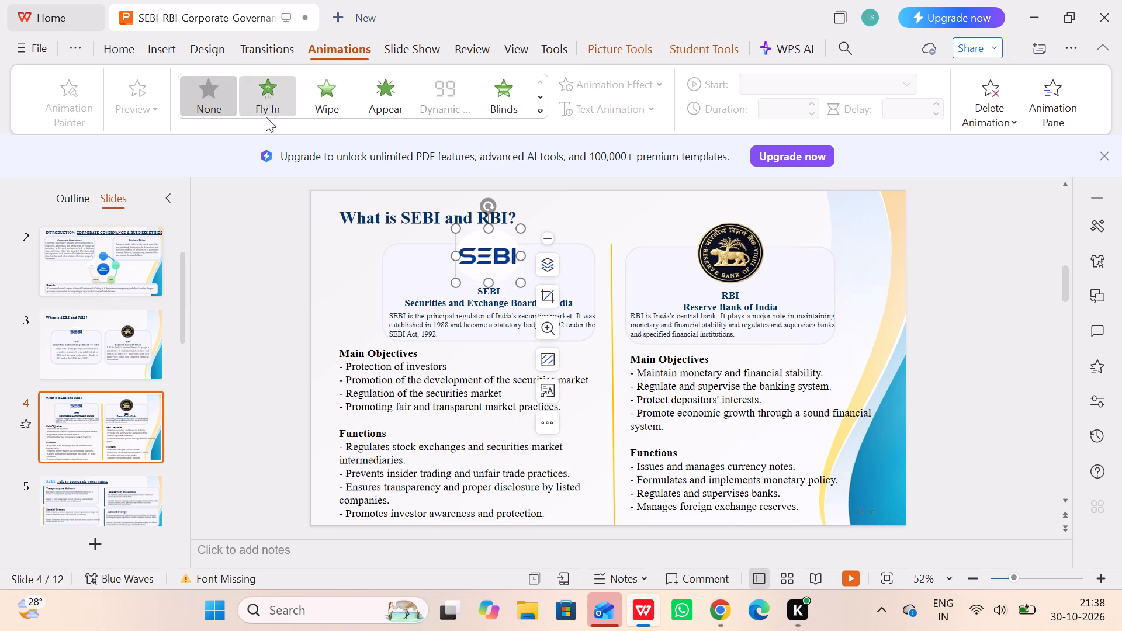
left_click(366, 95)
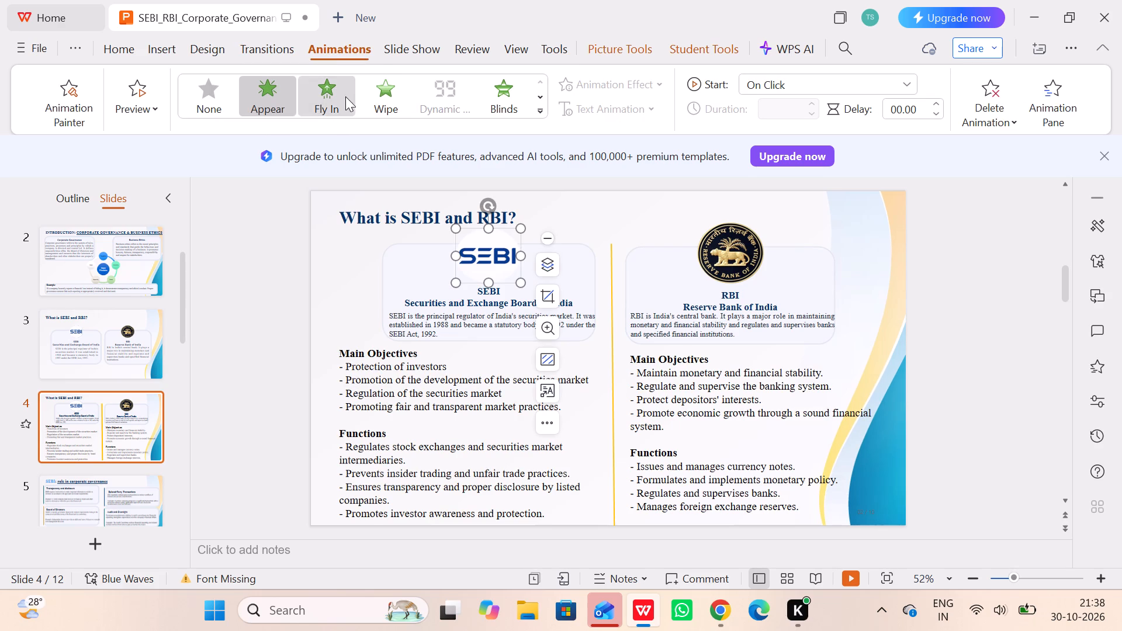
left_click(498, 89)
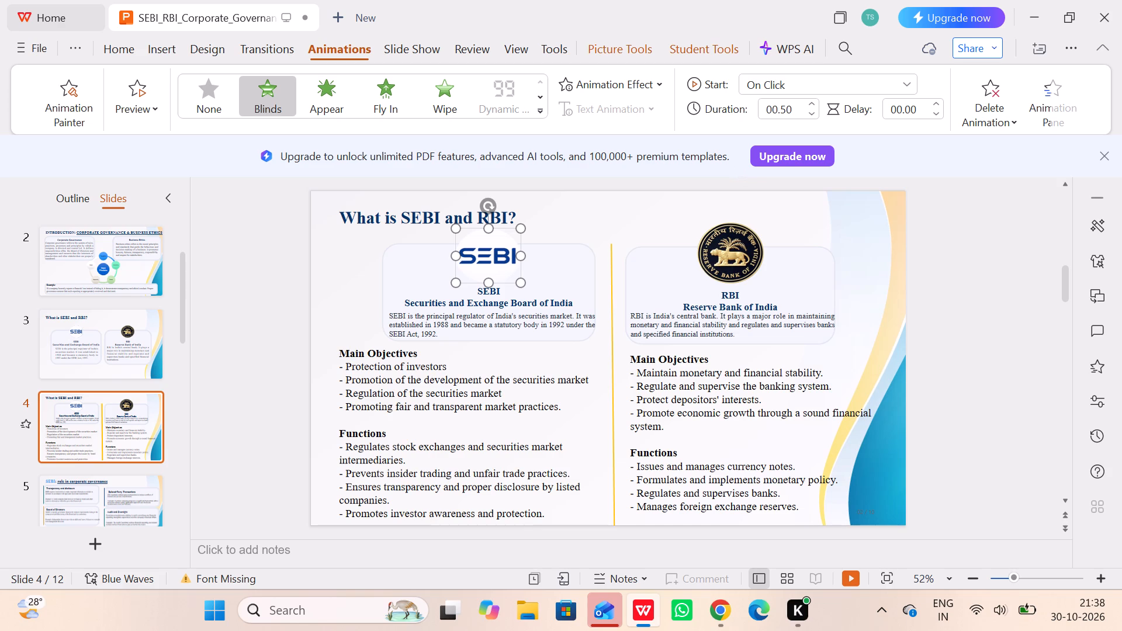
left_click(811, 87)
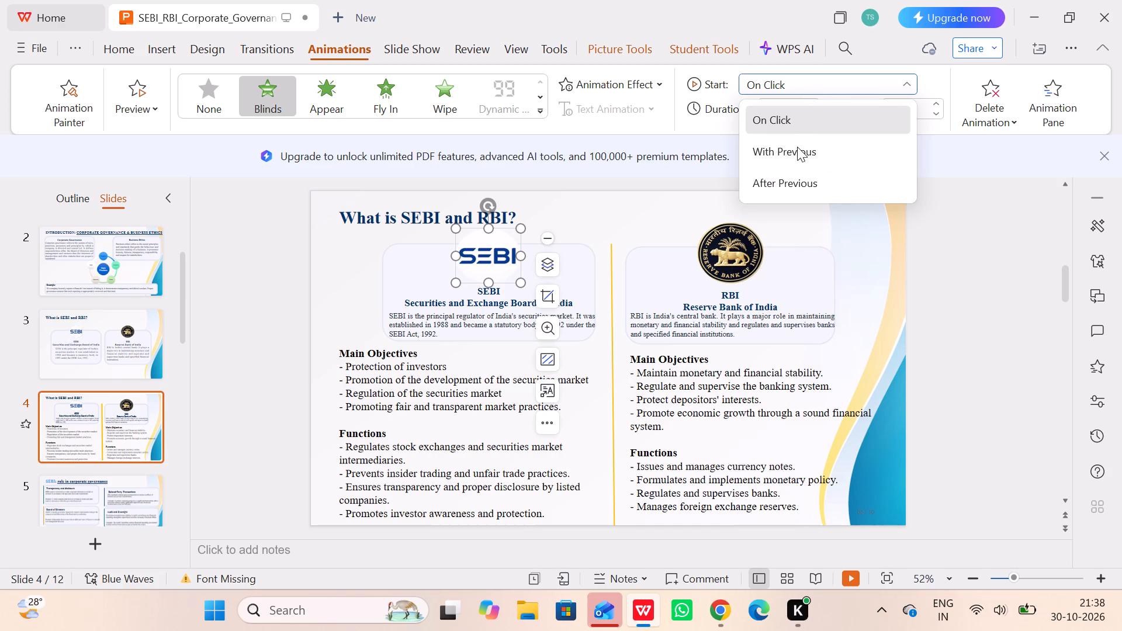
left_click(797, 147)
Apply the Blinds animation to the RBI emblem on slide 4 and set it to start With Previous.
left_click(722, 238)
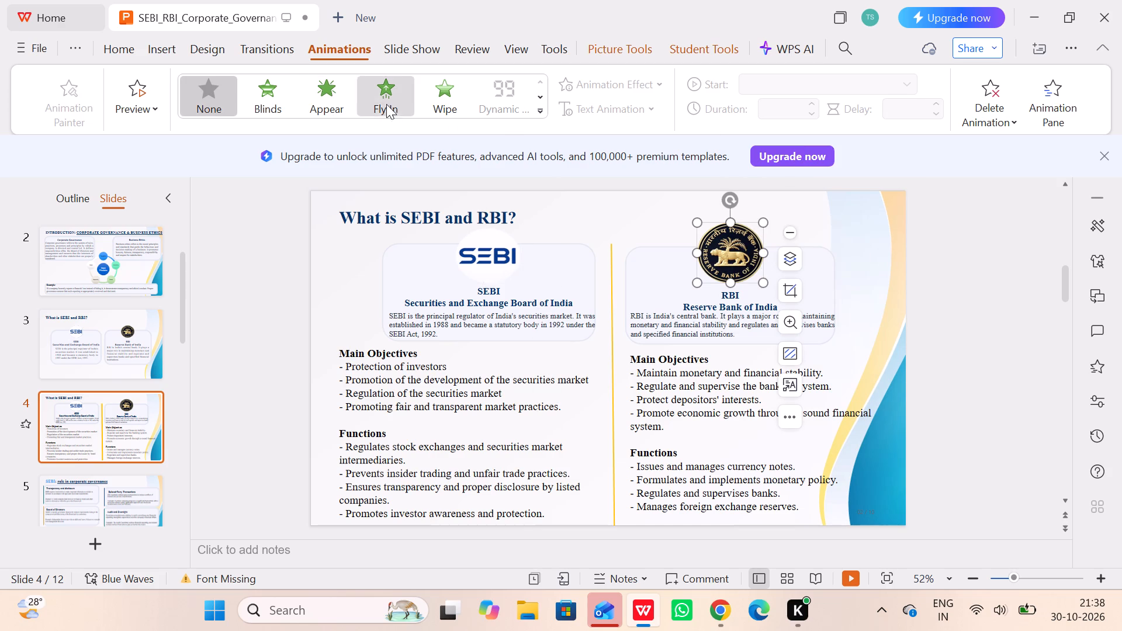
left_click(274, 96)
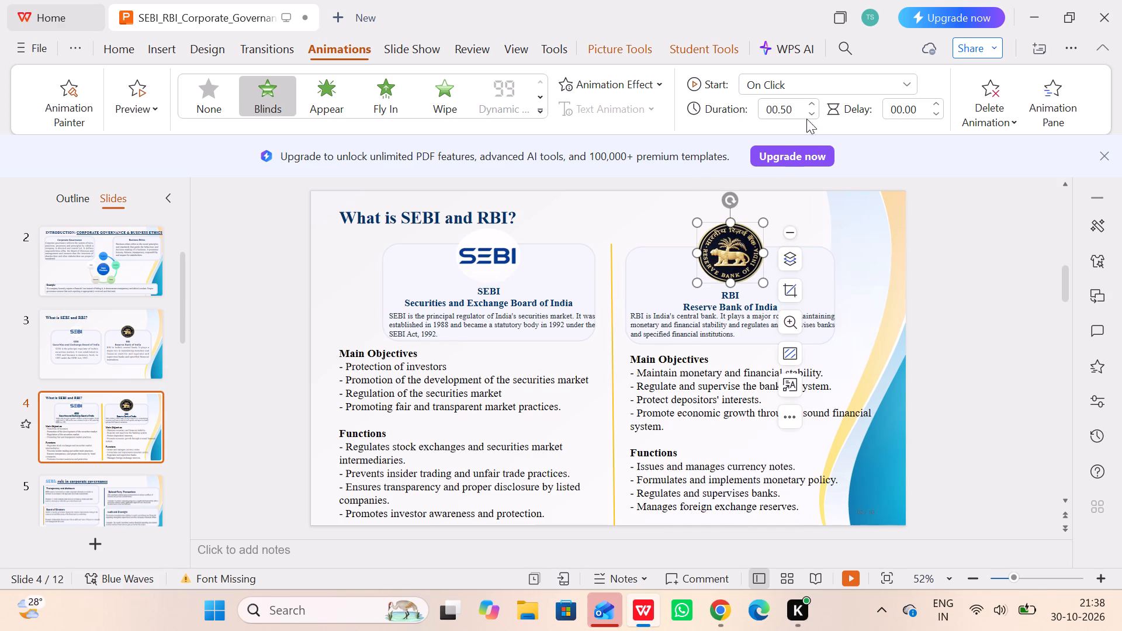
left_click_drag(825, 86, 806, 152)
left_click(806, 152)
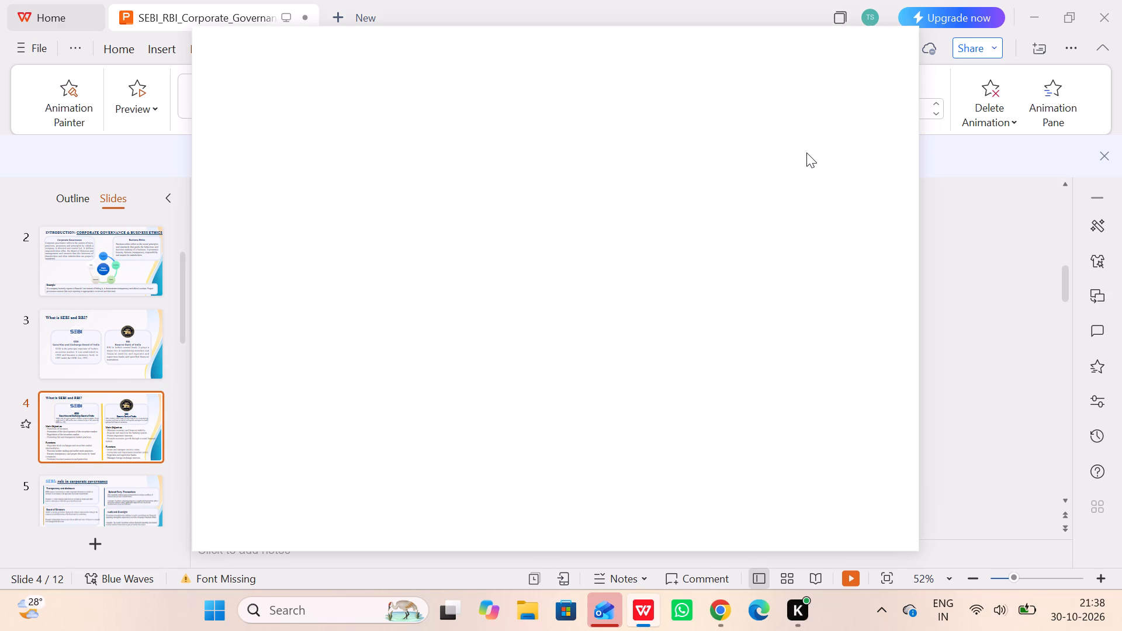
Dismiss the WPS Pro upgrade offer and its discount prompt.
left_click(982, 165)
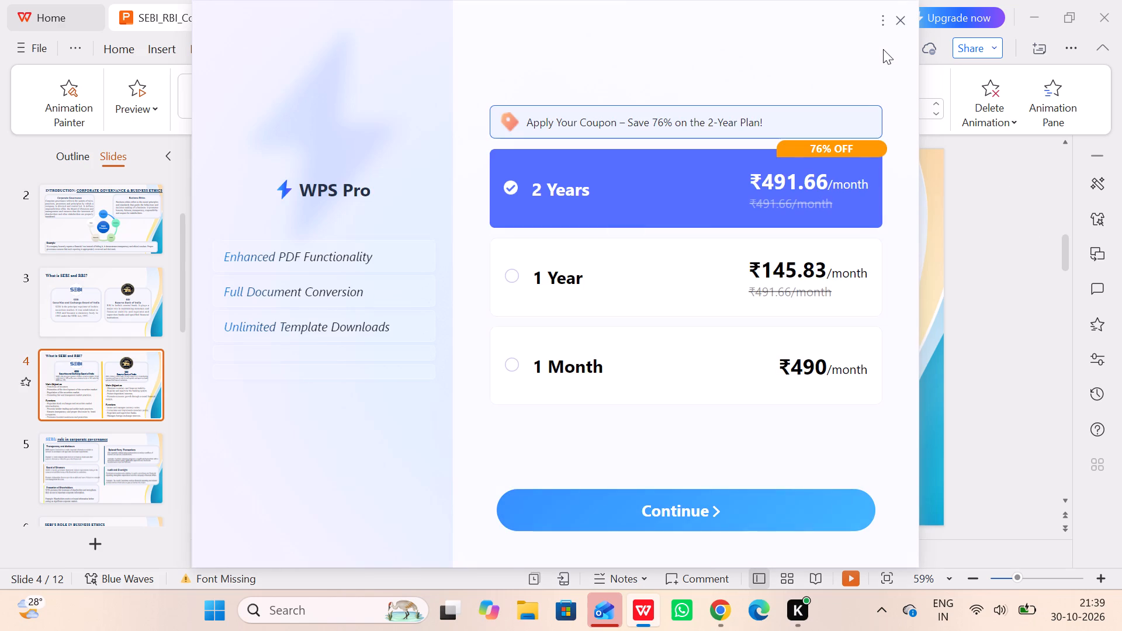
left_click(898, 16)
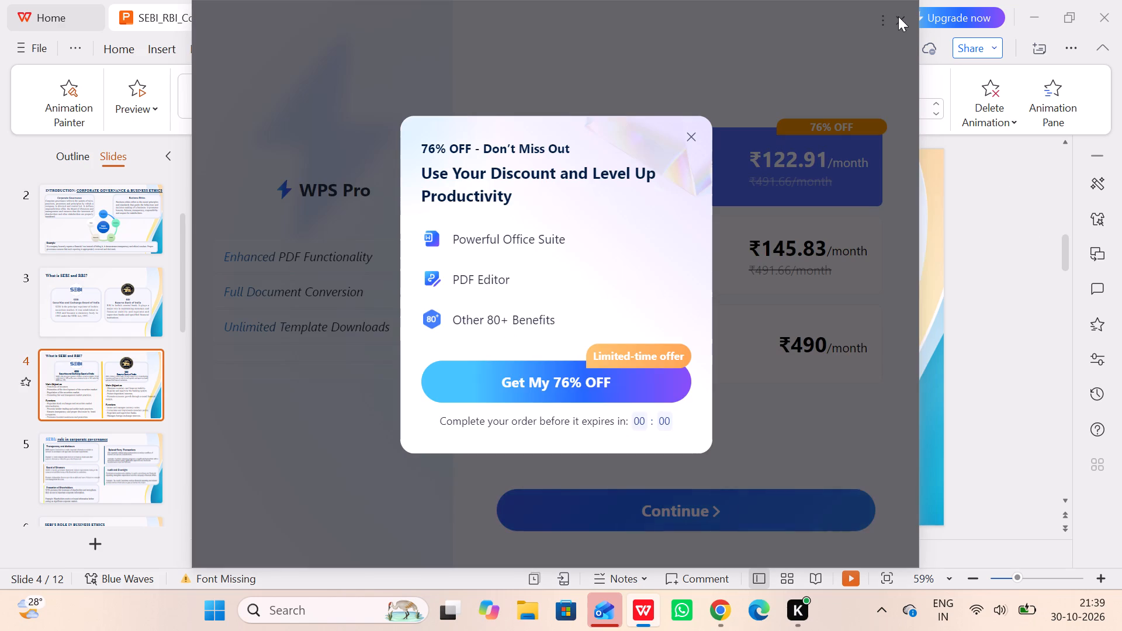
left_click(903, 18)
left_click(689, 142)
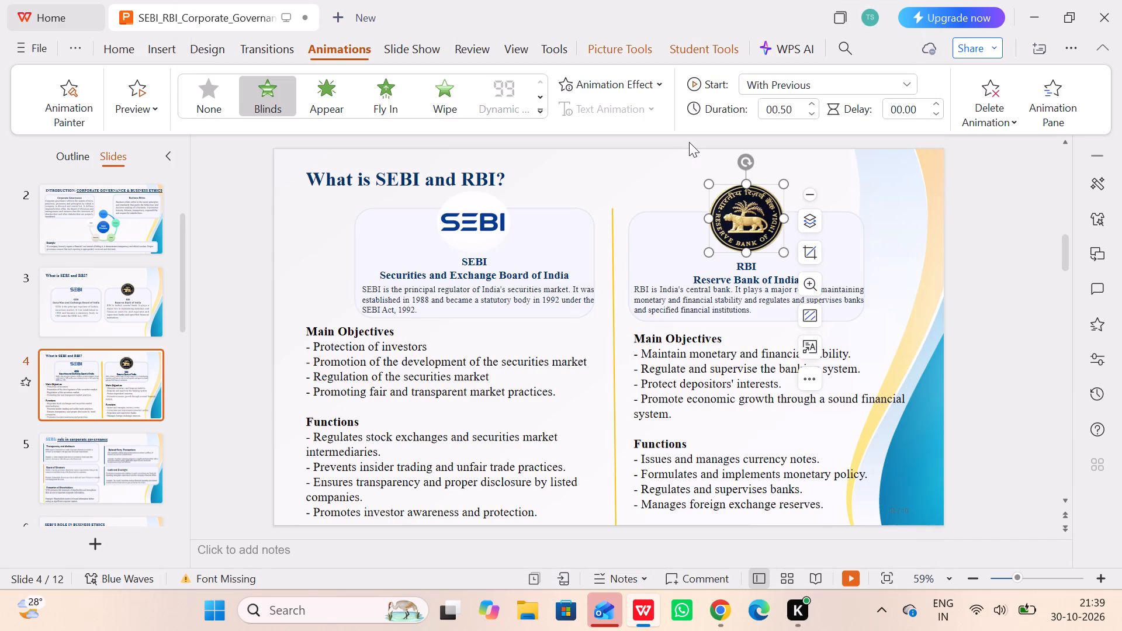
Check that the Blinds animations on slide 4's RBI emblem and SEBI logo both start With Previous.
left_click(826, 76)
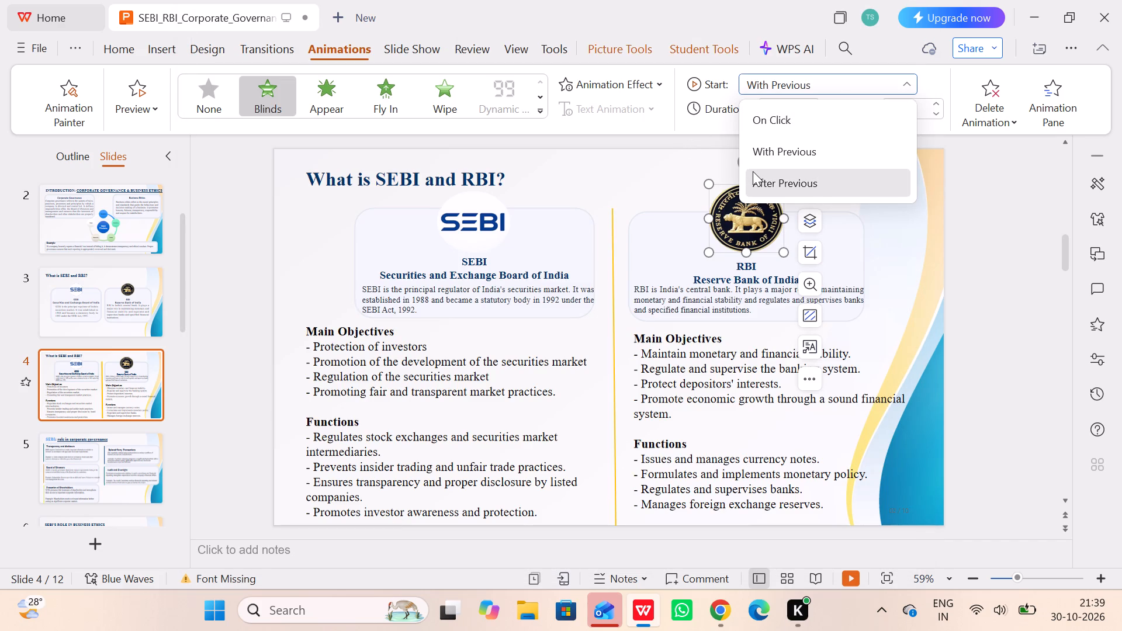
left_click(773, 143)
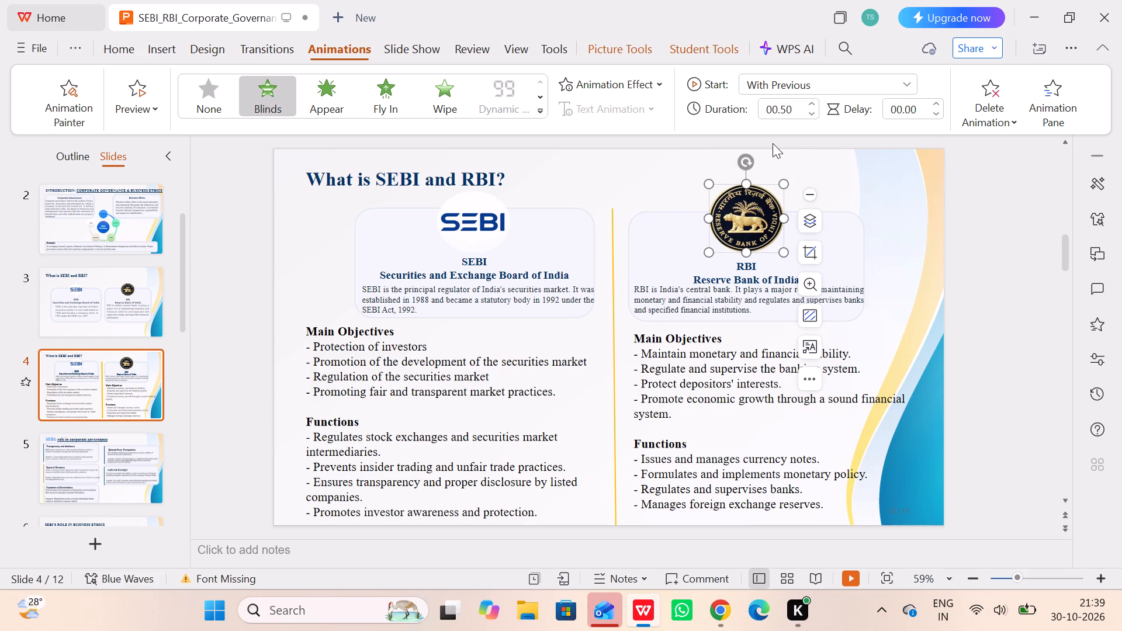
left_click(477, 239)
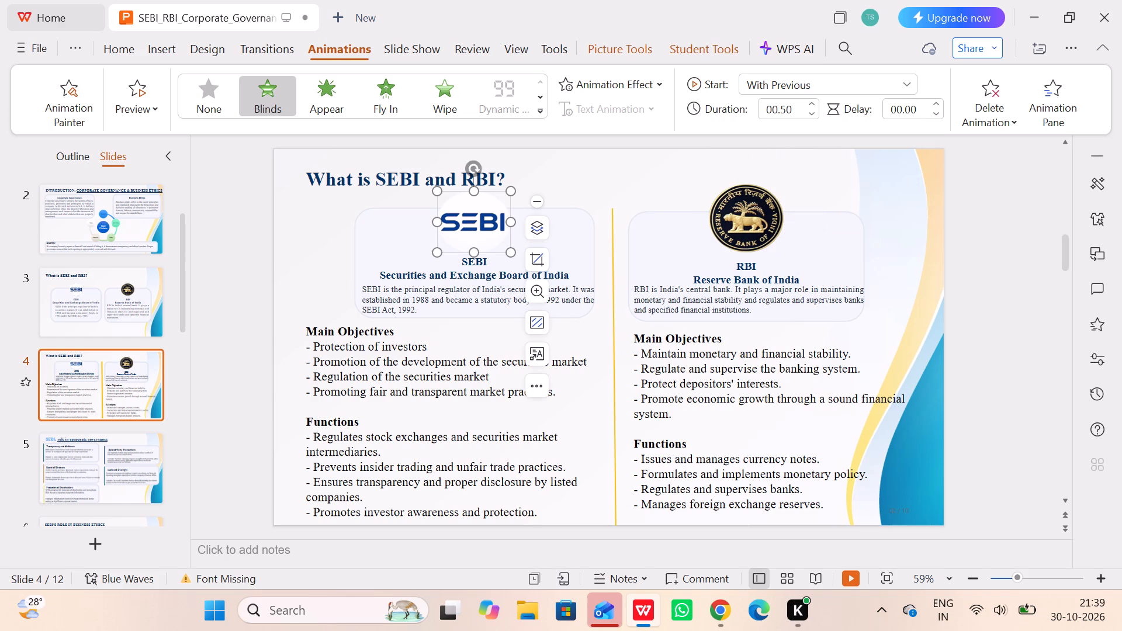
left_click(742, 230)
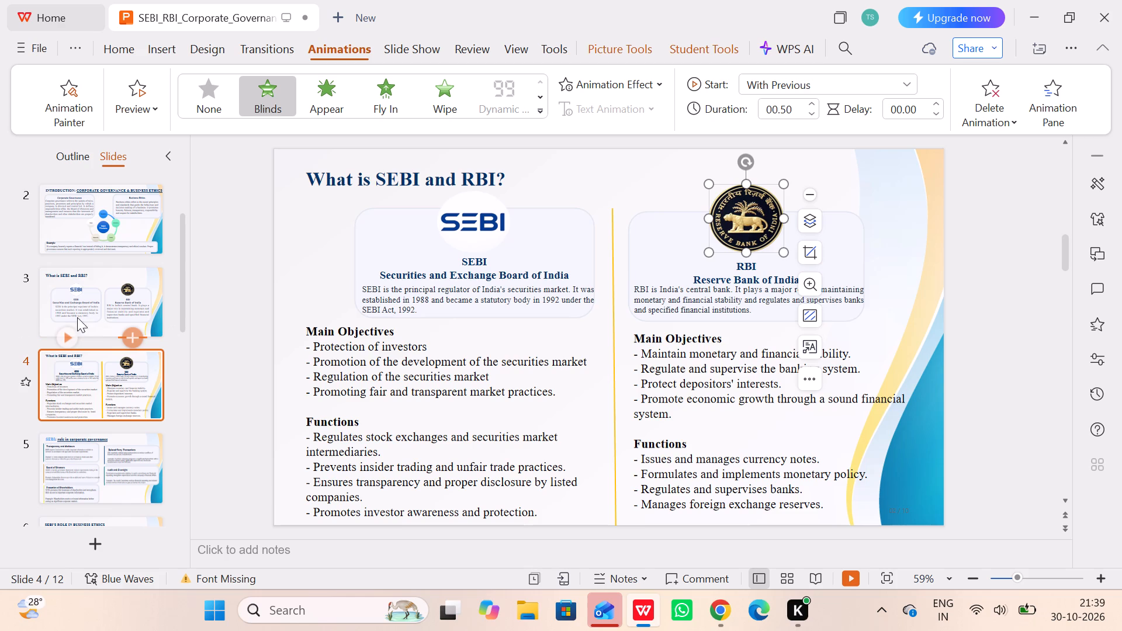
left_click(221, 275)
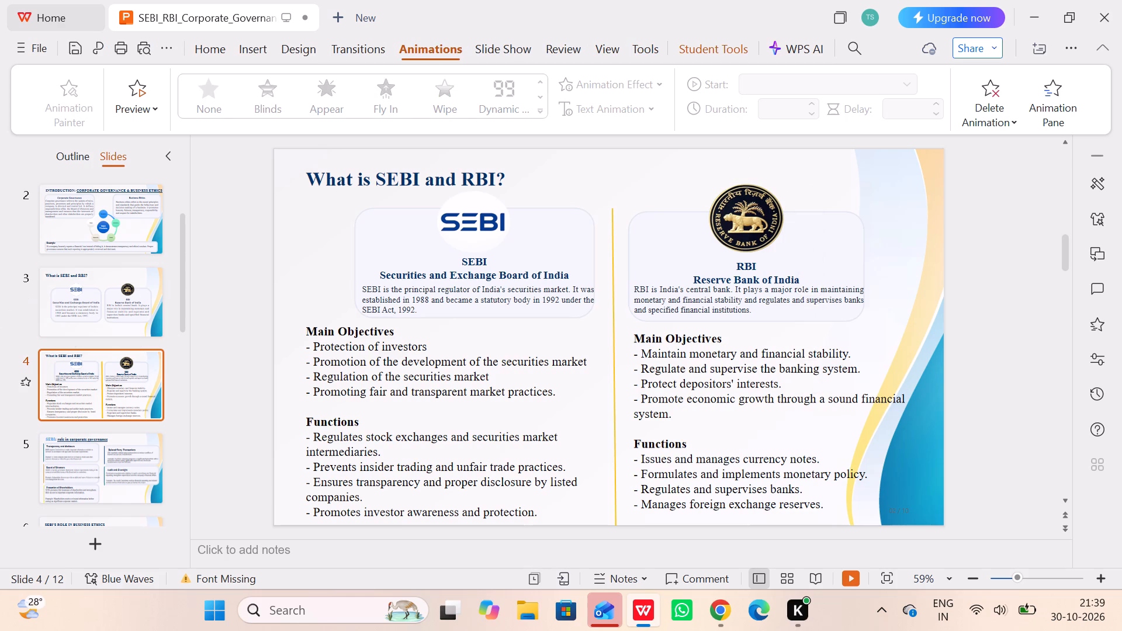
Preview the change between slides 3 and 4 in slide show mode, moving forward and back.
double_click(117, 278)
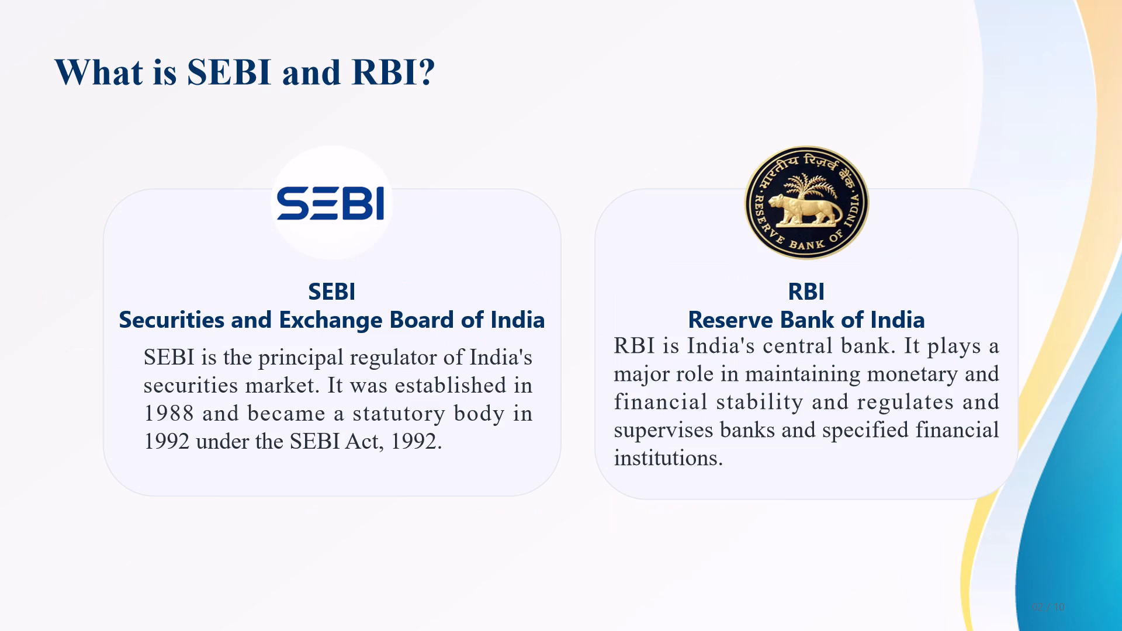
key("Right")
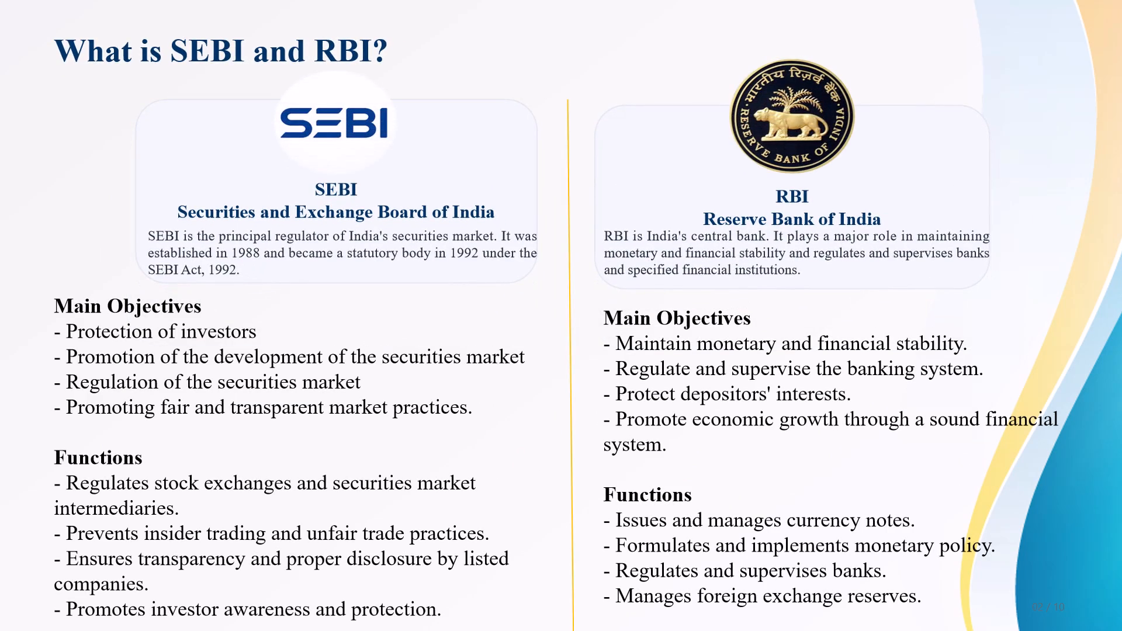
key("Left")
key("Left")
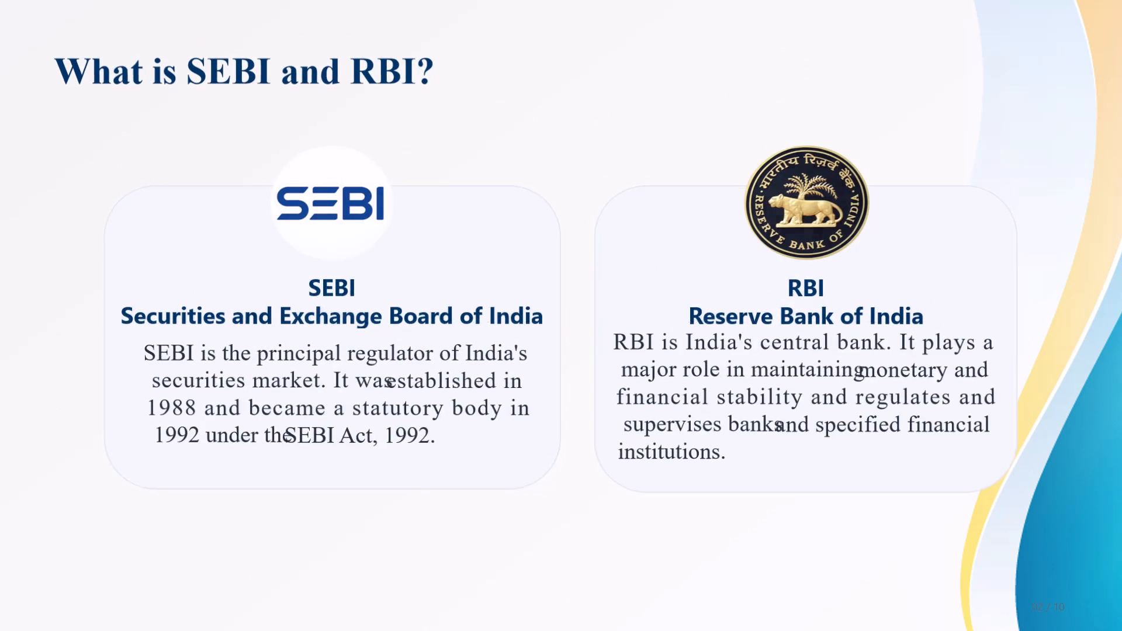
key("Right")
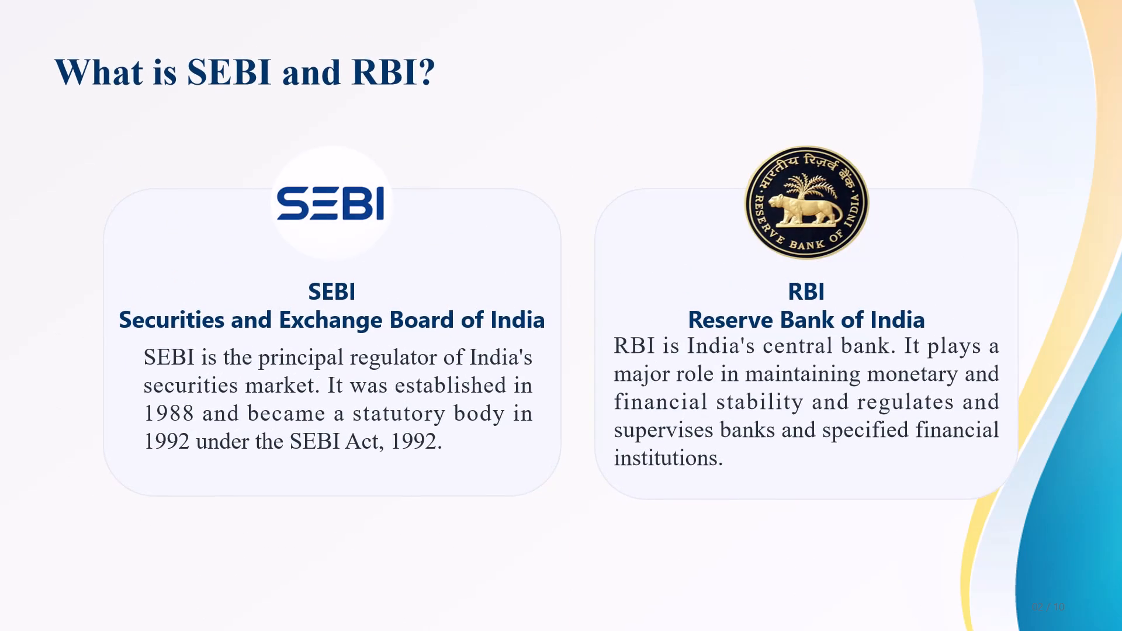
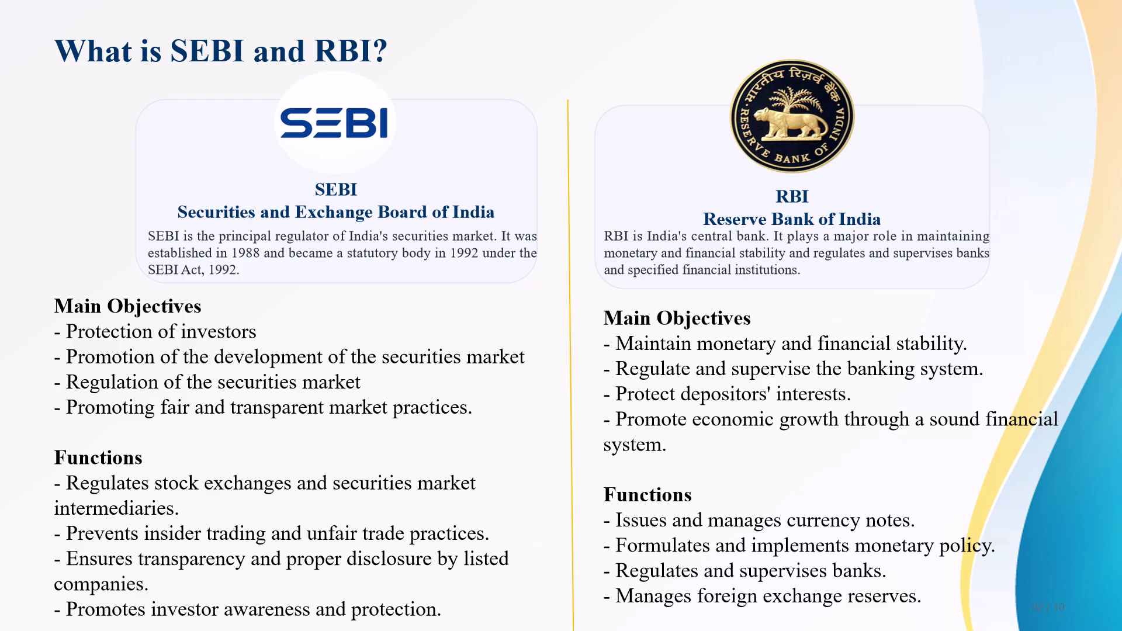
Preview slides 5 to 9 in slide show mode, comparing the business ethics and comparison slides back and forth, and exit the show.
key("Right")
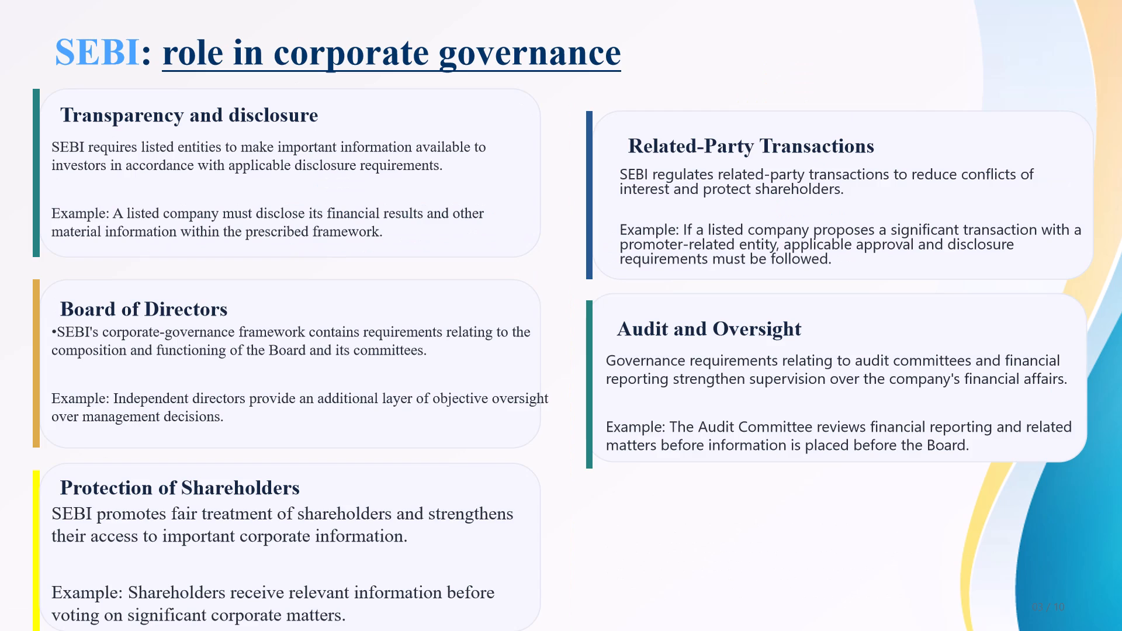
key("Right")
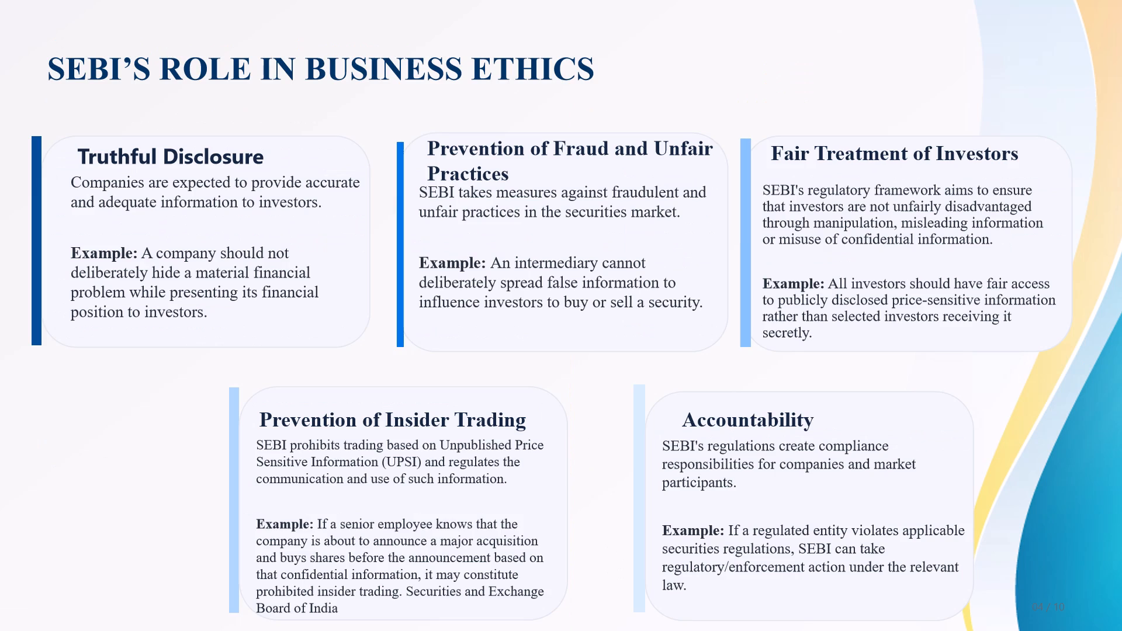
key("Right")
key("Right")
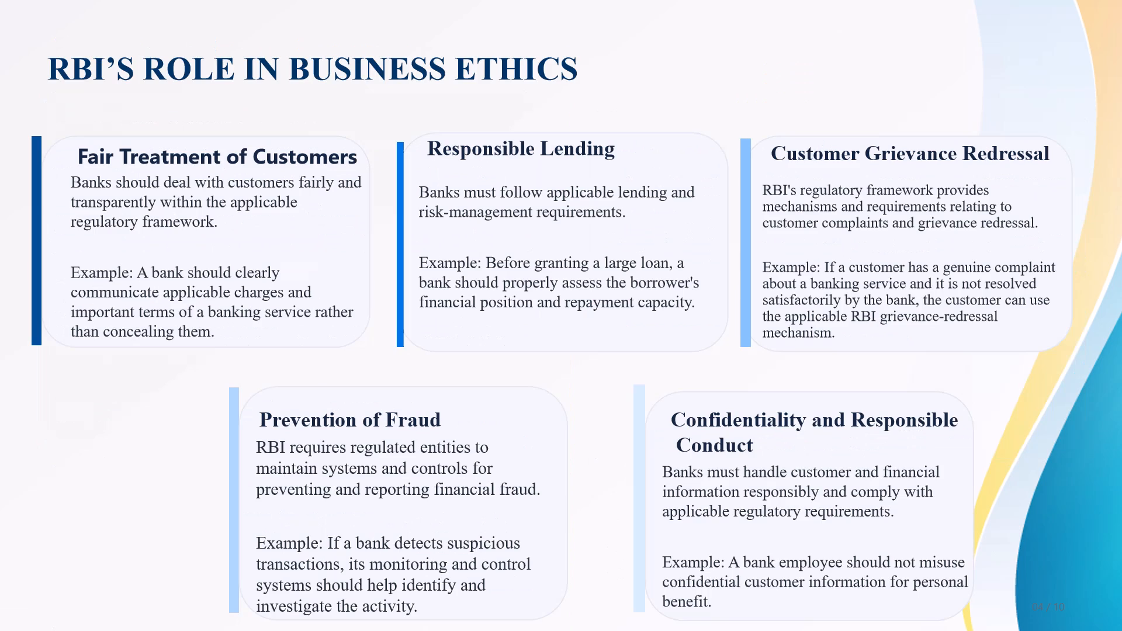
key("Left")
key("Left")
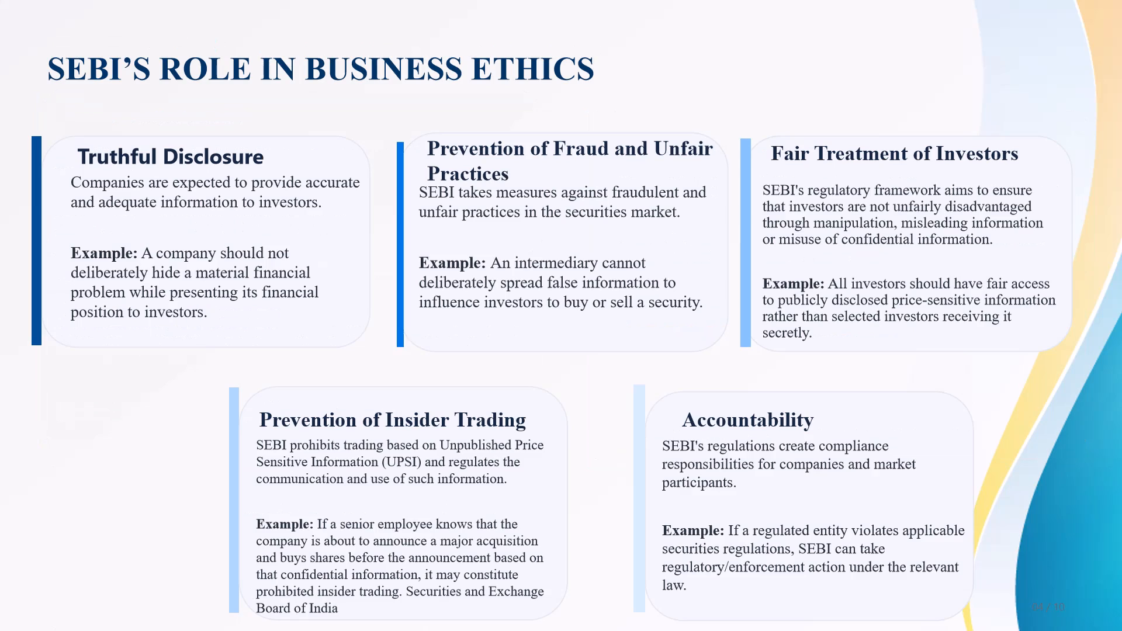
key("Left")
key("Right")
key("Right")
key("Right")
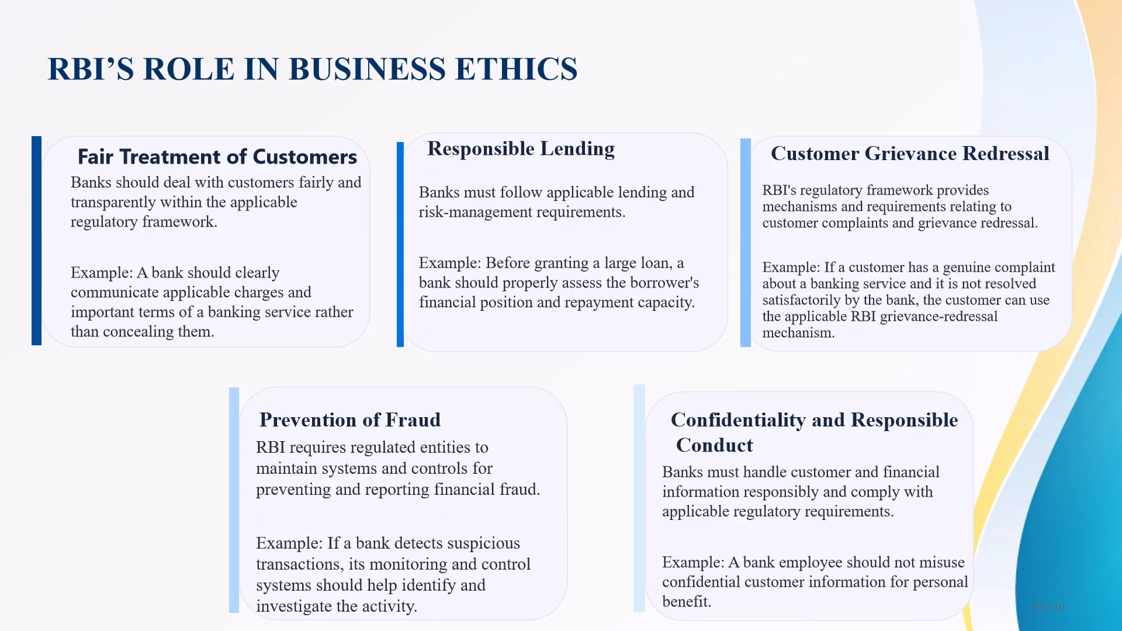
key("Right")
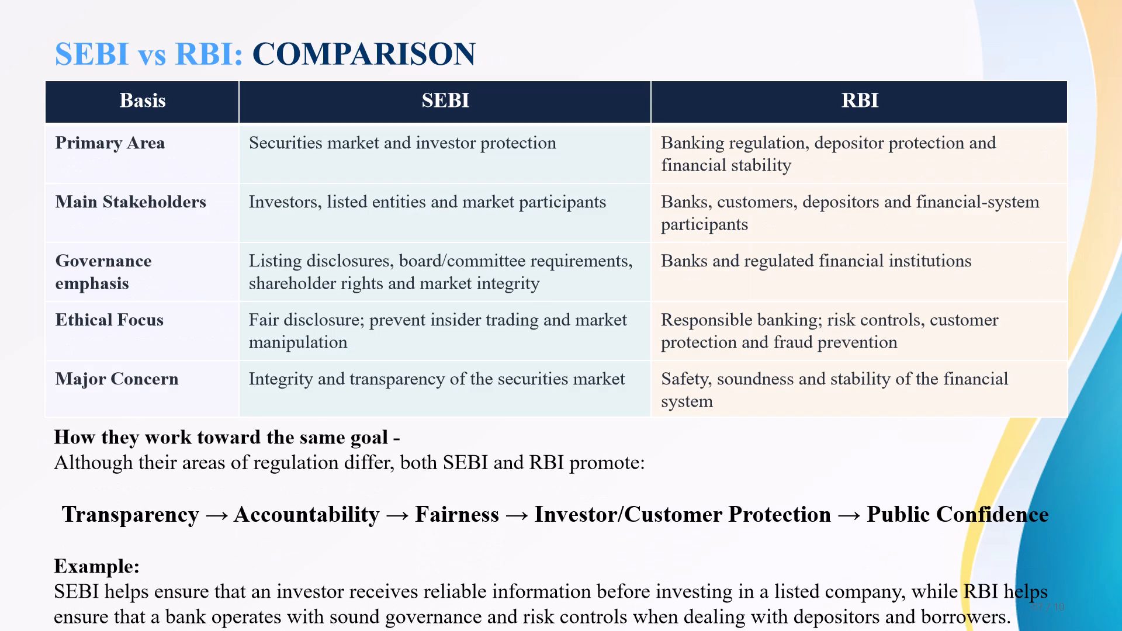
key("Left")
key("Left")
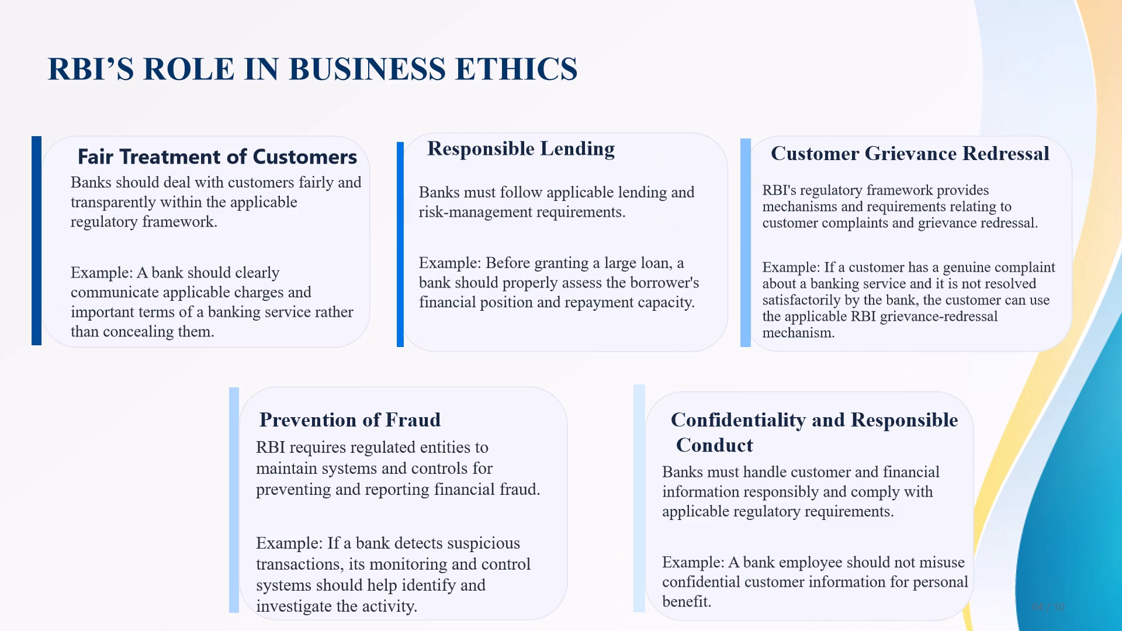
key("Right")
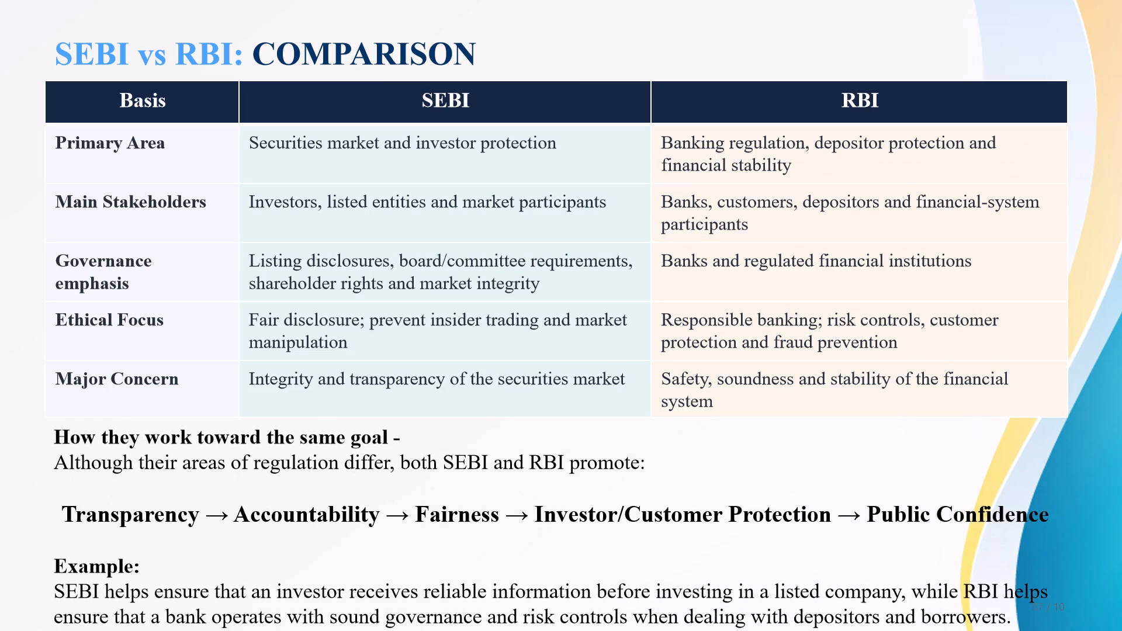
key("Escape")
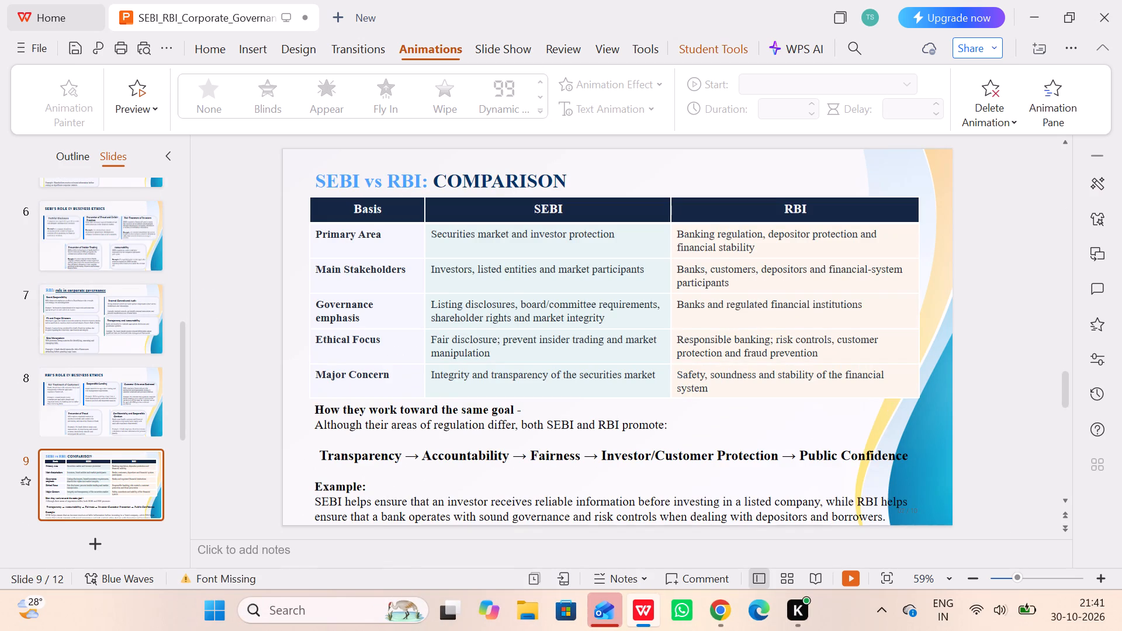
Underline the entire "SEBI vs RBI: COMPARISON" title on slide 9.
left_click_drag(318, 173, 540, 172)
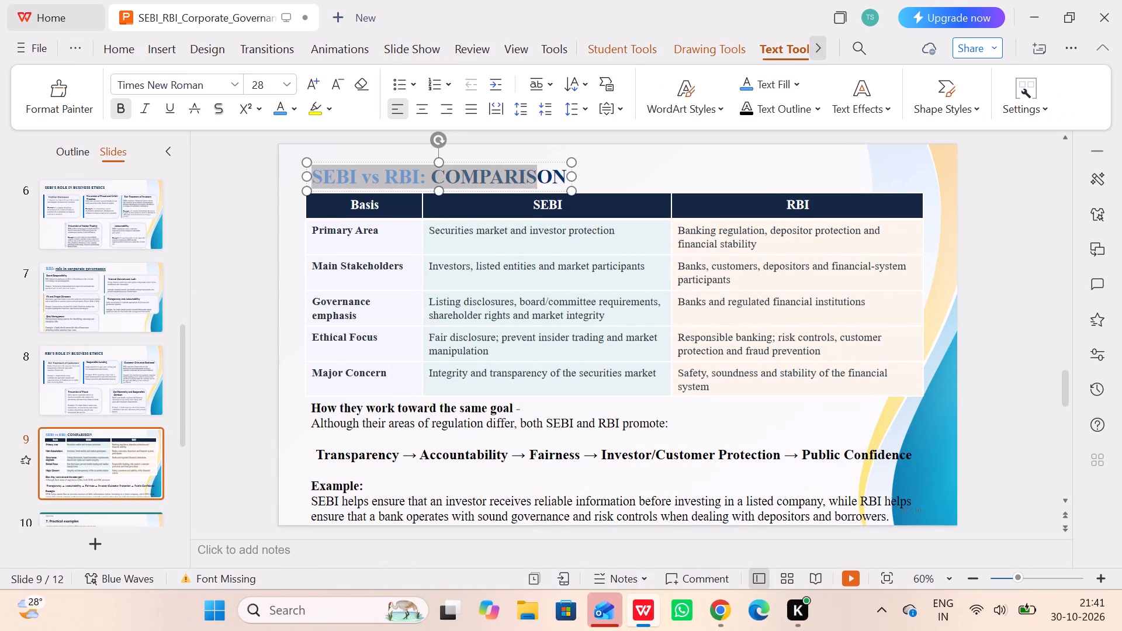
left_click_drag(540, 172, 563, 170)
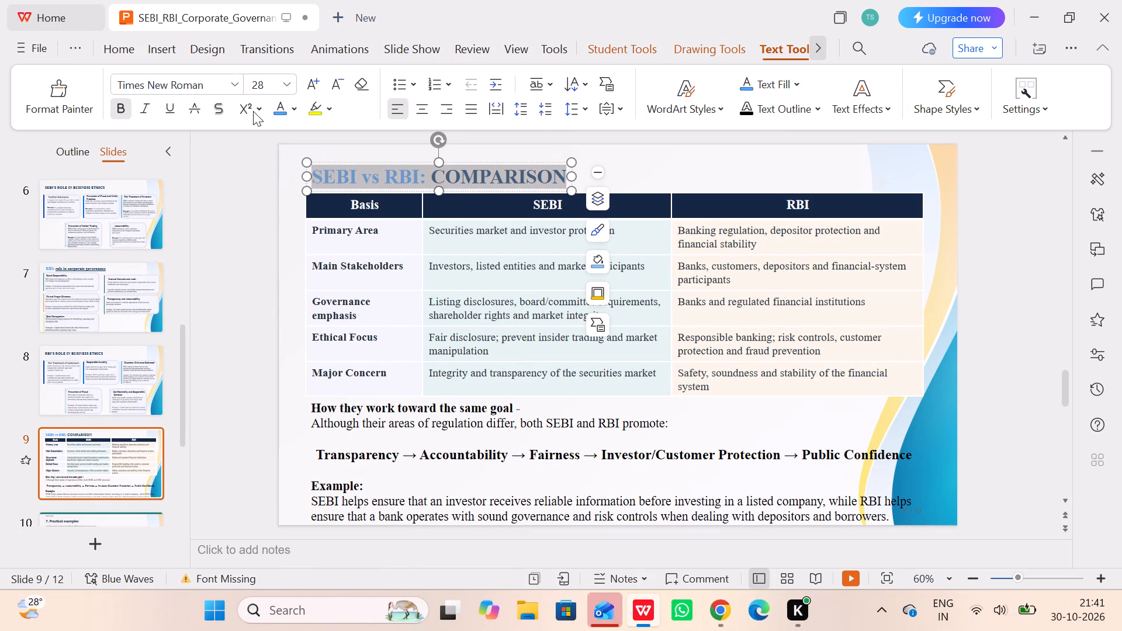
left_click(171, 109)
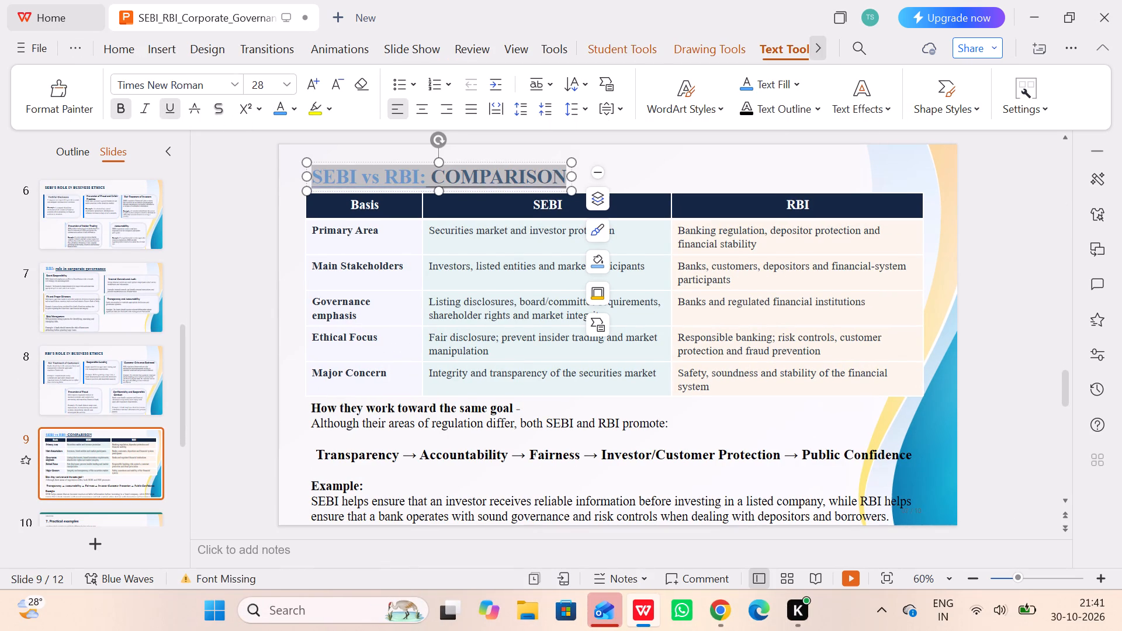
left_click(246, 270)
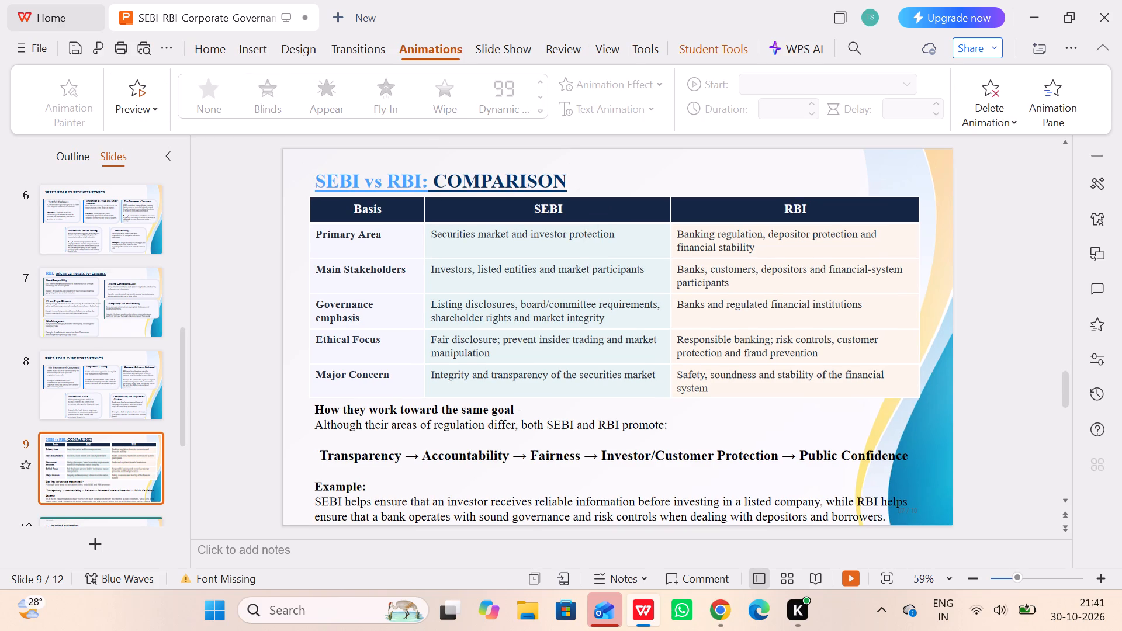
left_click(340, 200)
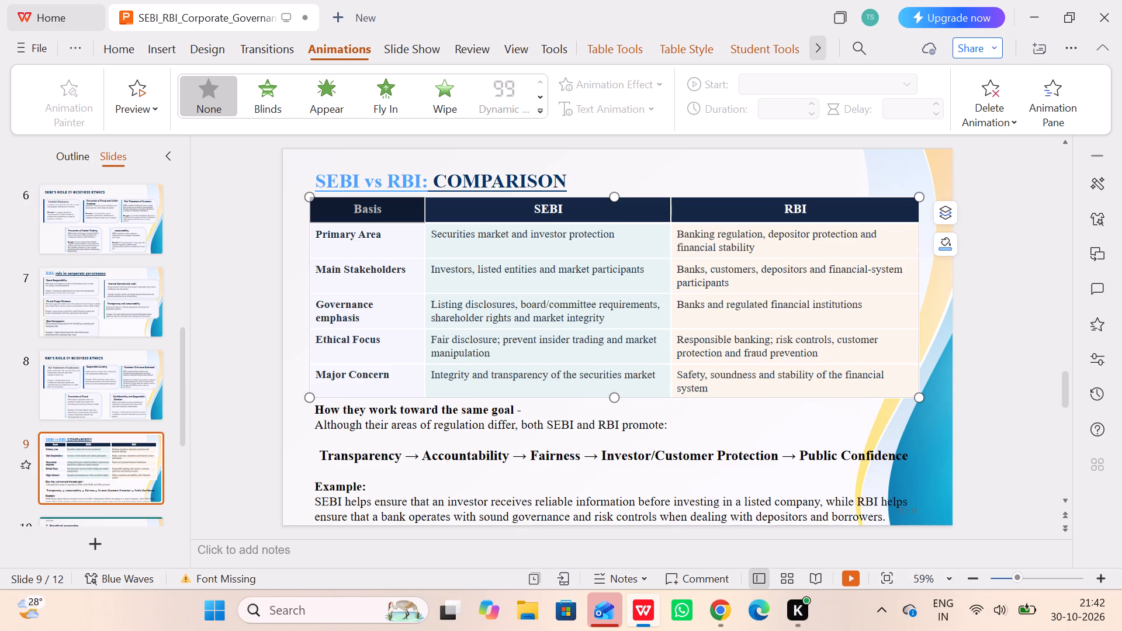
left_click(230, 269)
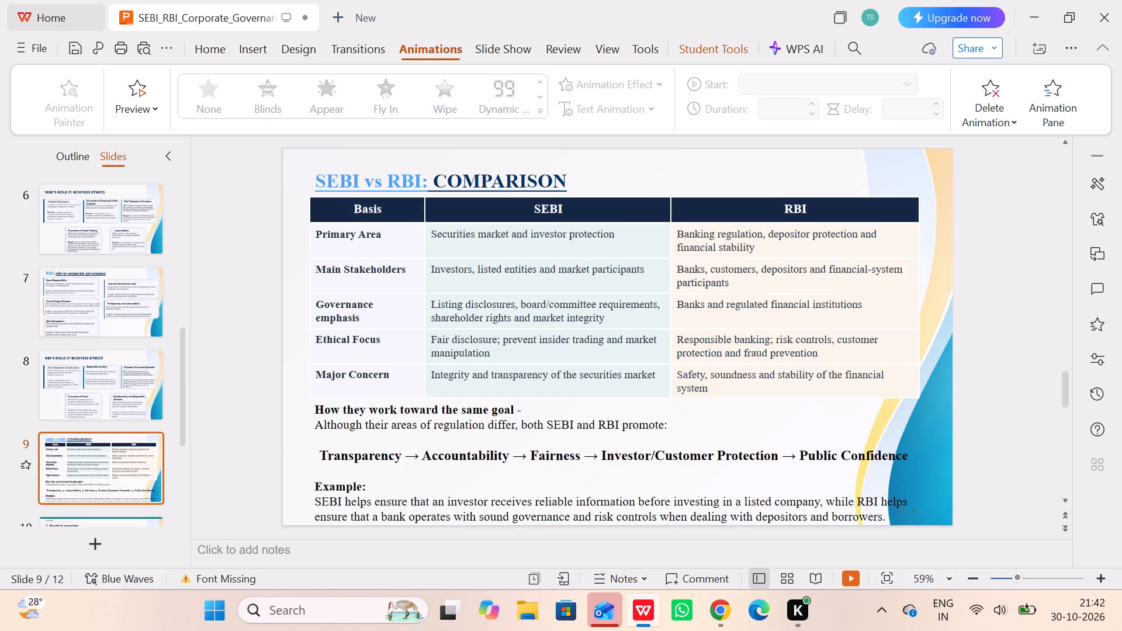
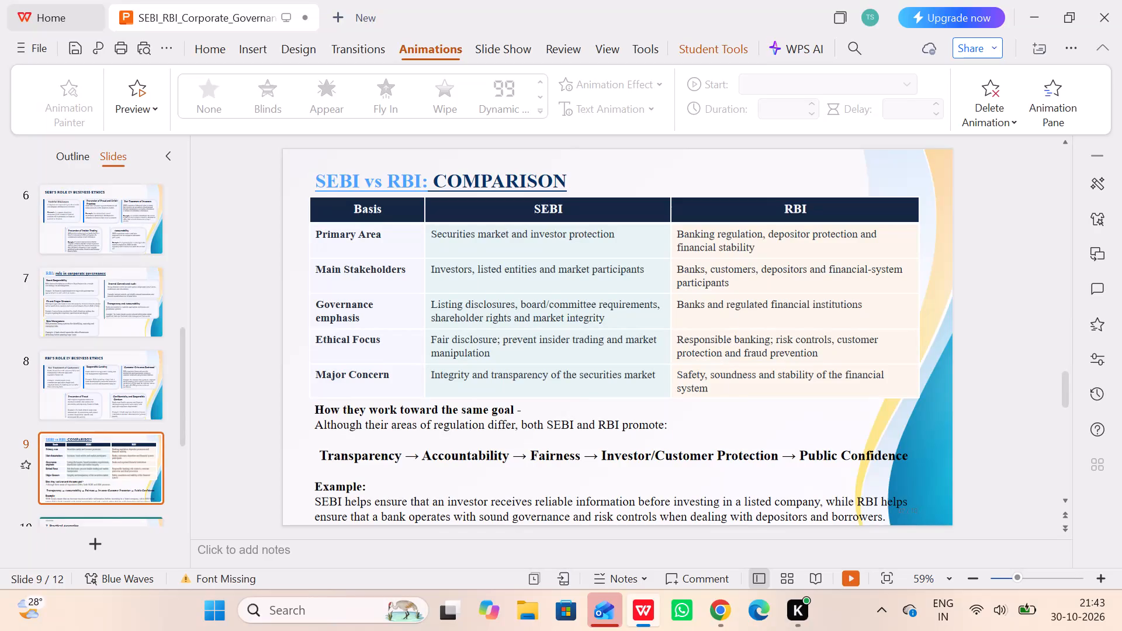
Delete the five numbered circles beside the entries on slide 12, "9. References for further reading".
left_click(230, 414)
scroll(112, 435, "down", 1)
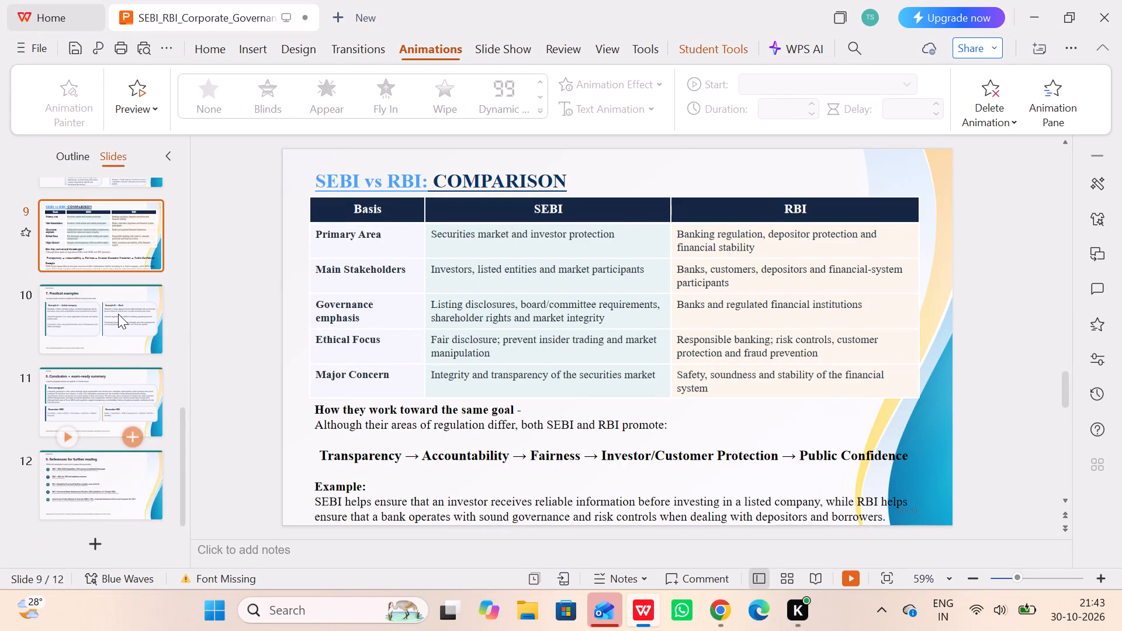
left_click(118, 314)
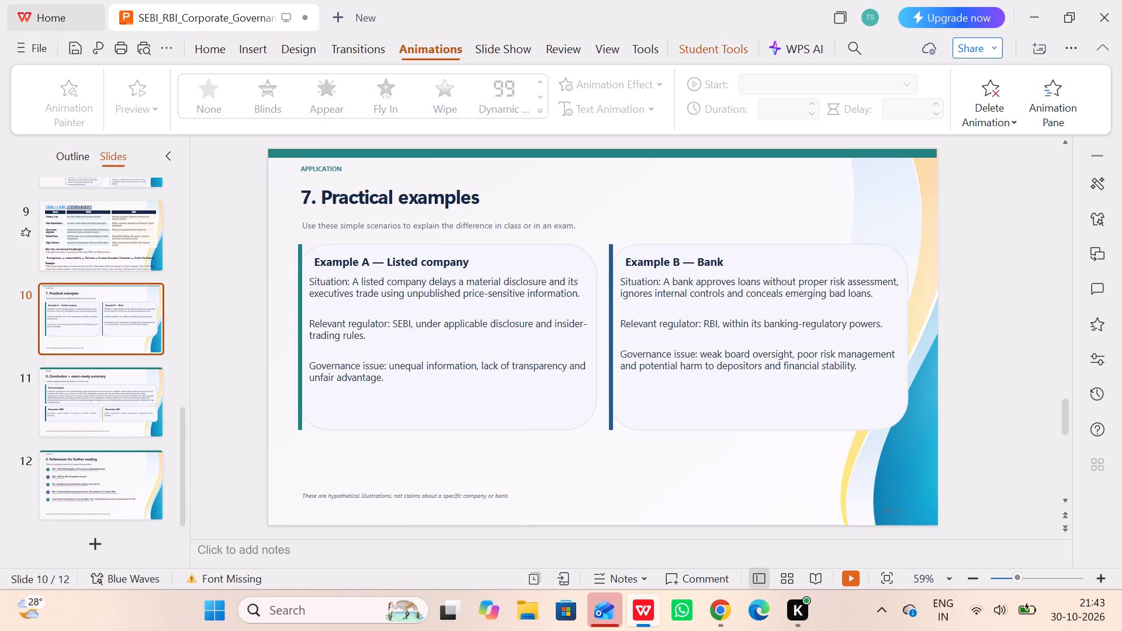
left_click(127, 399)
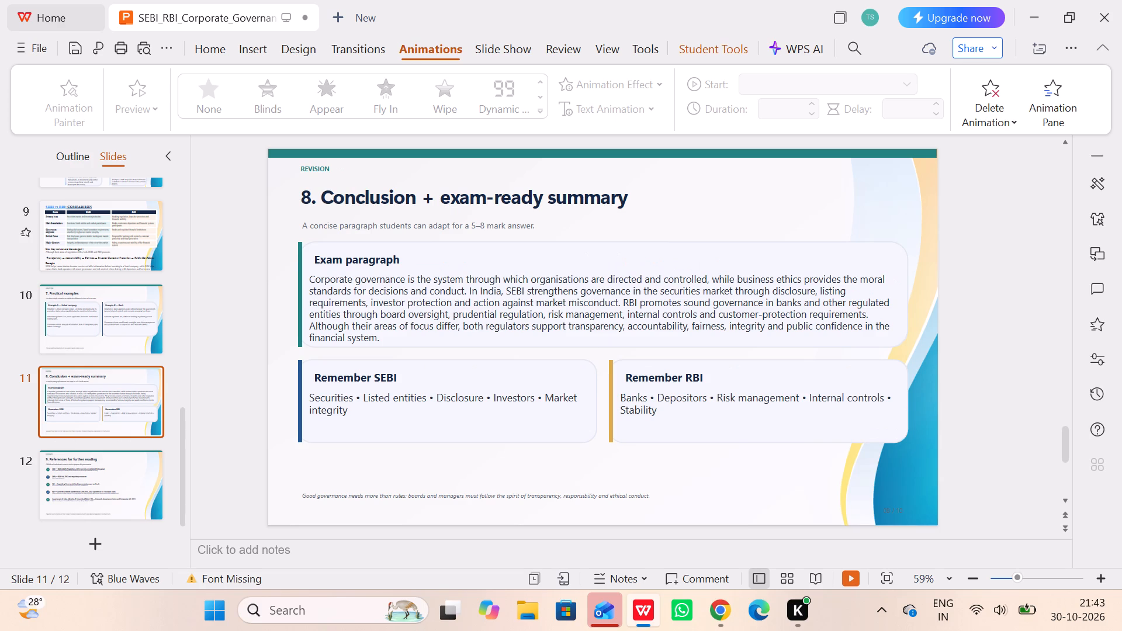
left_click(467, 286)
left_click(106, 473)
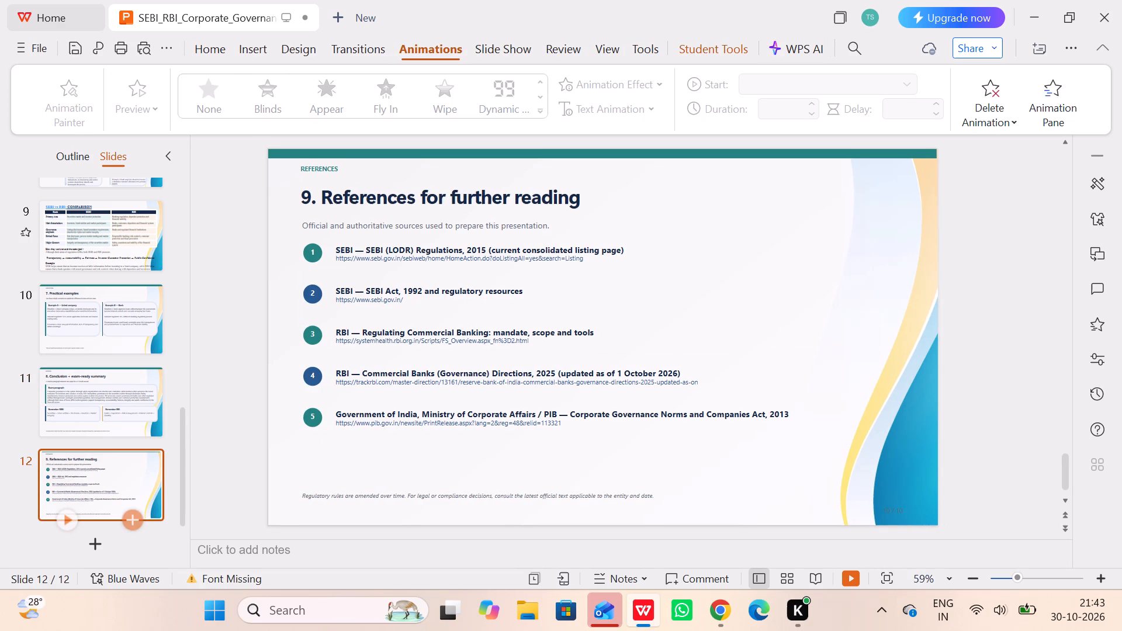
left_click(580, 445)
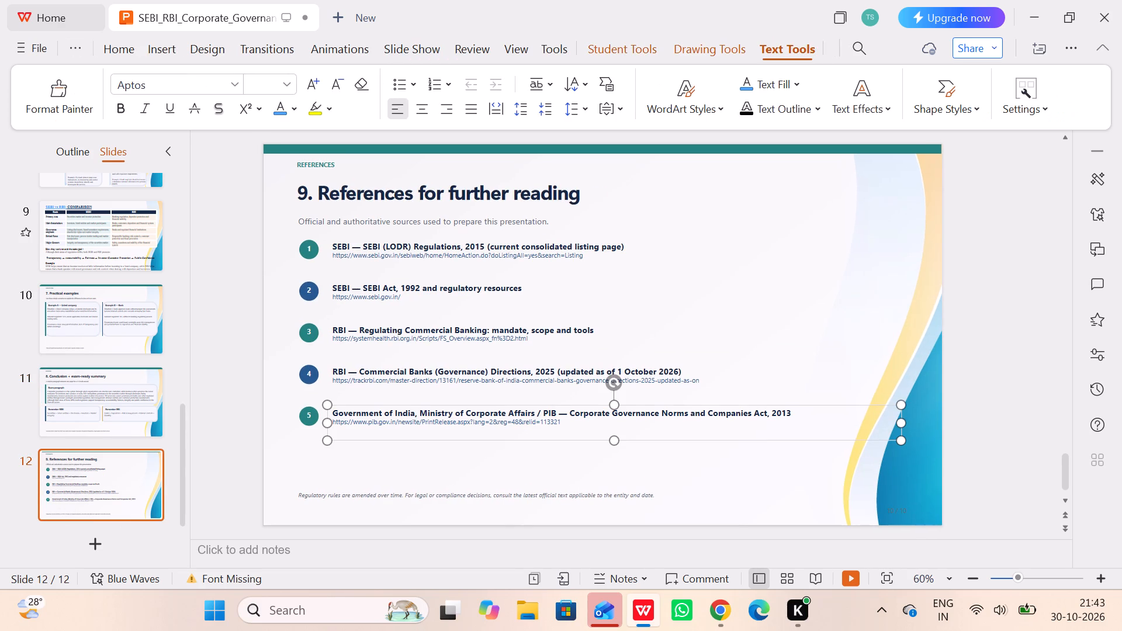
left_click(318, 216)
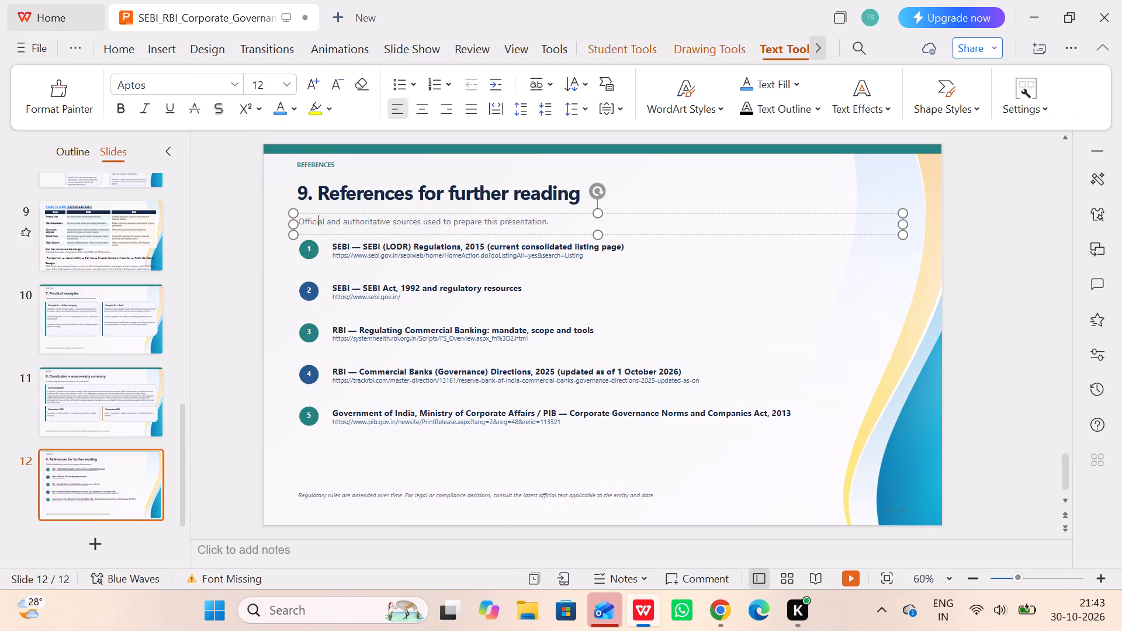
left_click_drag(275, 174, 878, 507)
key("BackSpace")
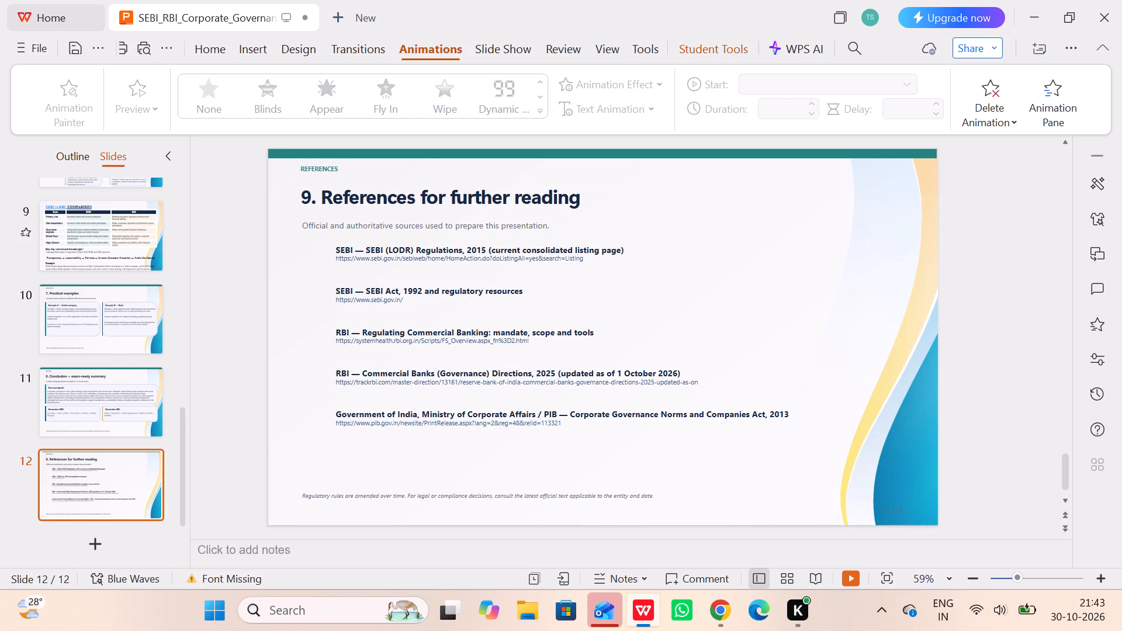
Delete all five reference entries together with their links from the body of slide 12.
left_click(255, 158)
left_click_drag(255, 158, 982, 362)
left_click_drag(976, 183, 316, 462)
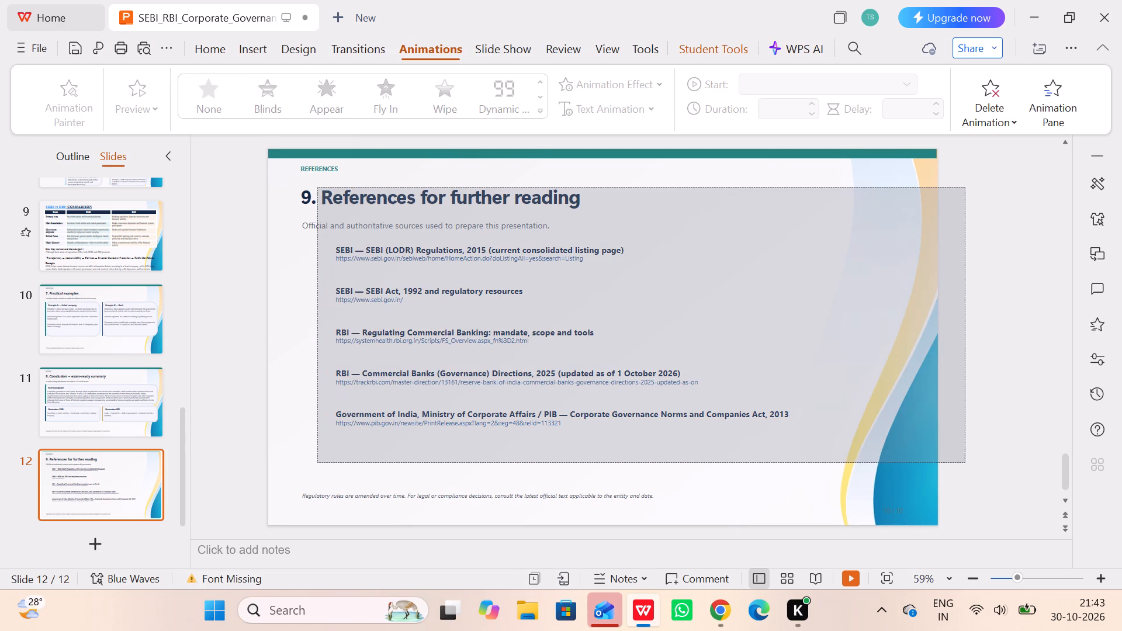
left_click_drag(316, 462, 307, 459)
key("BackSpace")
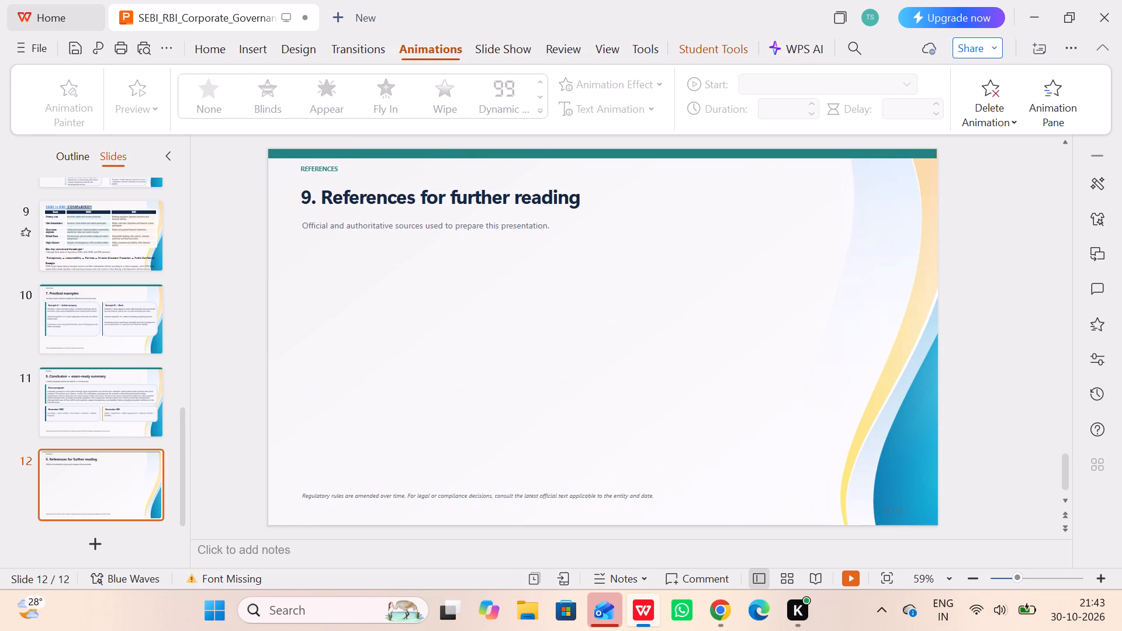
Clear the remaining small text around slide 12's title: the subtitle, the bottom disclaimer with the slide number, and the REFERENCES label.
left_click(297, 231)
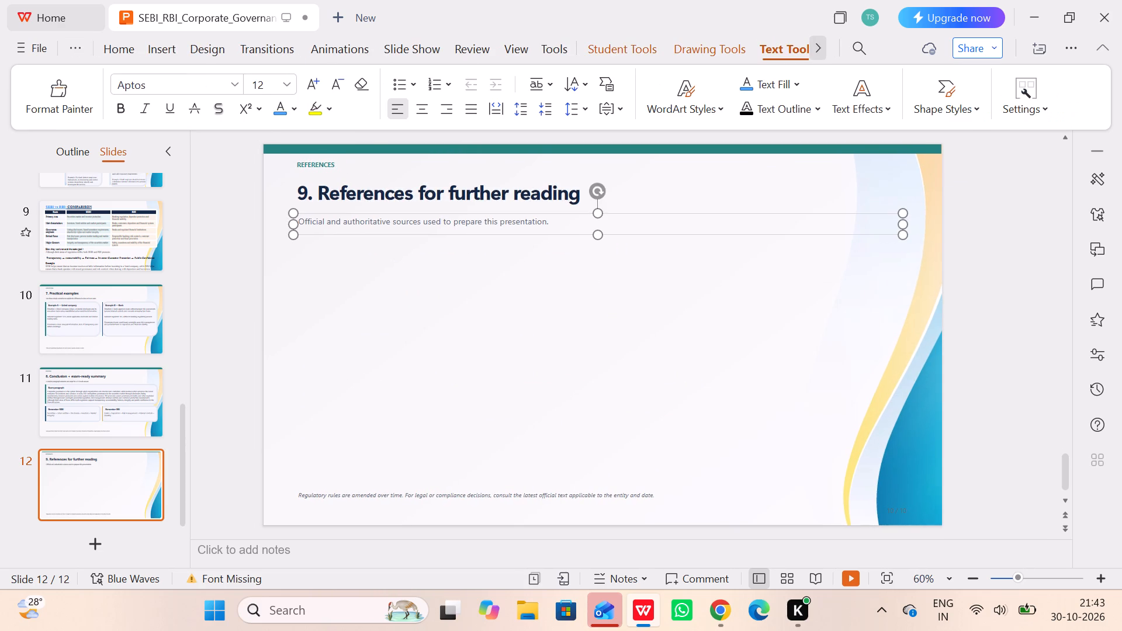
key("BackSpace")
left_click_drag(284, 437, 761, 509)
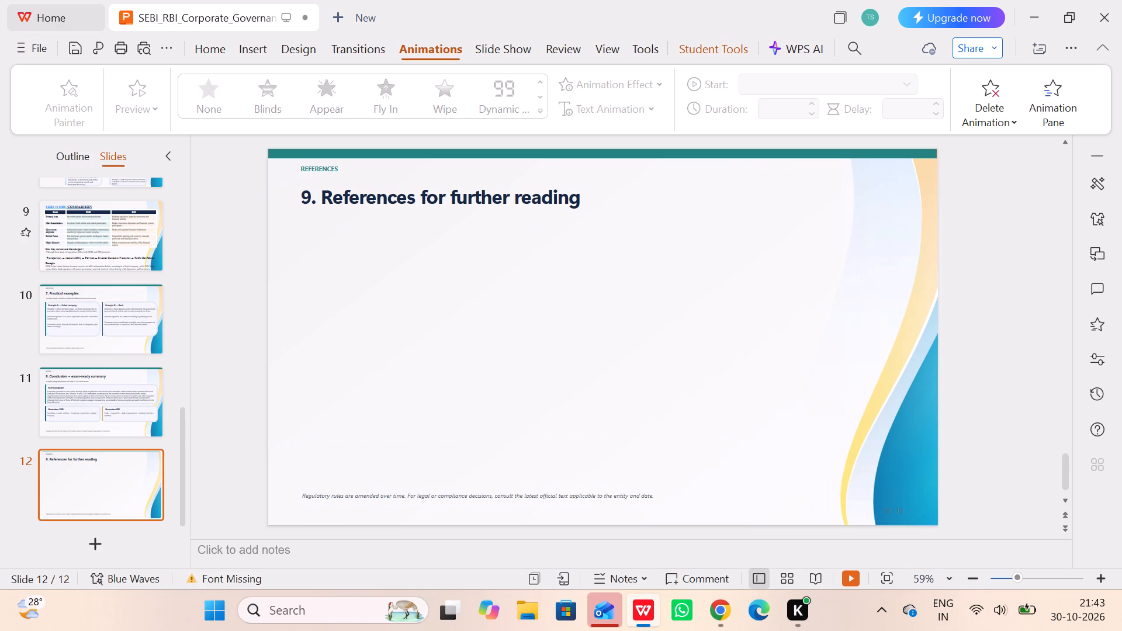
left_click_drag(236, 403, 307, 401)
left_click_drag(307, 401, 1121, 528)
key("BackSpace")
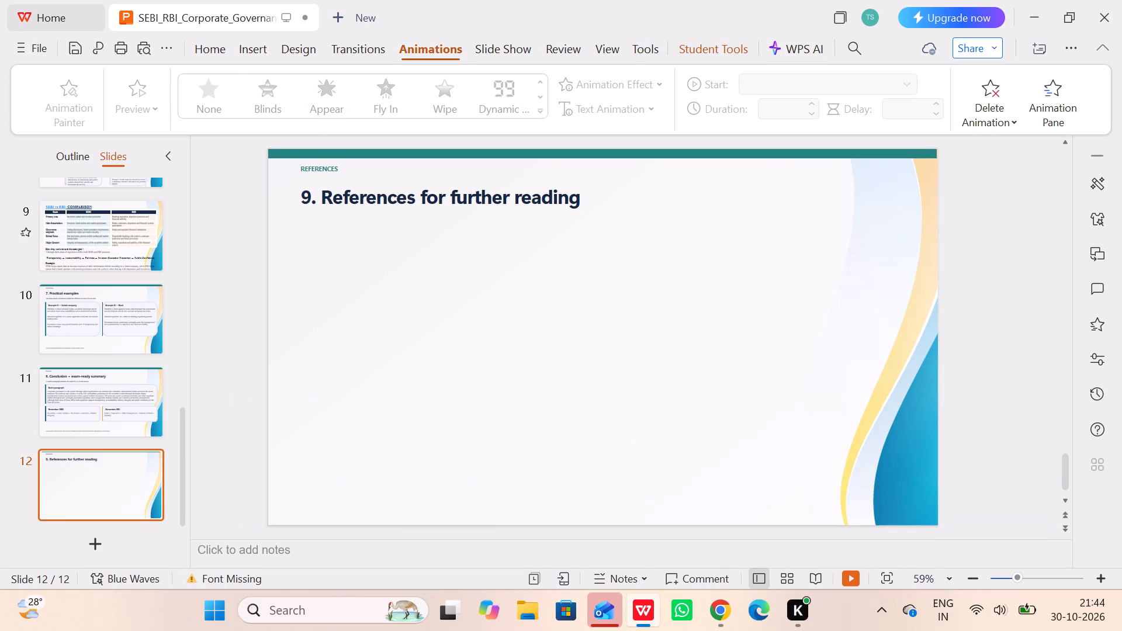
left_click(667, 162)
key("BackSpace")
Preview the presentation in slide show mode from slide 2, the introduction, onward to the "What is SEBI and RBI?" slide.
scroll(116, 351, "up", 2)
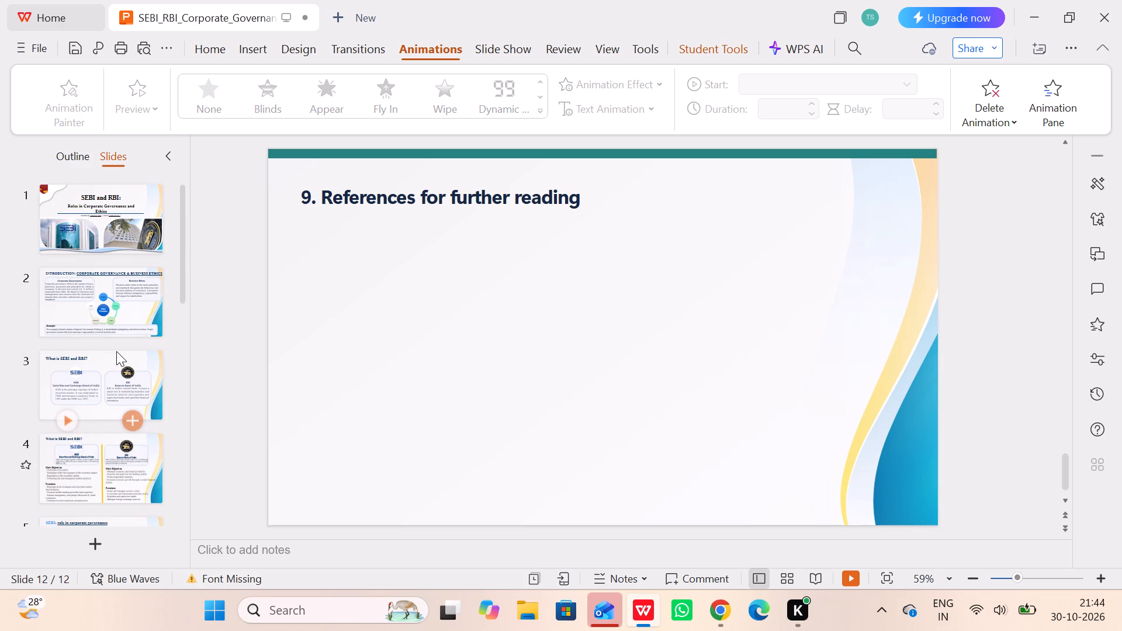
left_click(117, 310)
double_click(117, 310)
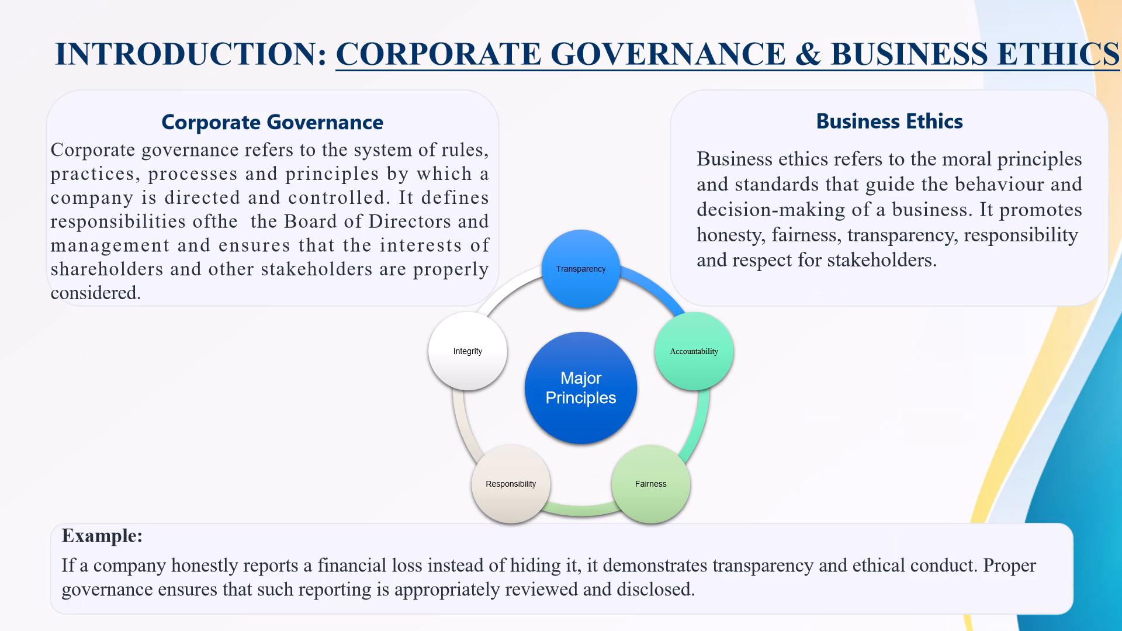
key("Right")
key("Right")
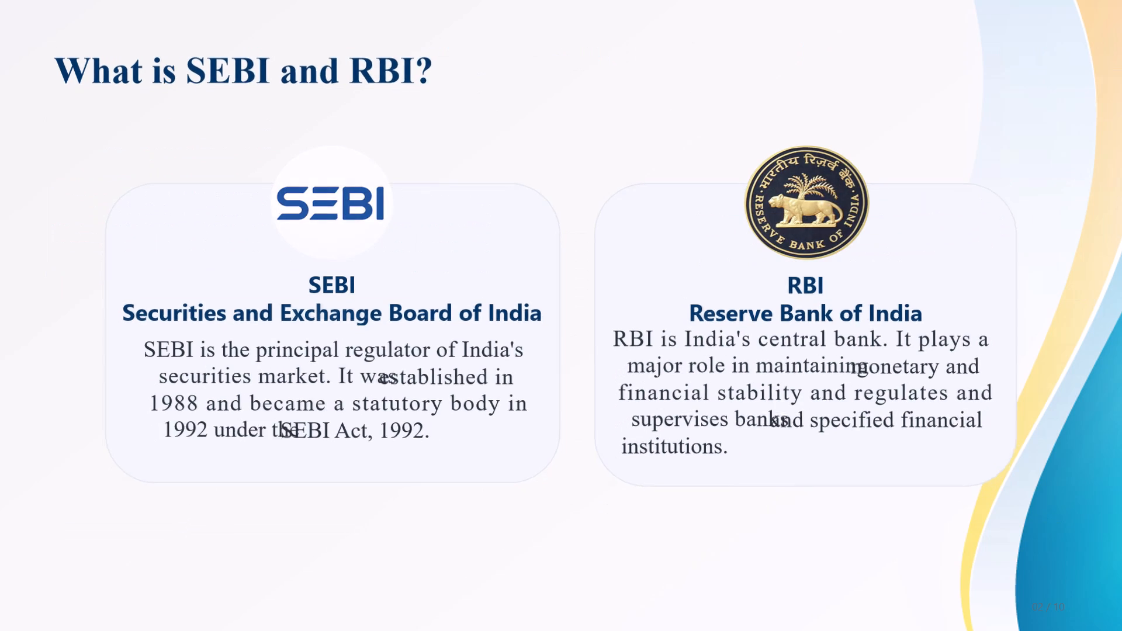
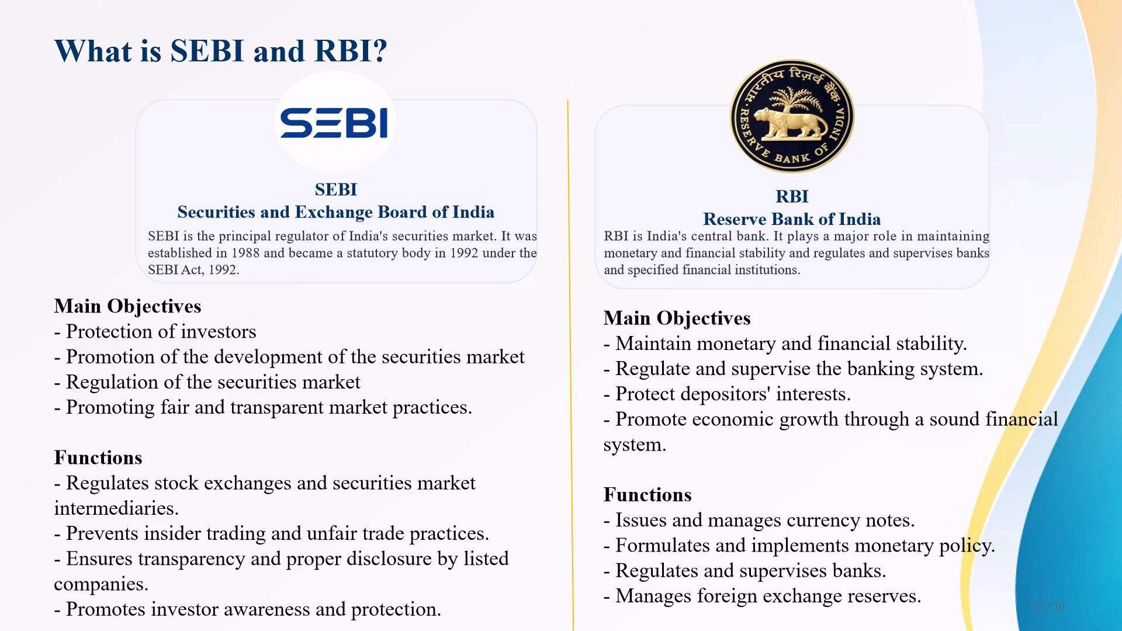
Continue the slide show preview through to the "SEBI's role in business ethics" slide, and end the show there.
key("Right")
key("Right")
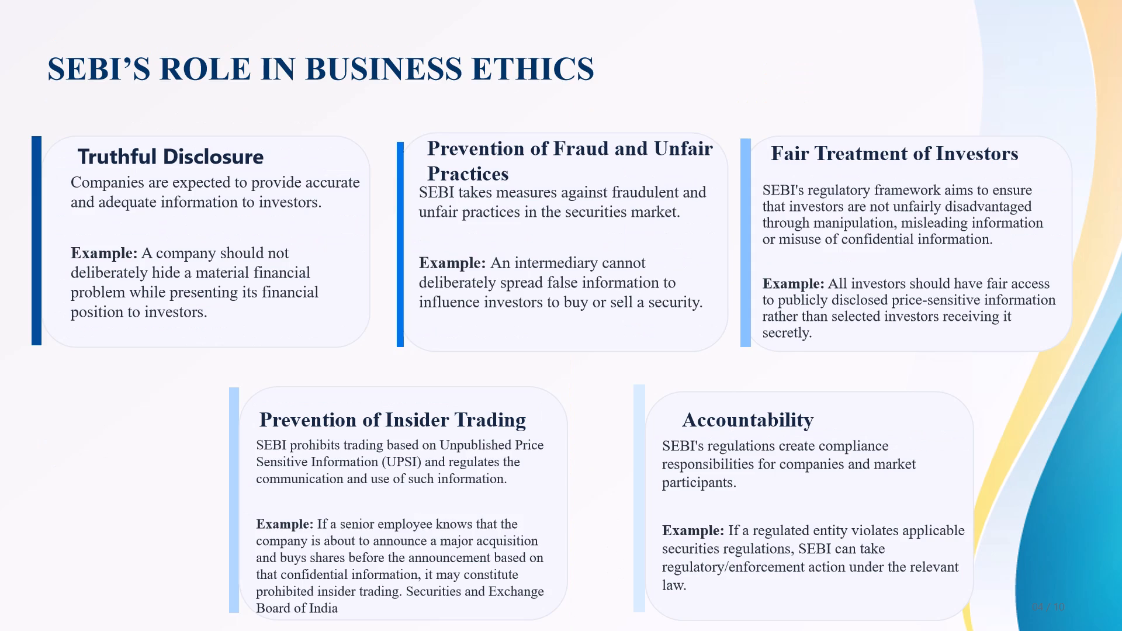
key("Escape")
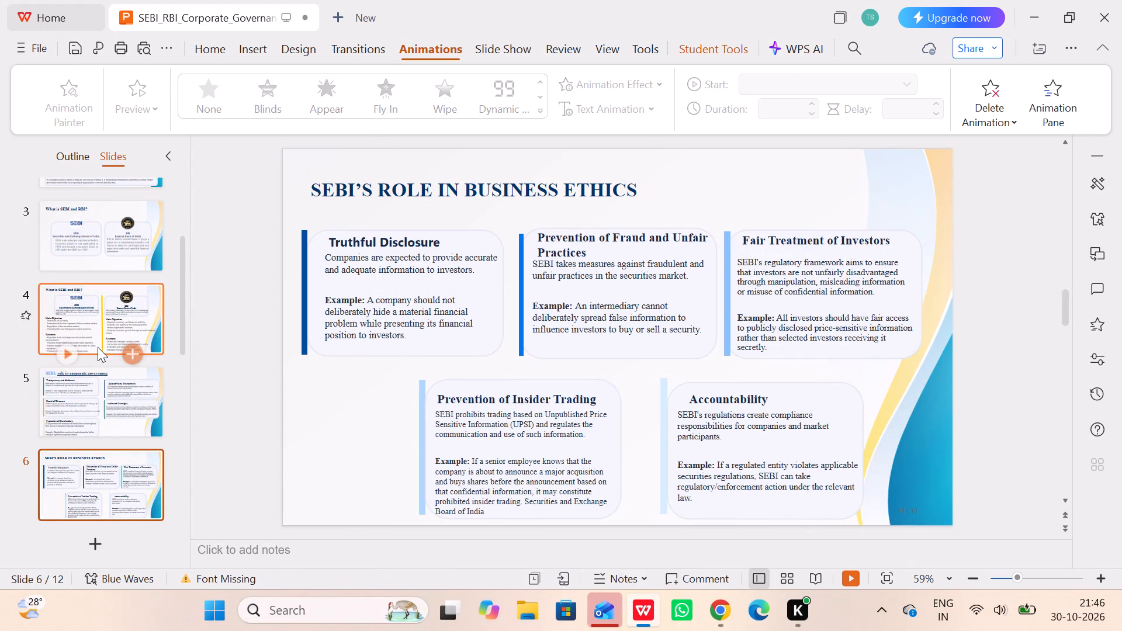
Try the Ripple, News, Dissolve, Shape, Cut and Fade transitions on slide 6, "SEBI's role in business ethics", and settle on Wipe.
left_click(108, 375)
left_click(114, 296)
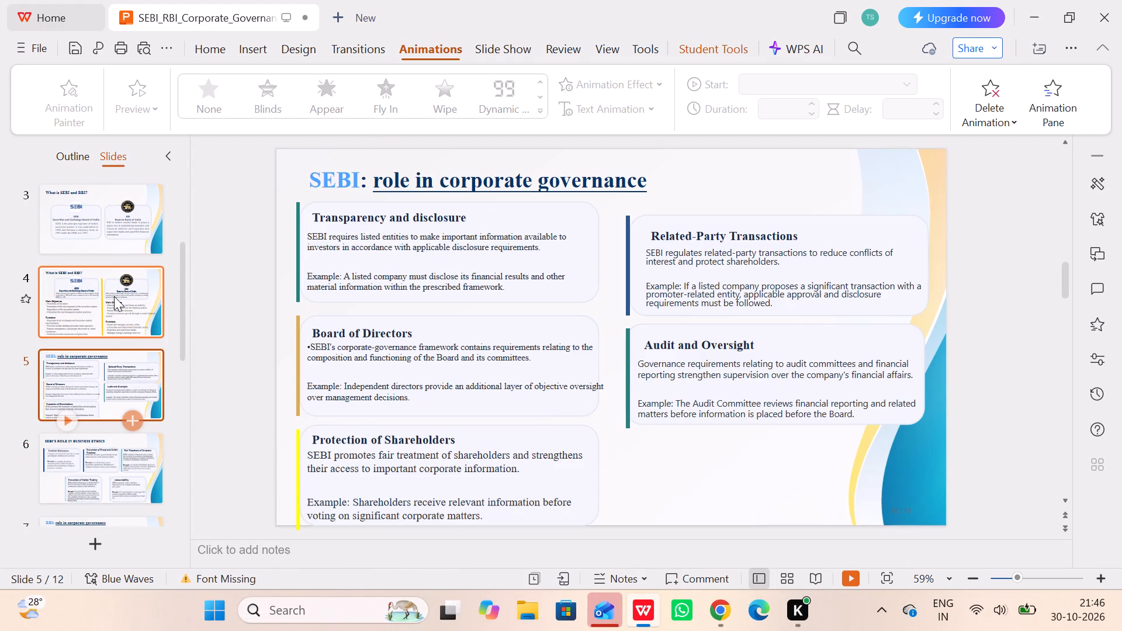
left_click(96, 367)
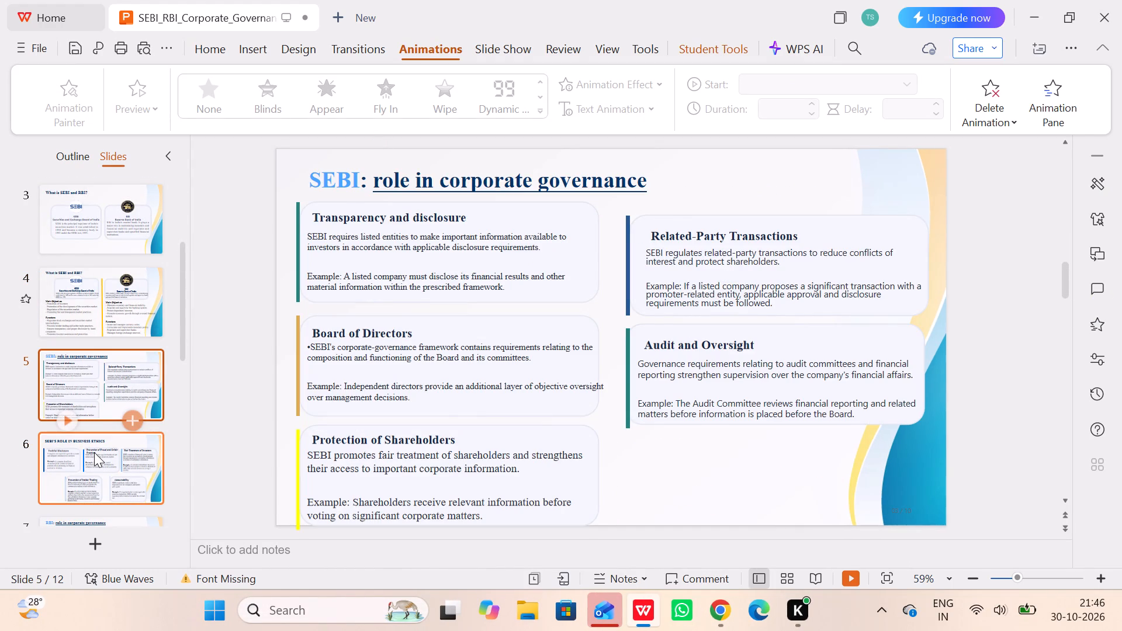
left_click(94, 452)
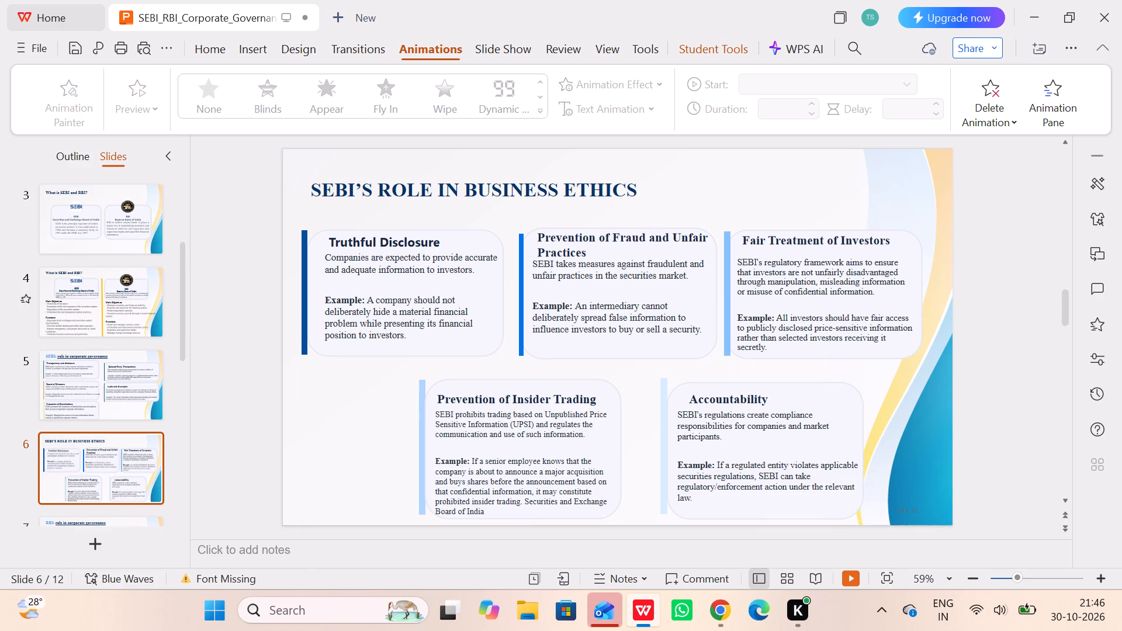
left_click(352, 48)
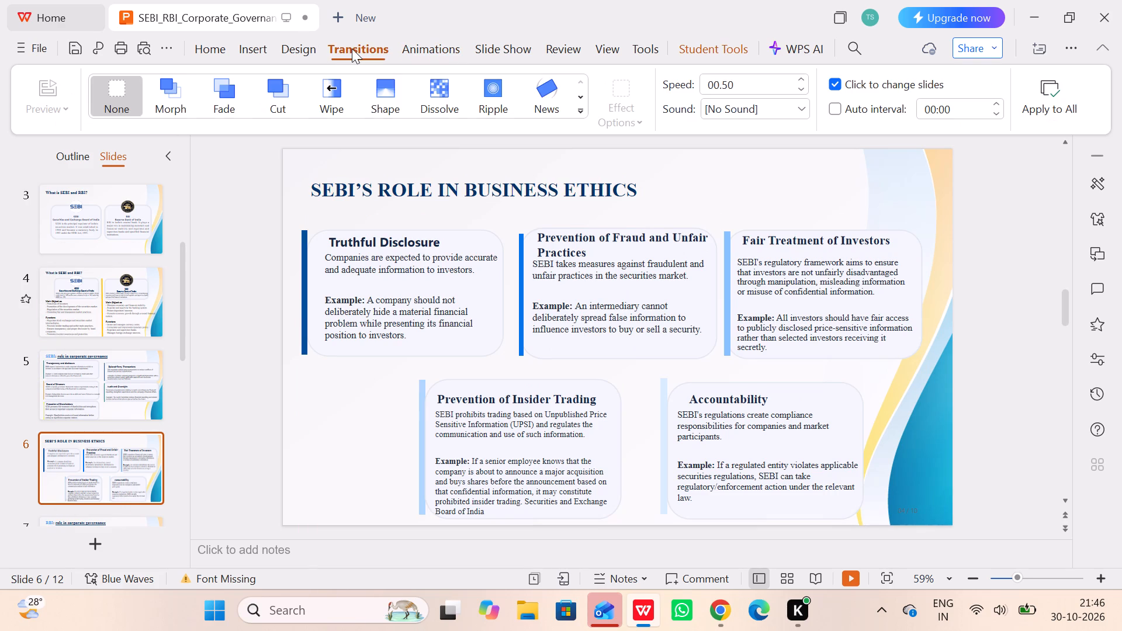
left_click(489, 99)
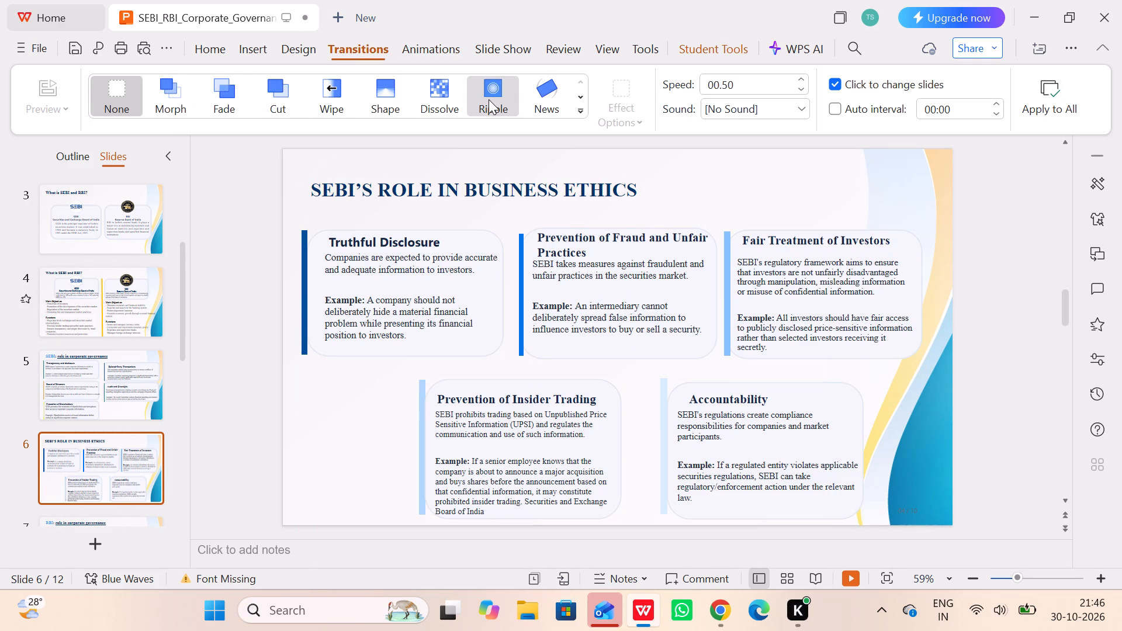
left_click(543, 110)
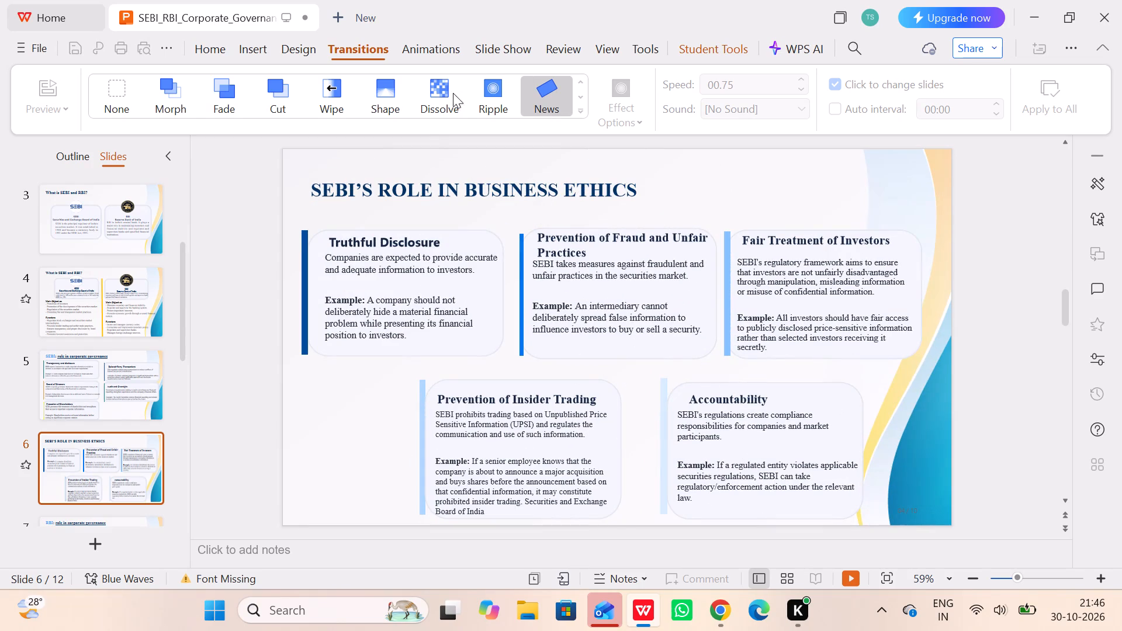
left_click(444, 93)
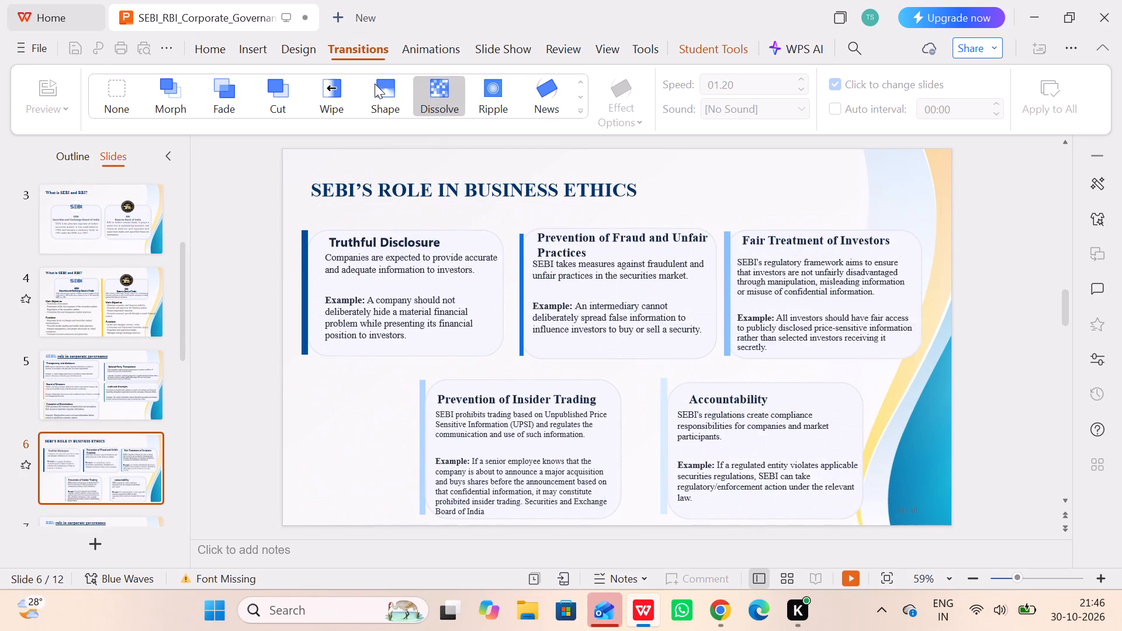
left_click(375, 84)
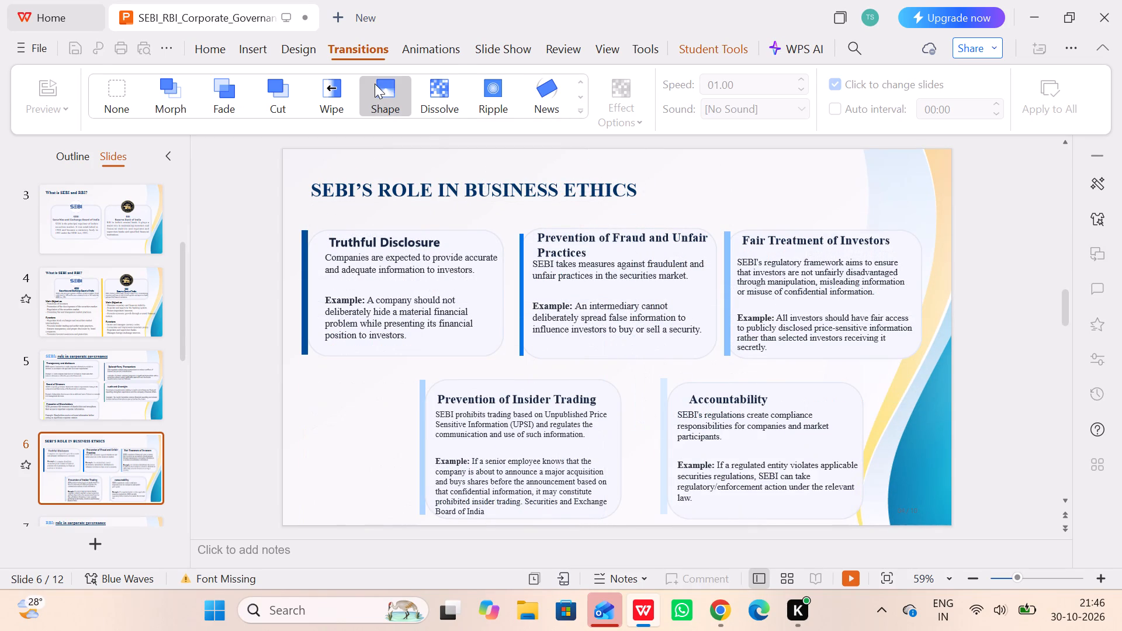
left_click(323, 81)
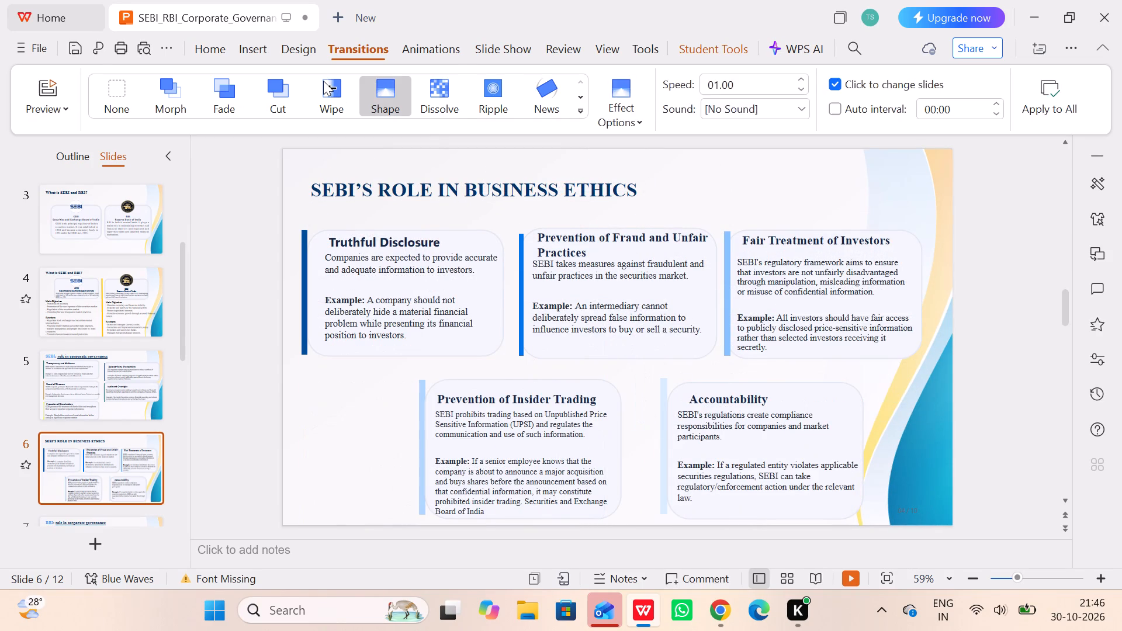
left_click(278, 93)
left_click(209, 96)
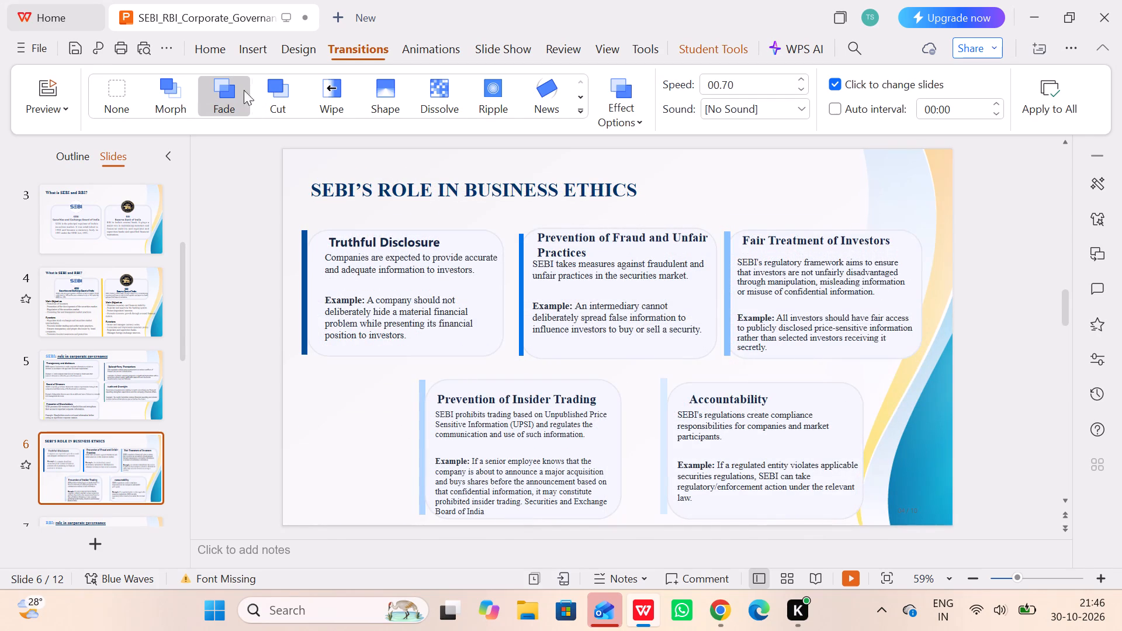
left_click(307, 95)
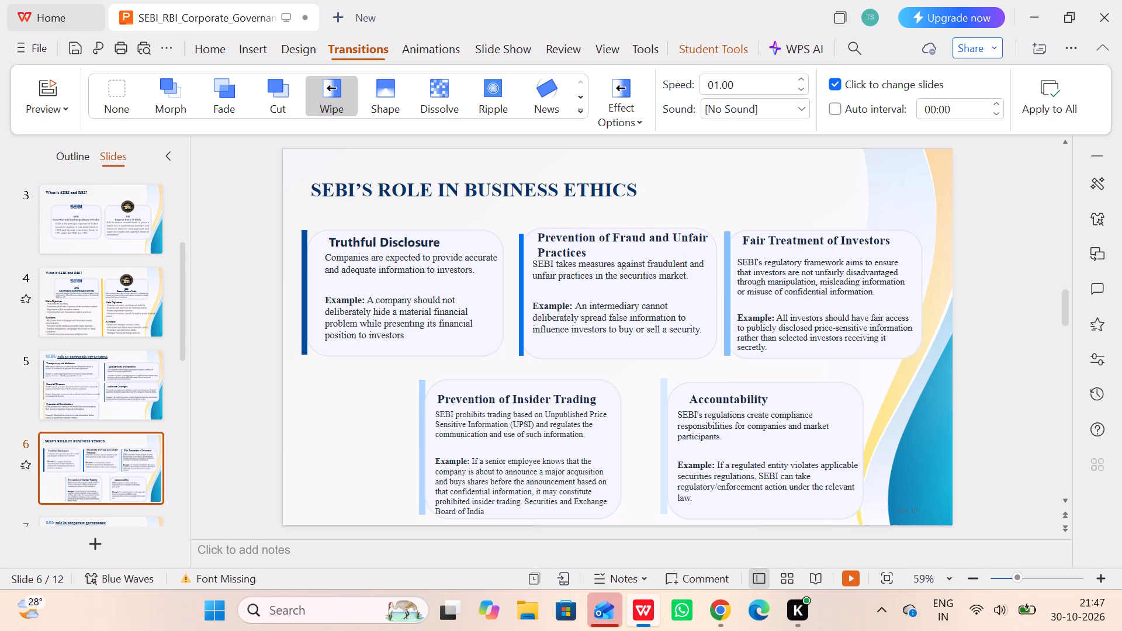
Check the fonts of the card headings on slide 6: Prevention of Insider Trading, Truthful Disclosure and Accountability.
left_click(546, 401)
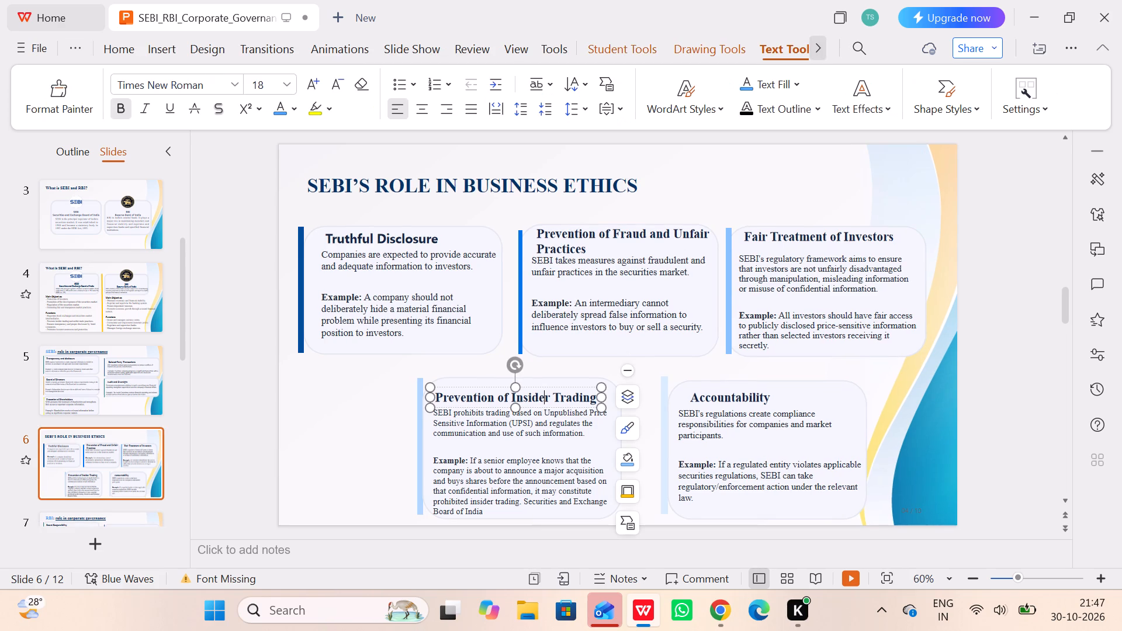
left_click(446, 238)
left_click(513, 398)
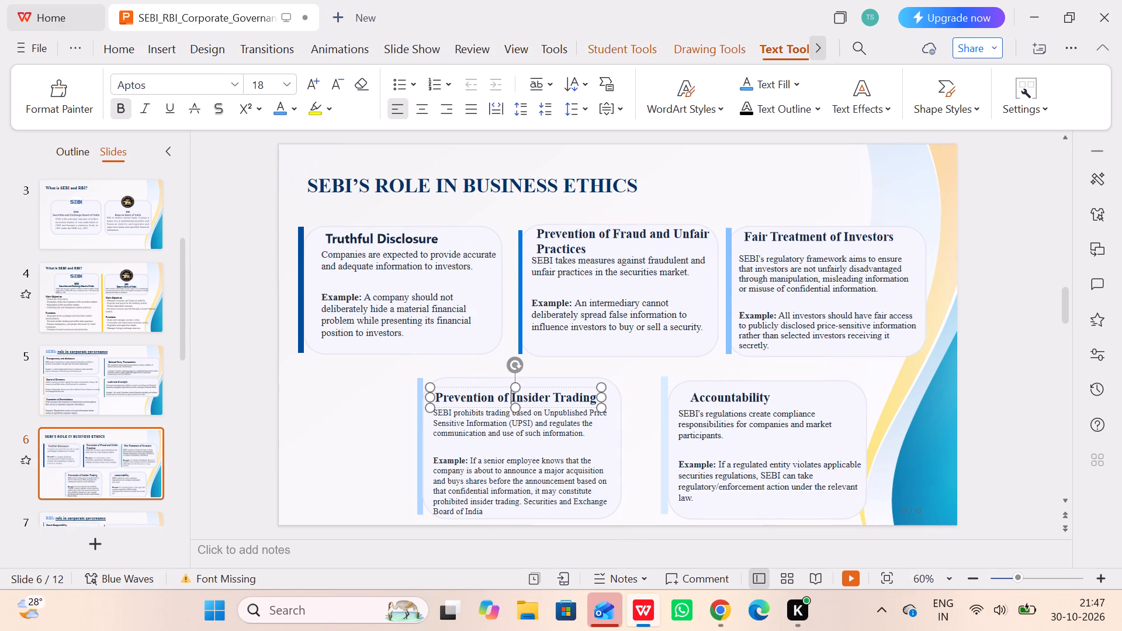
left_click(751, 394)
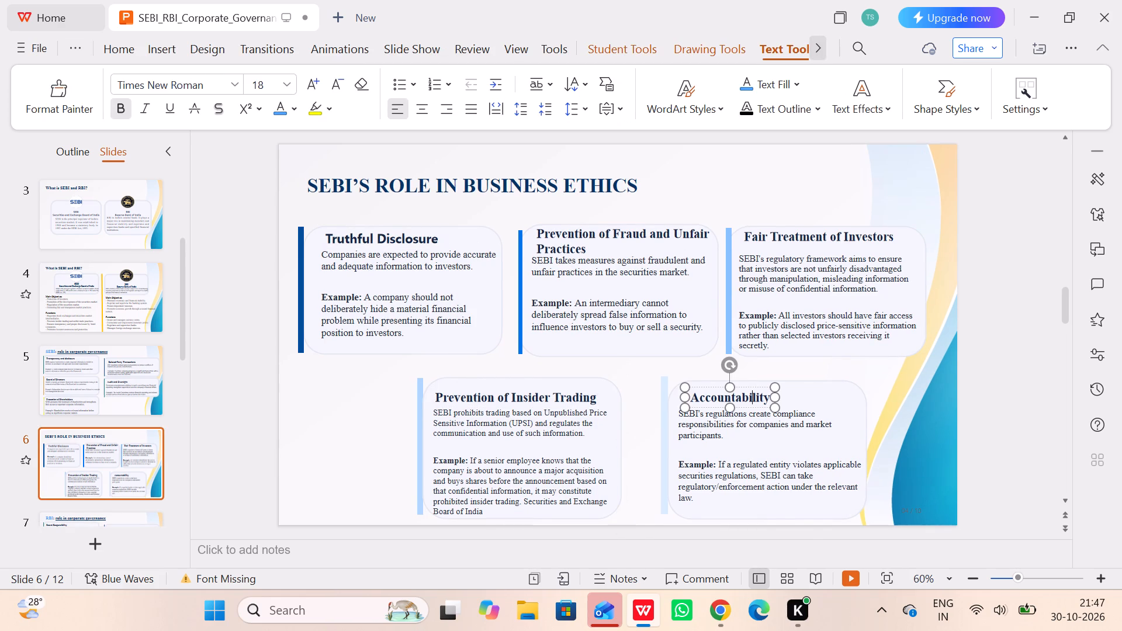
left_click(365, 420)
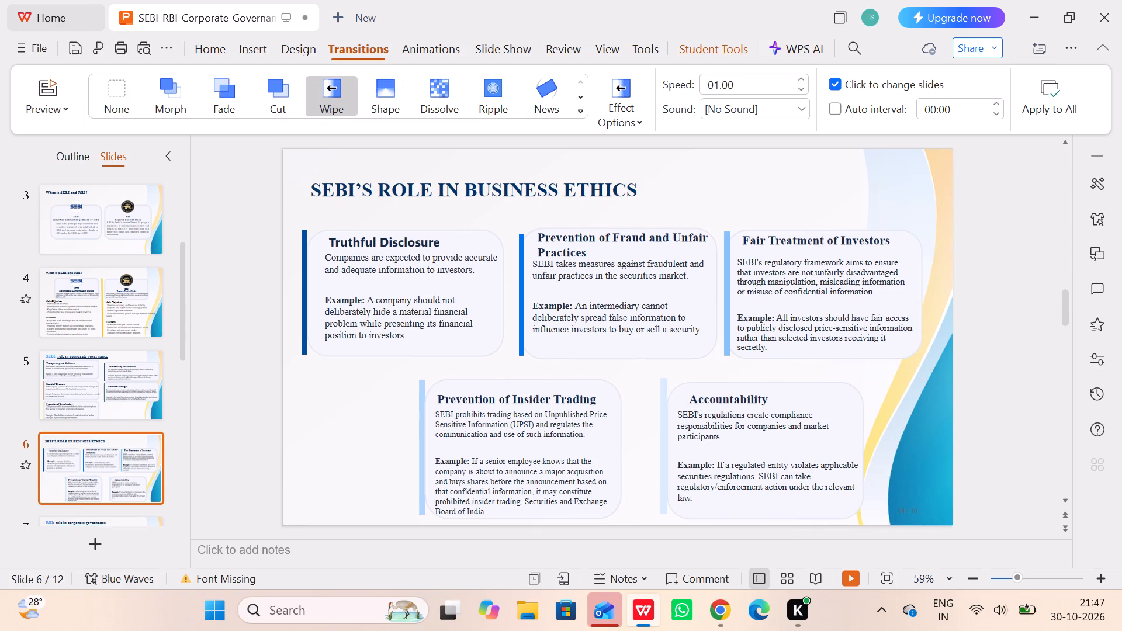
left_click(201, 357)
Delete the APPLICATION label and the subtitle under the title on slide 10, "7. Practical examples".
scroll(99, 416, "down", 1)
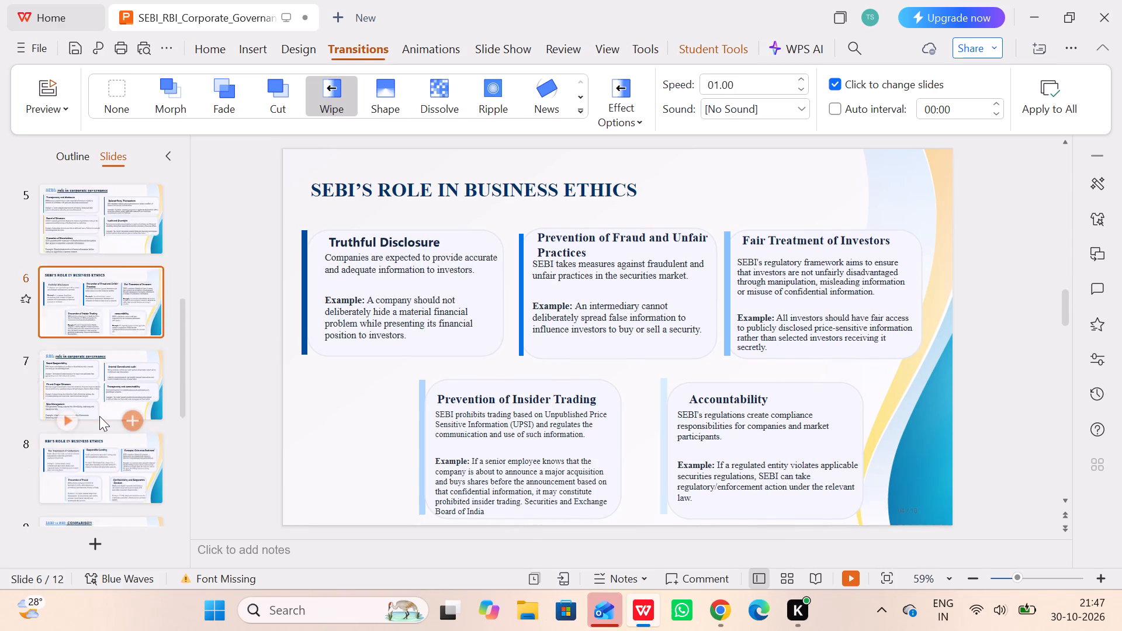
scroll(99, 416, "down", 1)
scroll(97, 311, "down", 1)
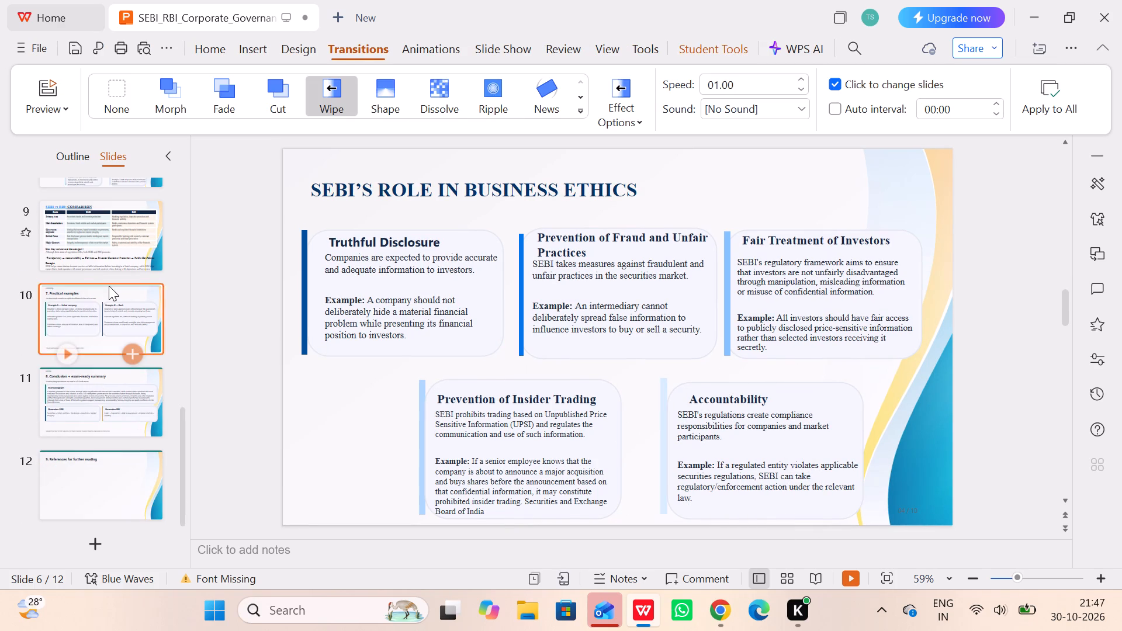
left_click(111, 283)
left_click(103, 300)
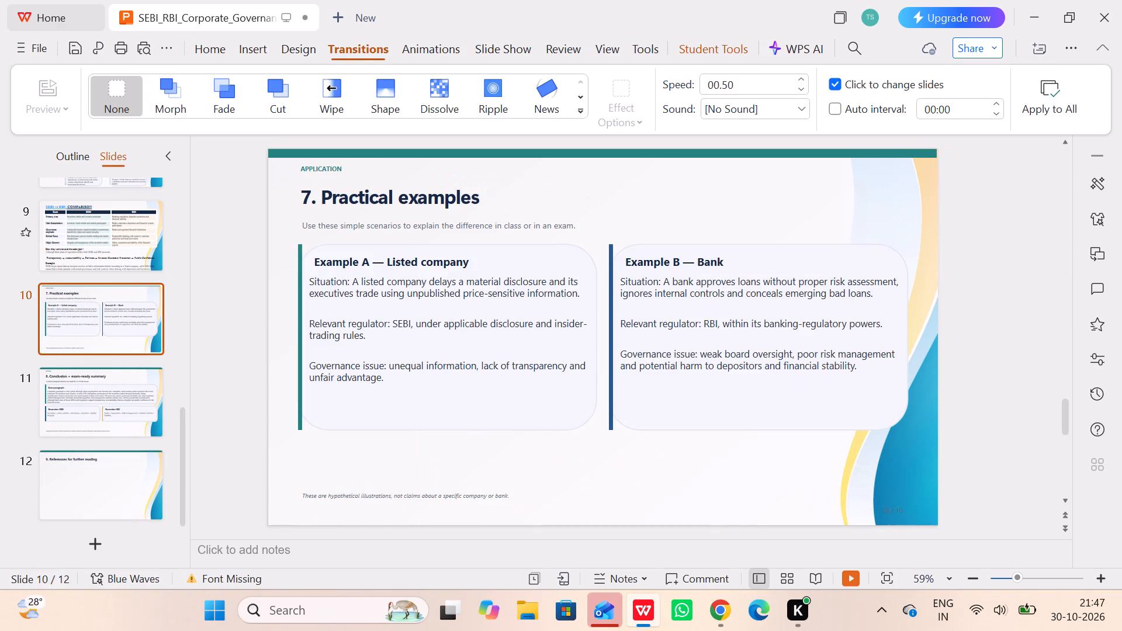
left_click(344, 164)
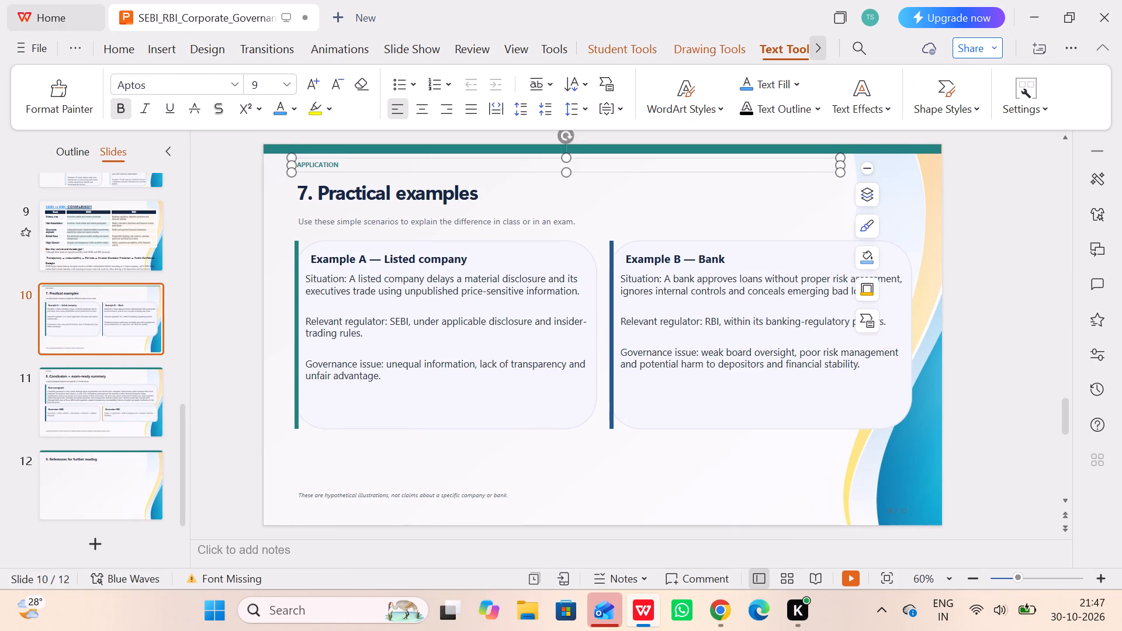
key("BackSpace")
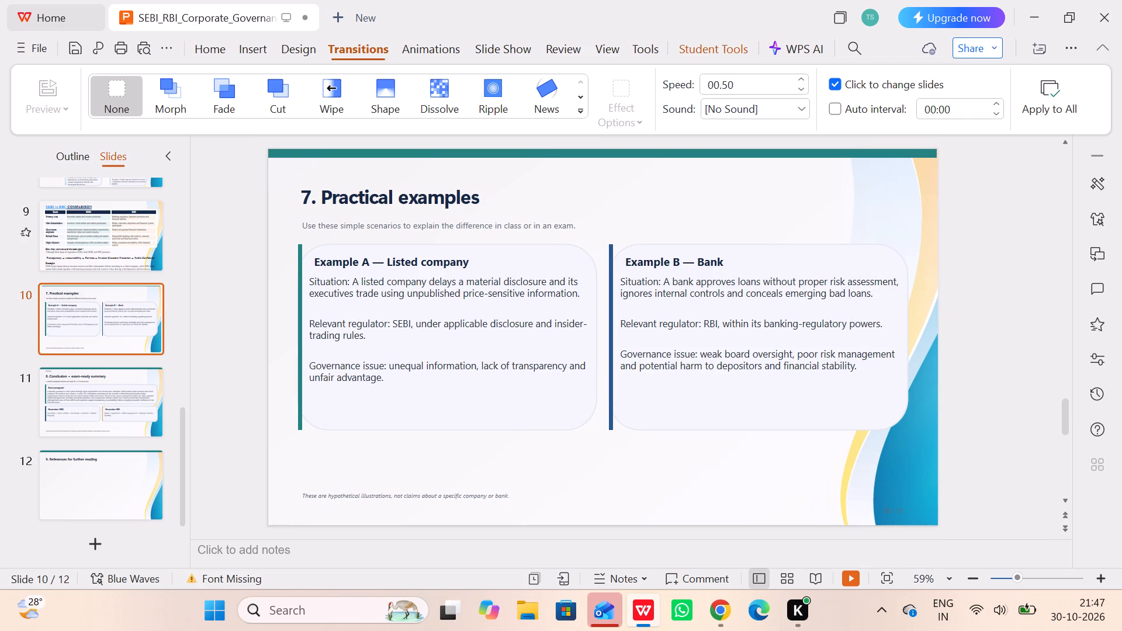
left_click(299, 219)
key("BackSpace")
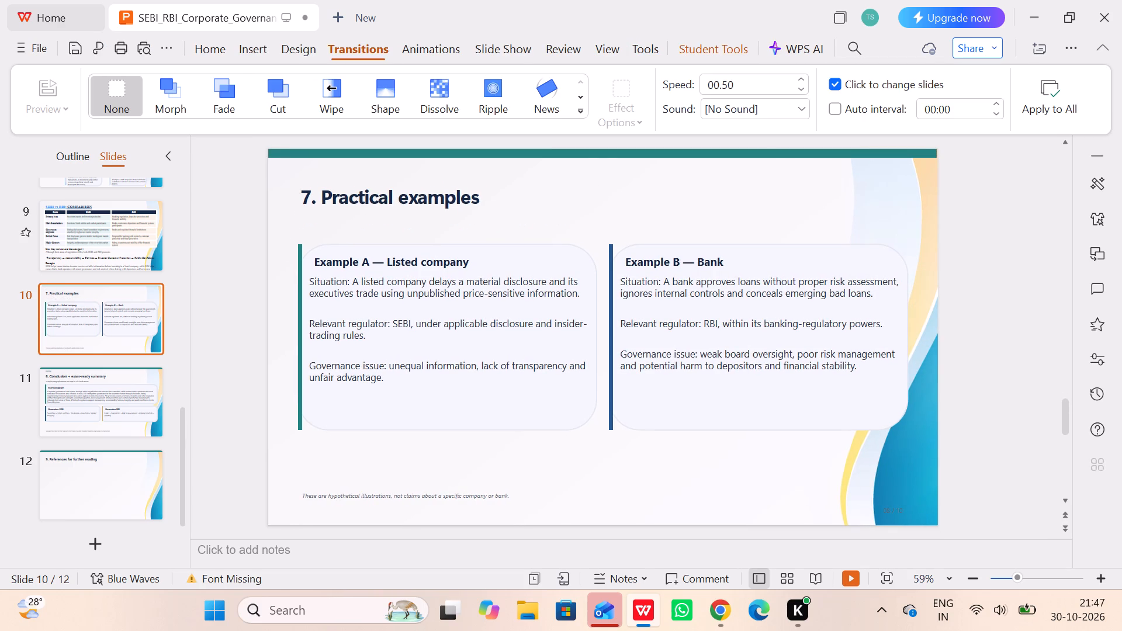
Remove the number from slide 10's title so it reads "Practical examples".
left_click(321, 190)
key("BackSpace")
key("BackSpace")
key("BackSpace")
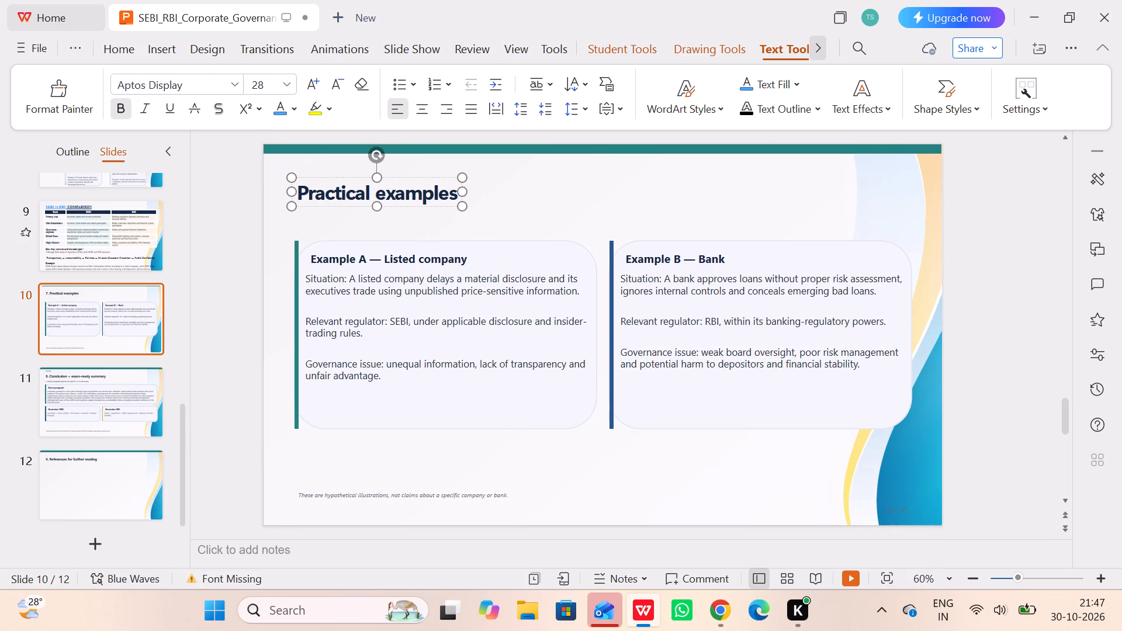
left_click(233, 220)
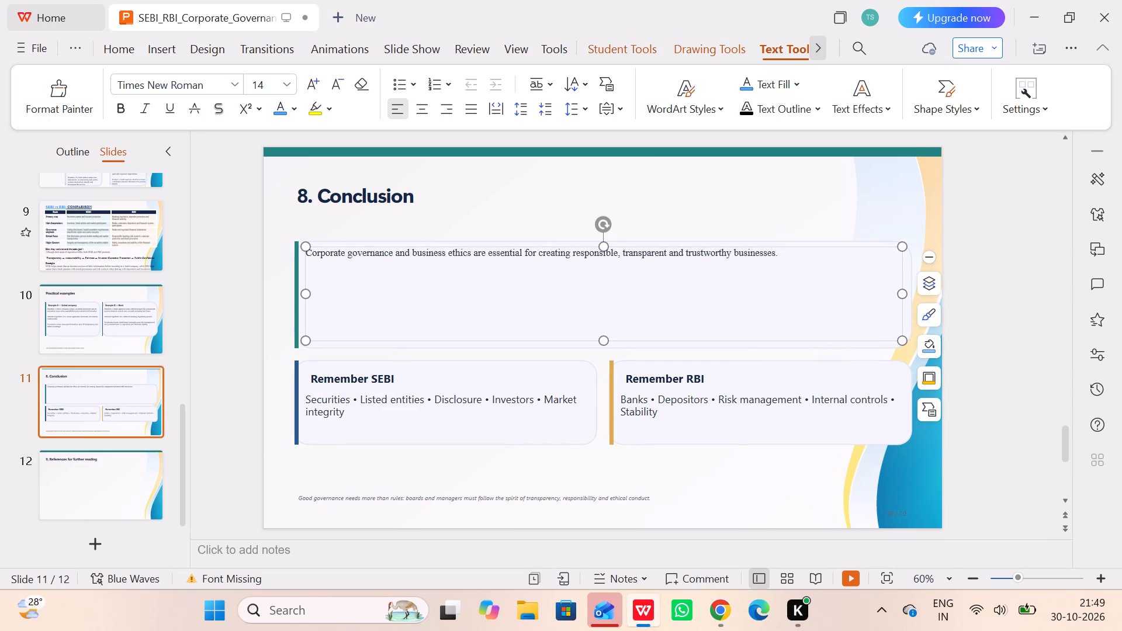
left_click(566, 346)
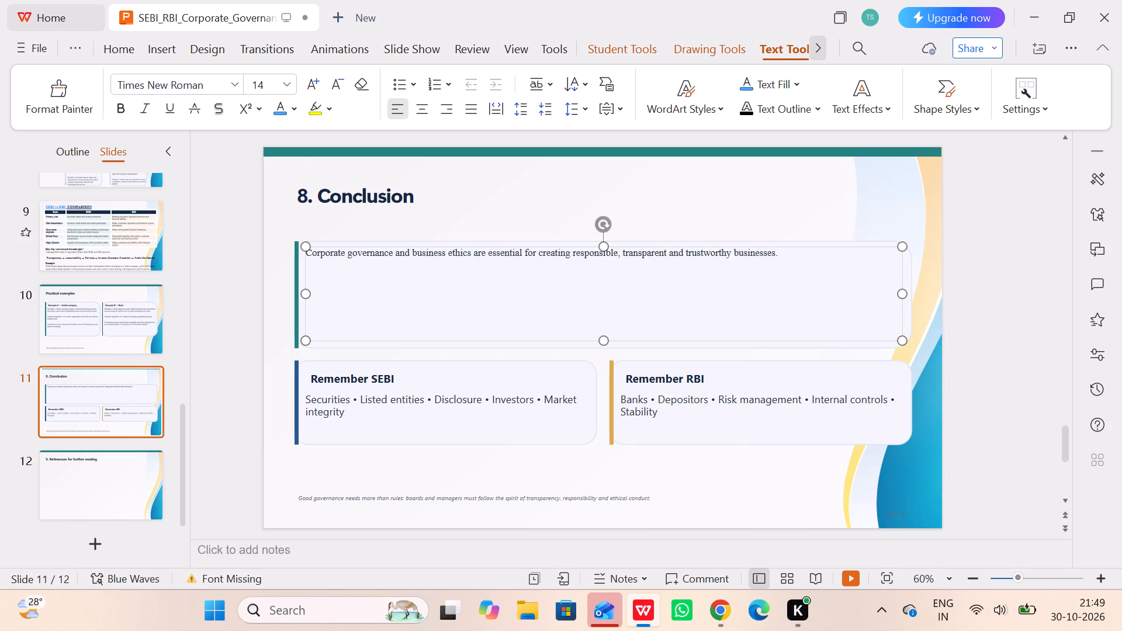
left_click(571, 341)
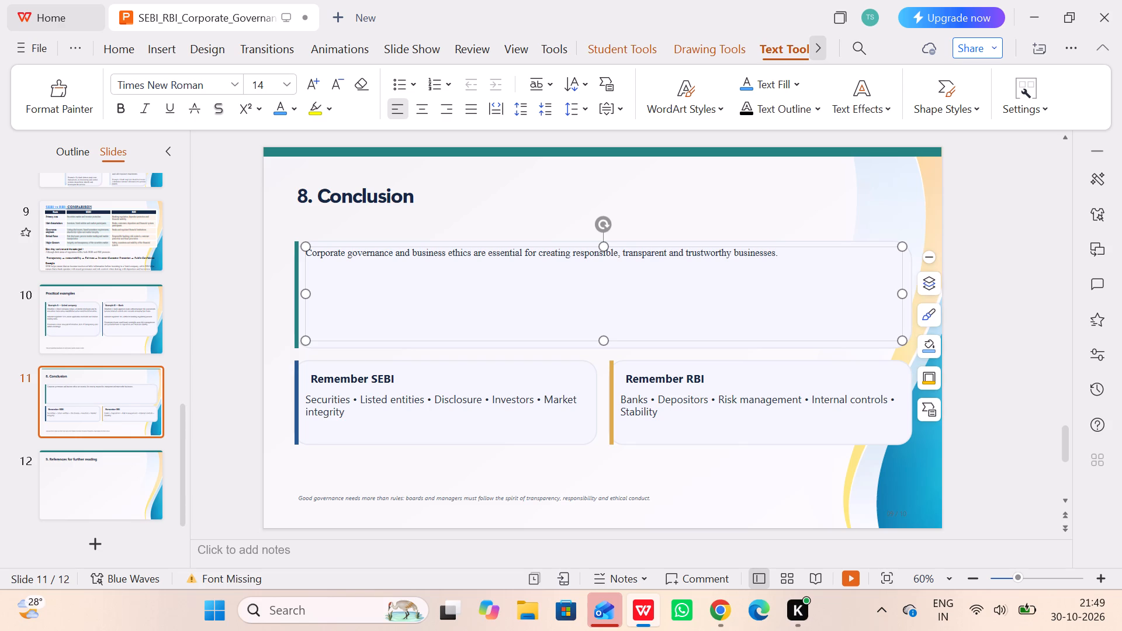
left_click(295, 315)
left_click_drag(295, 315, 292, 460)
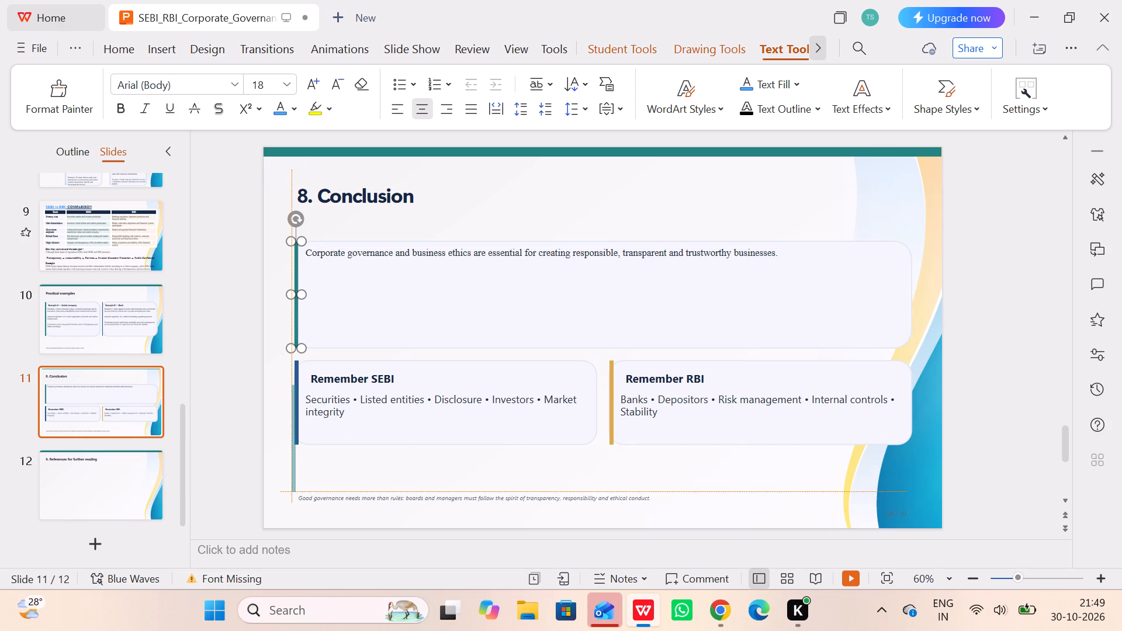
left_click_drag(292, 460, 292, 460)
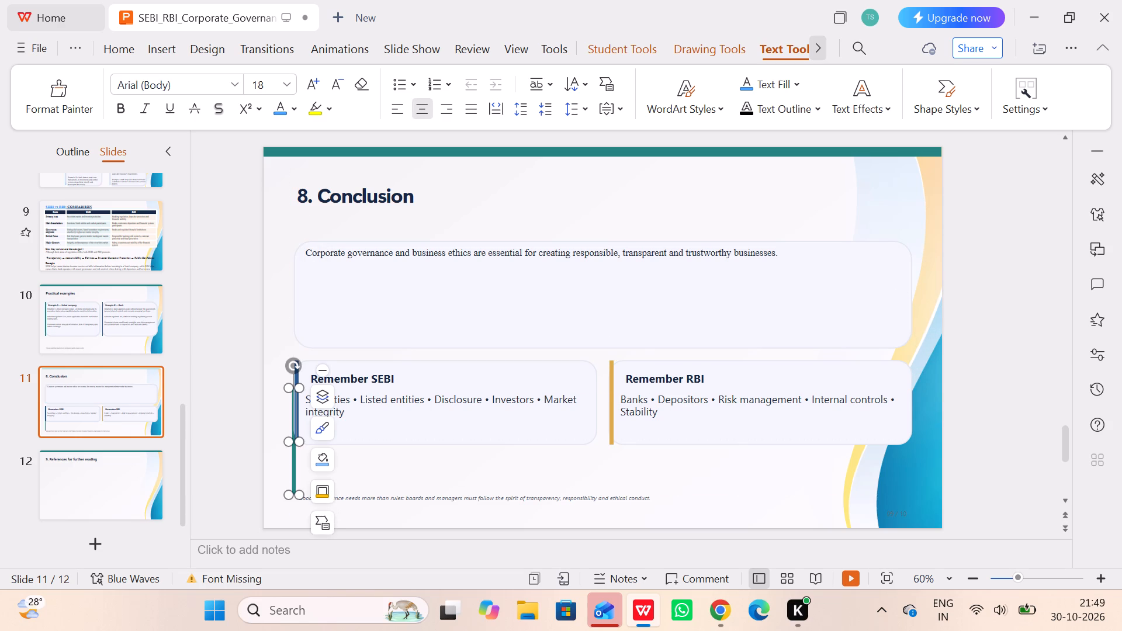
Delete the italic footer note beginning "Good governance needs more than rules" from slide 11.
double_click(348, 492)
key("BackSpace")
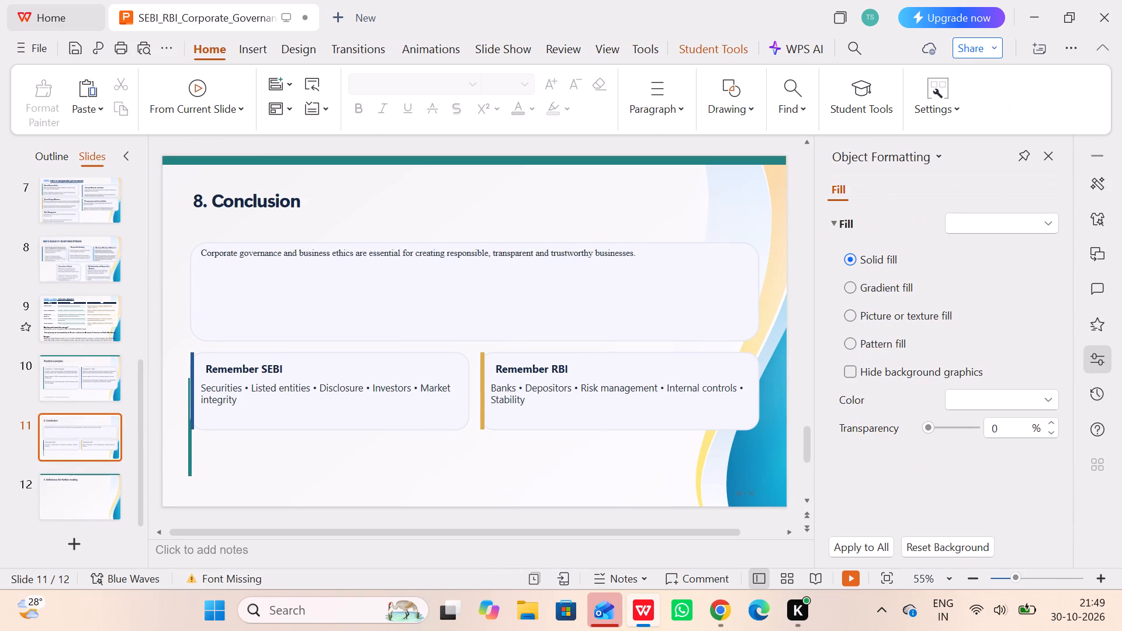
left_click(1055, 157)
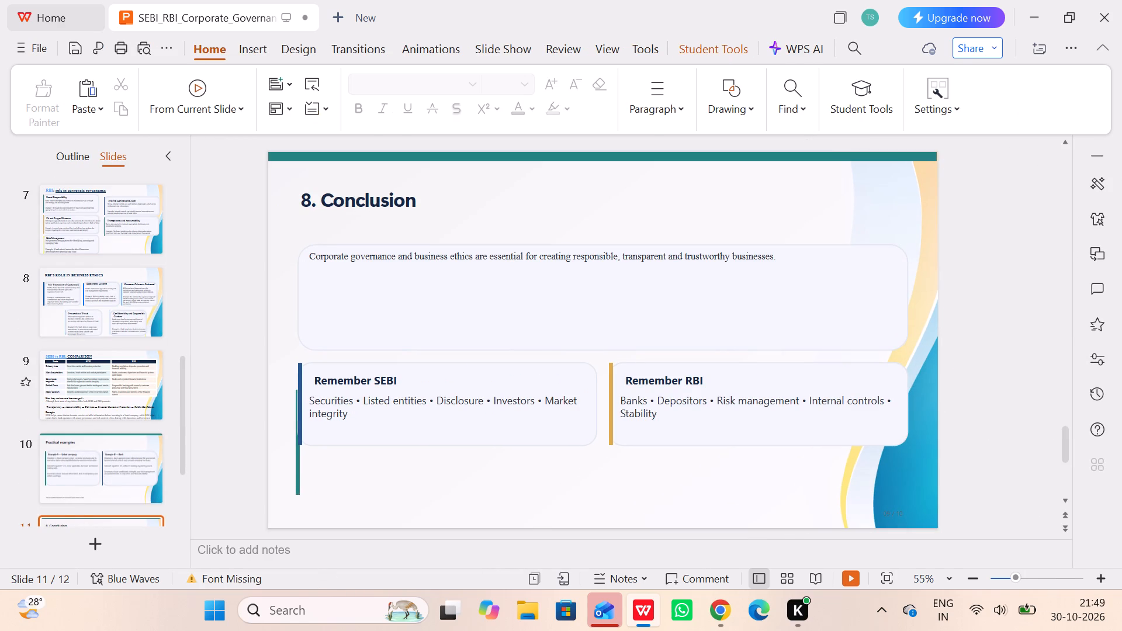
Move the teal accent bar and the wide summary card down to the bottom of slide 11, leaving the summary sentence in place.
left_click_drag(295, 466, 293, 480)
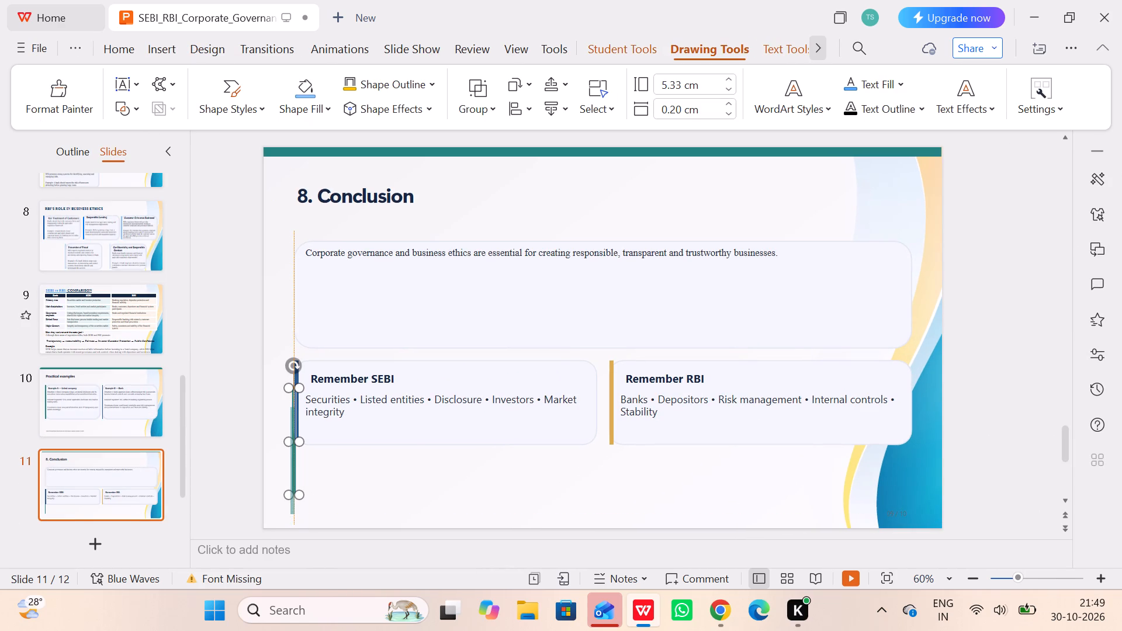
left_click_drag(293, 480, 293, 483)
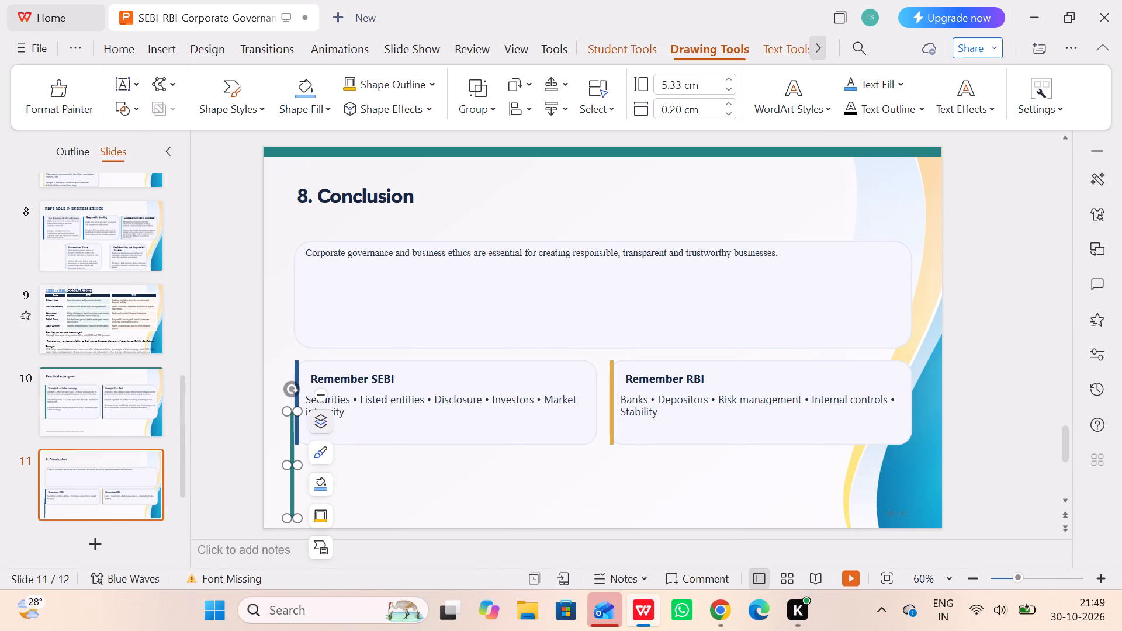
left_click(403, 298)
left_click(296, 310)
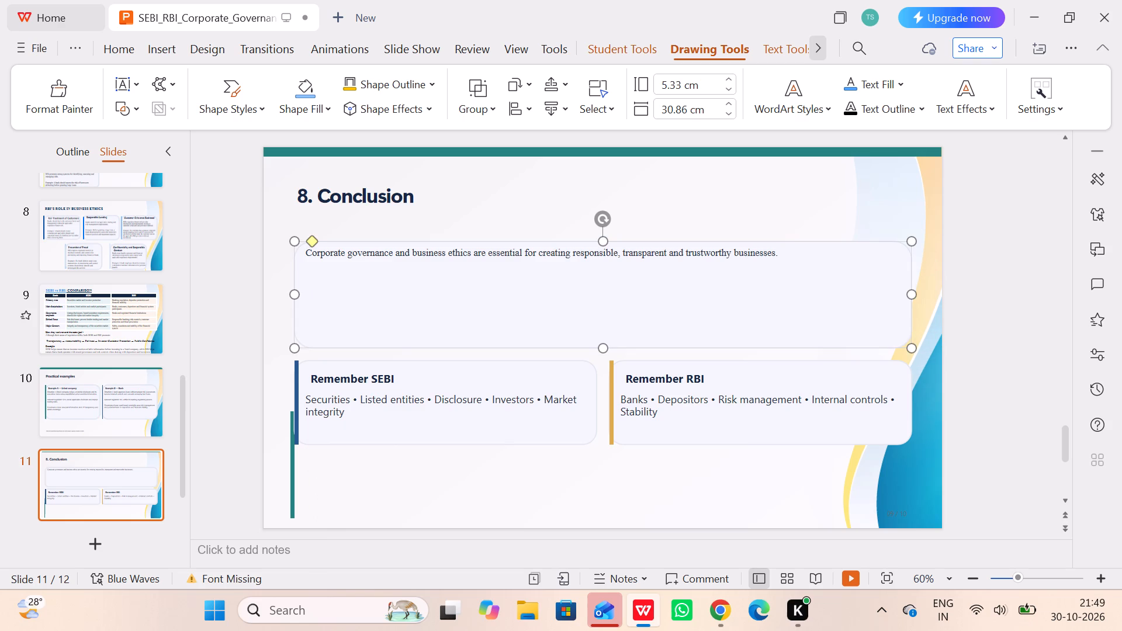
left_click_drag(296, 310, 298, 491)
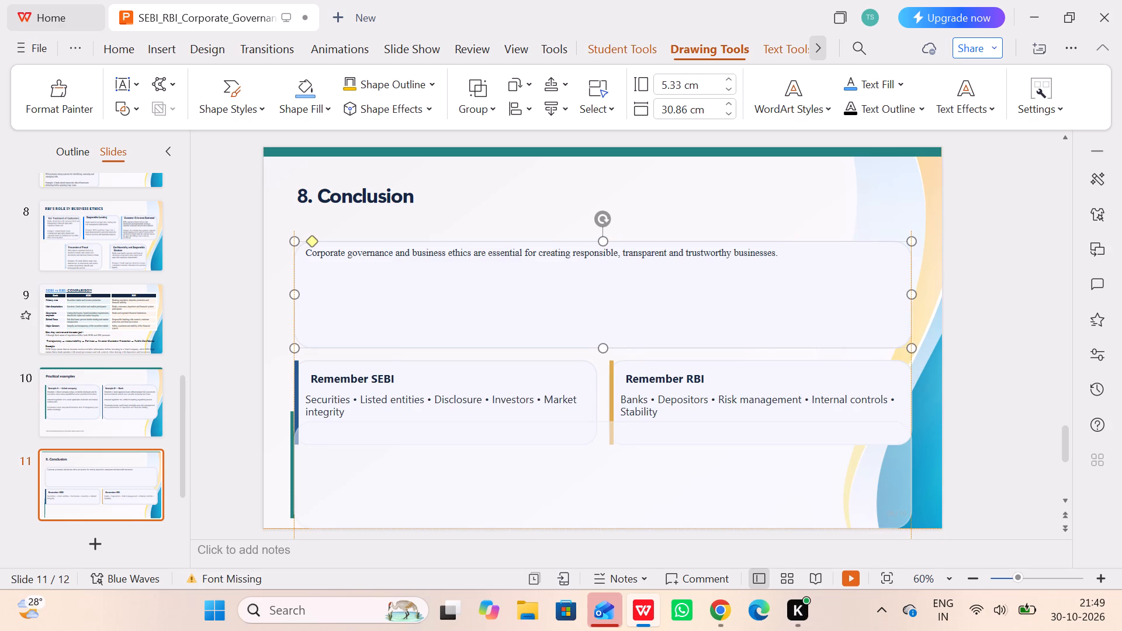
left_click_drag(298, 491, 298, 484)
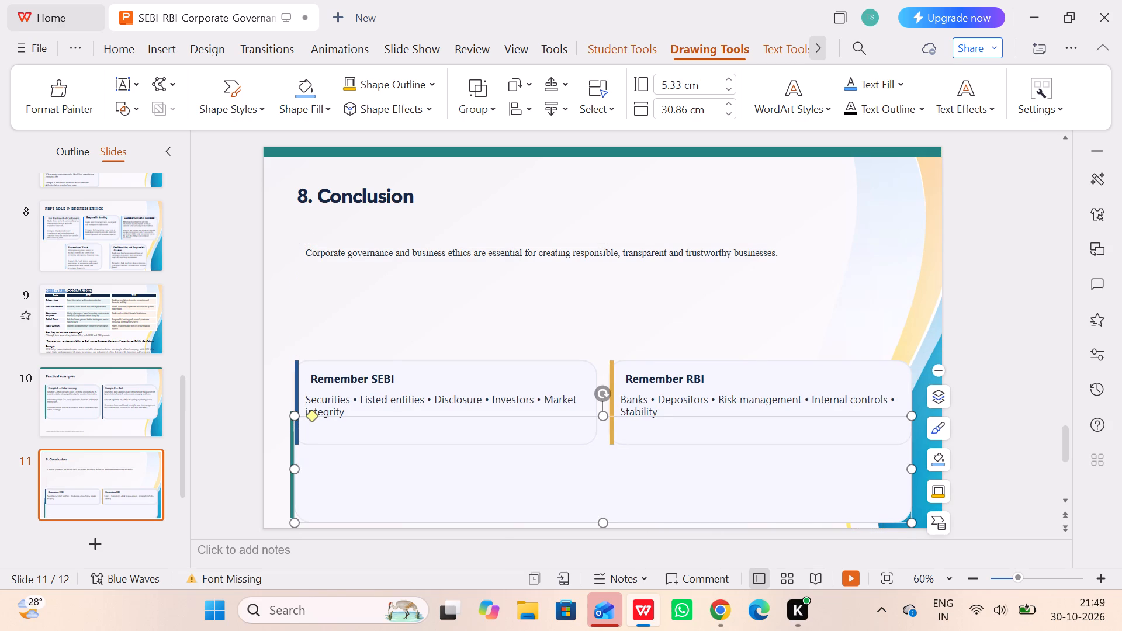
Move the blue accent bar, the Remember SEBI heading and its card up into the space above the wide card.
left_click_drag(296, 373, 294, 332)
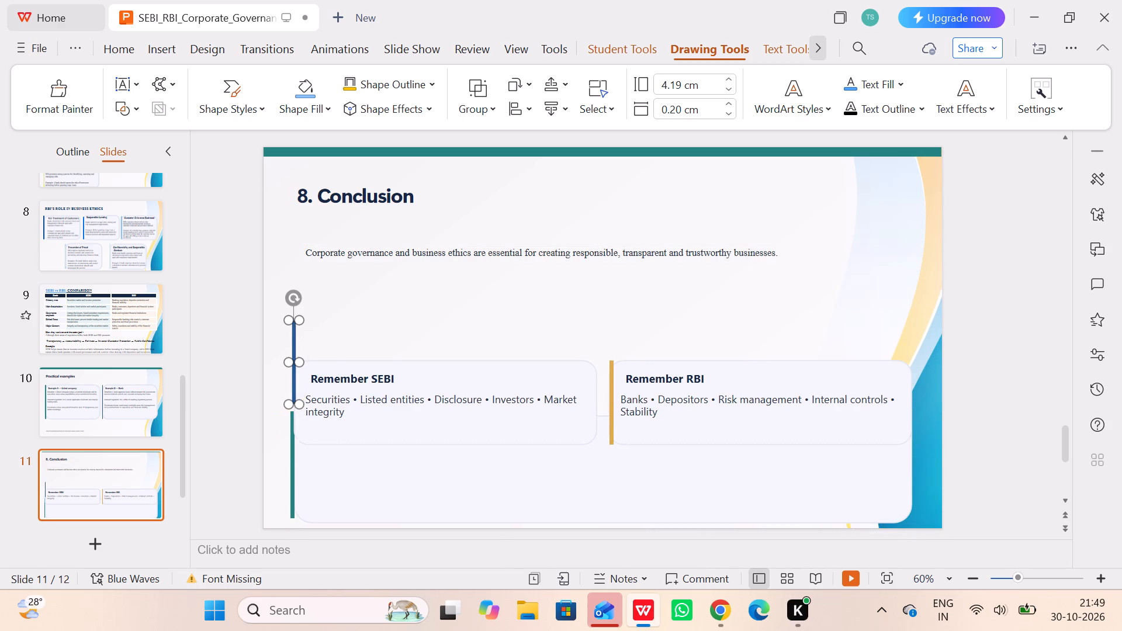
left_click_drag(420, 370, 412, 325)
left_click_drag(415, 368, 414, 330)
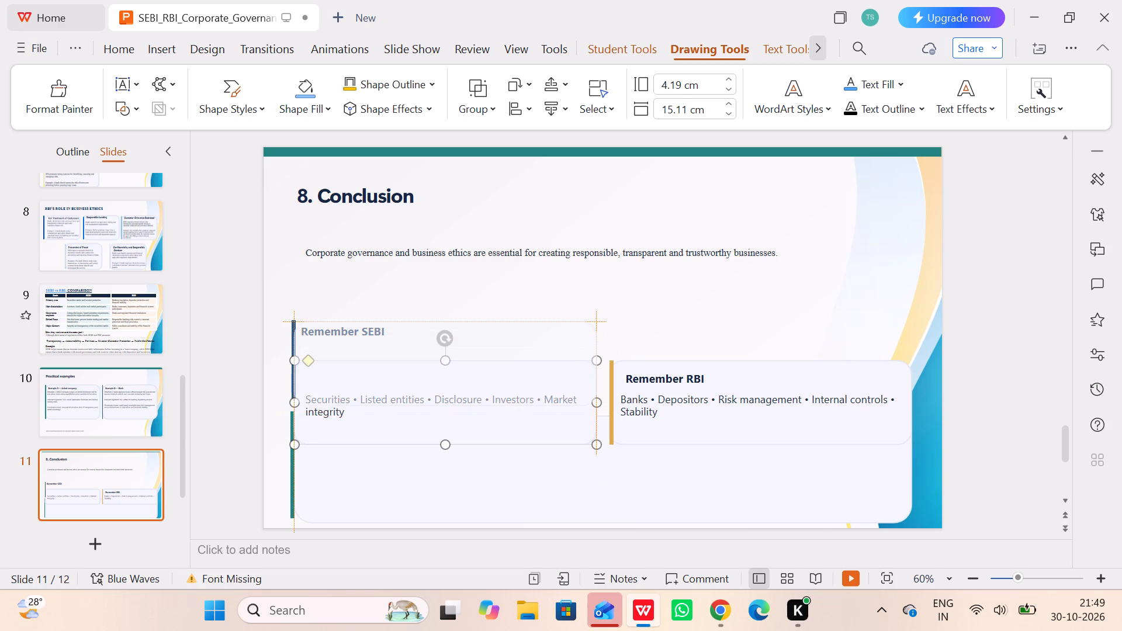
left_click_drag(414, 330, 417, 323)
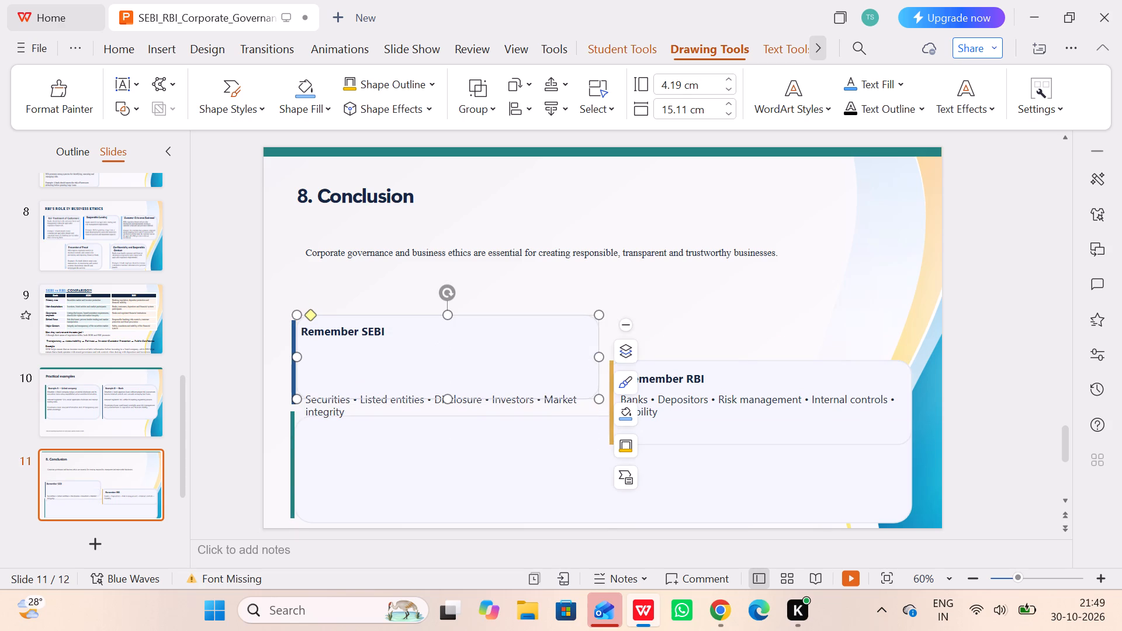
Nudge the wide summary card slightly up from the slide's bottom edge.
left_click_drag(407, 460, 410, 452)
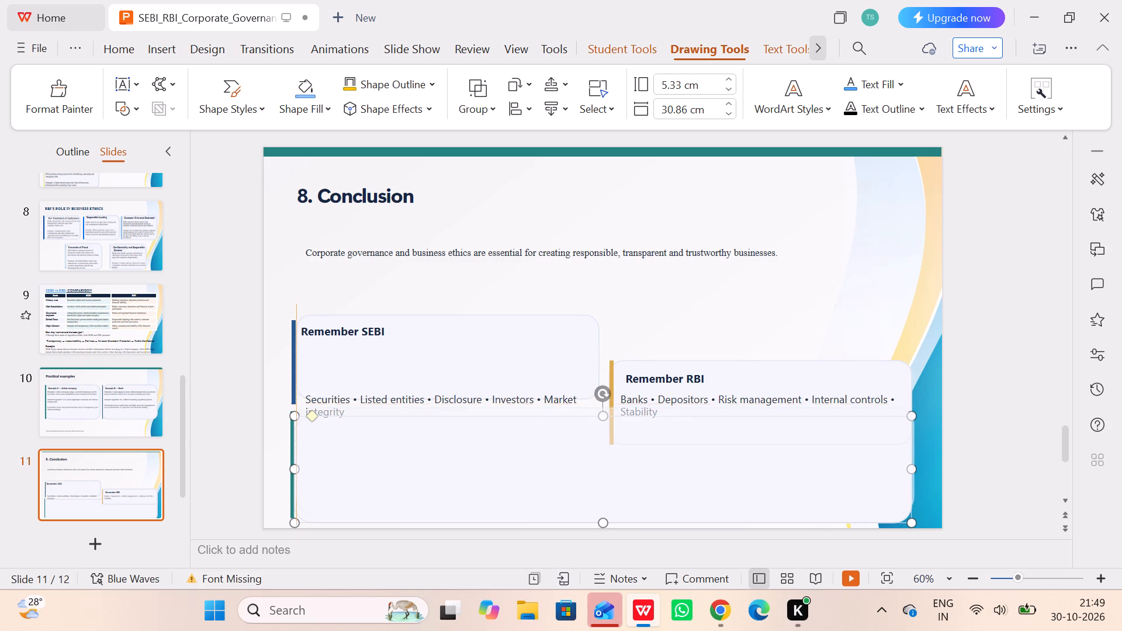
left_click_drag(410, 452, 410, 451)
Copy ChatGPT's Final Takeaway paragraph in Chrome and paste it over the summary sentence on slide 11 in WPS Office.
left_click(714, 606)
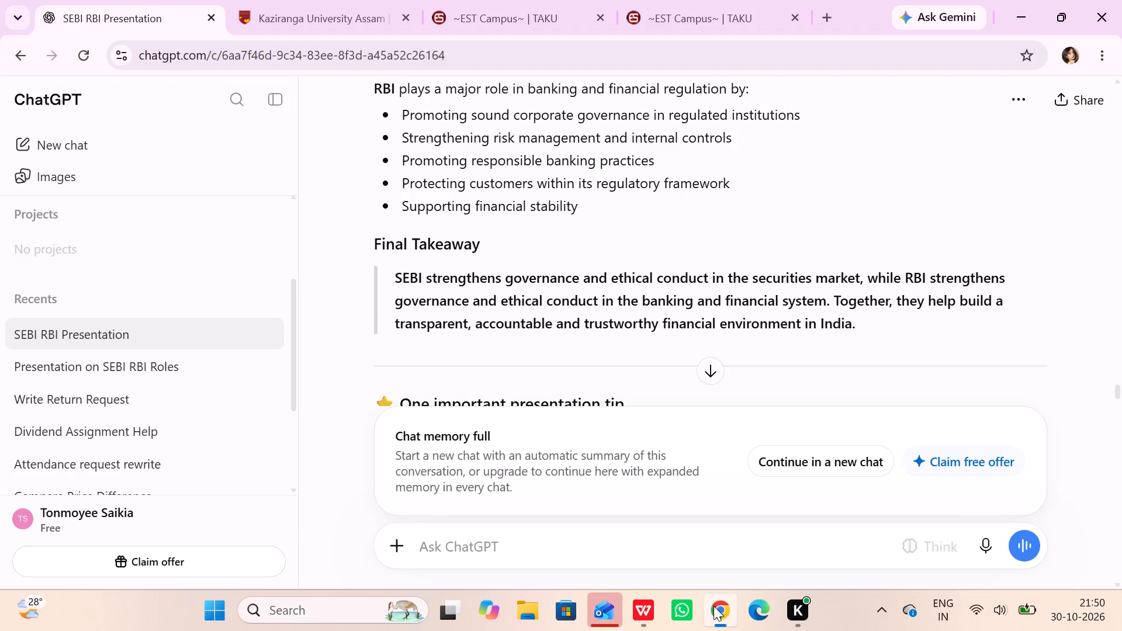
left_click_drag(395, 272, 855, 314)
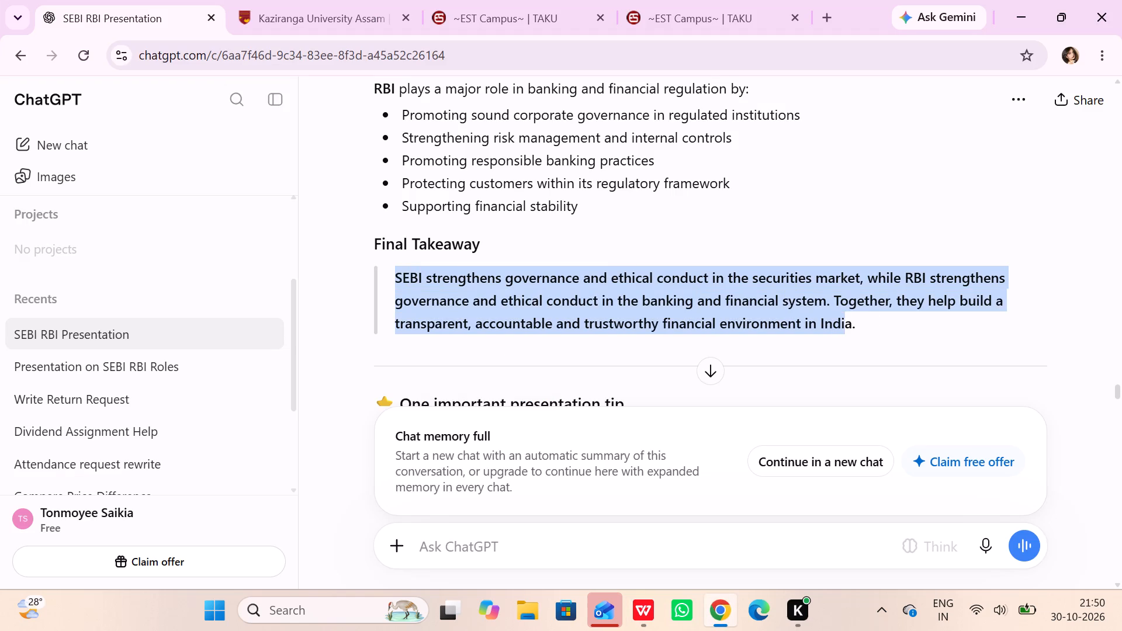
left_click_drag(855, 314, 886, 321)
right_click(767, 294)
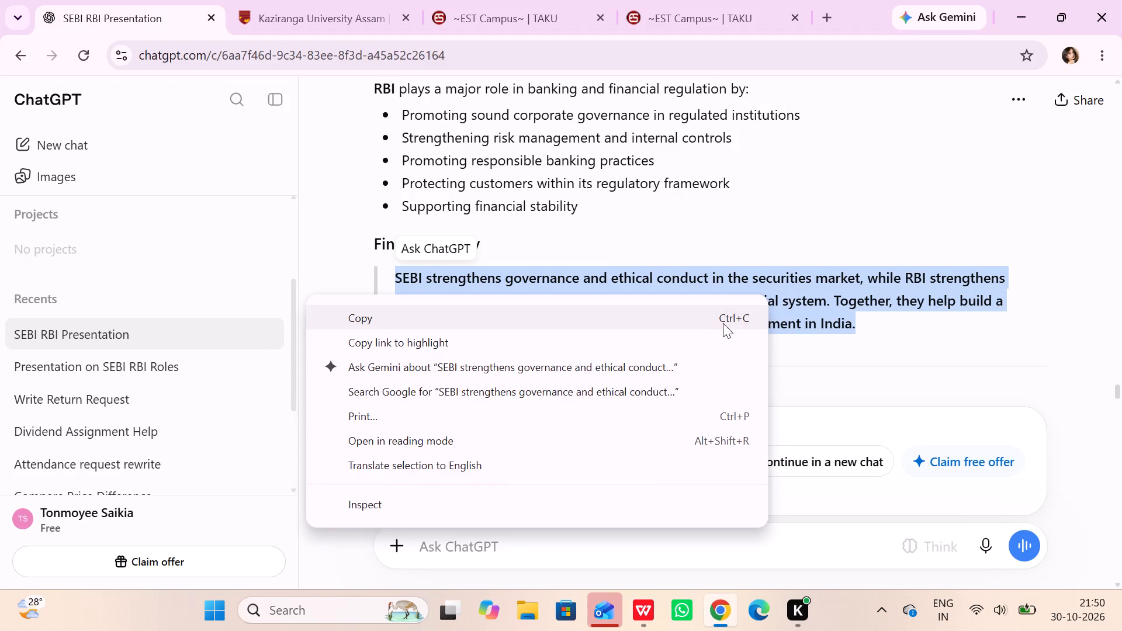
left_click(721, 323)
left_click(650, 615)
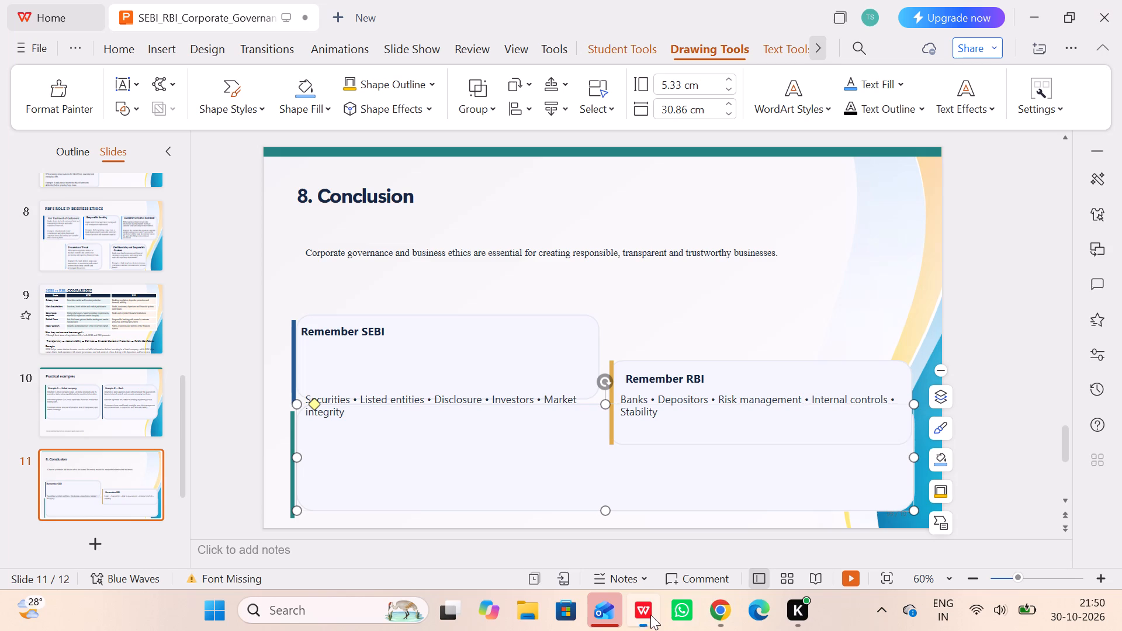
left_click(415, 462)
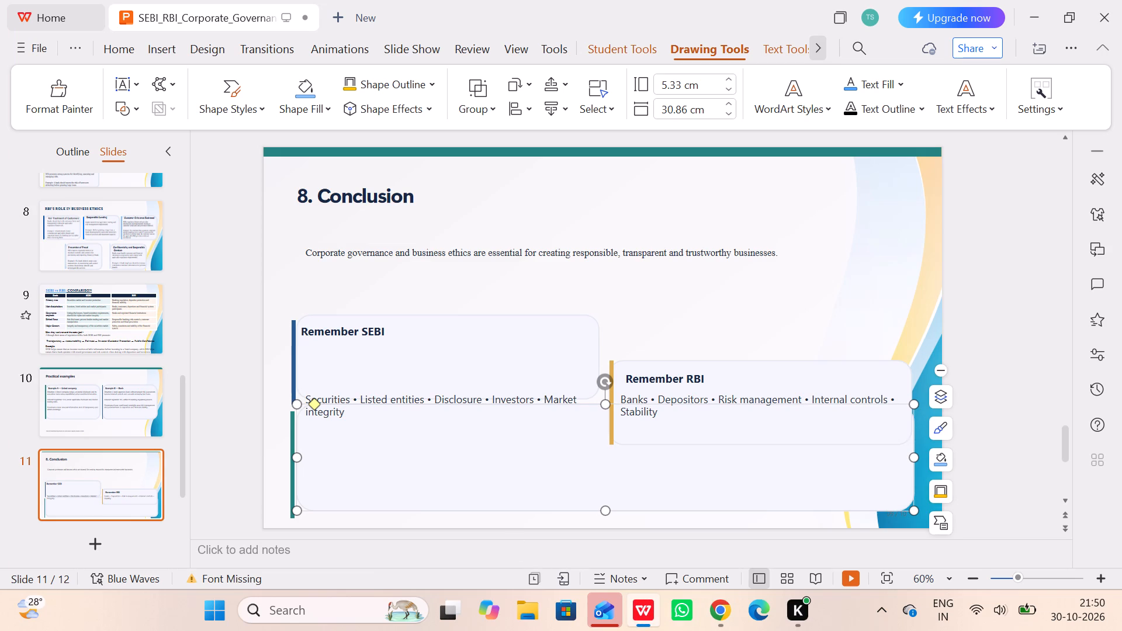
left_click(427, 243)
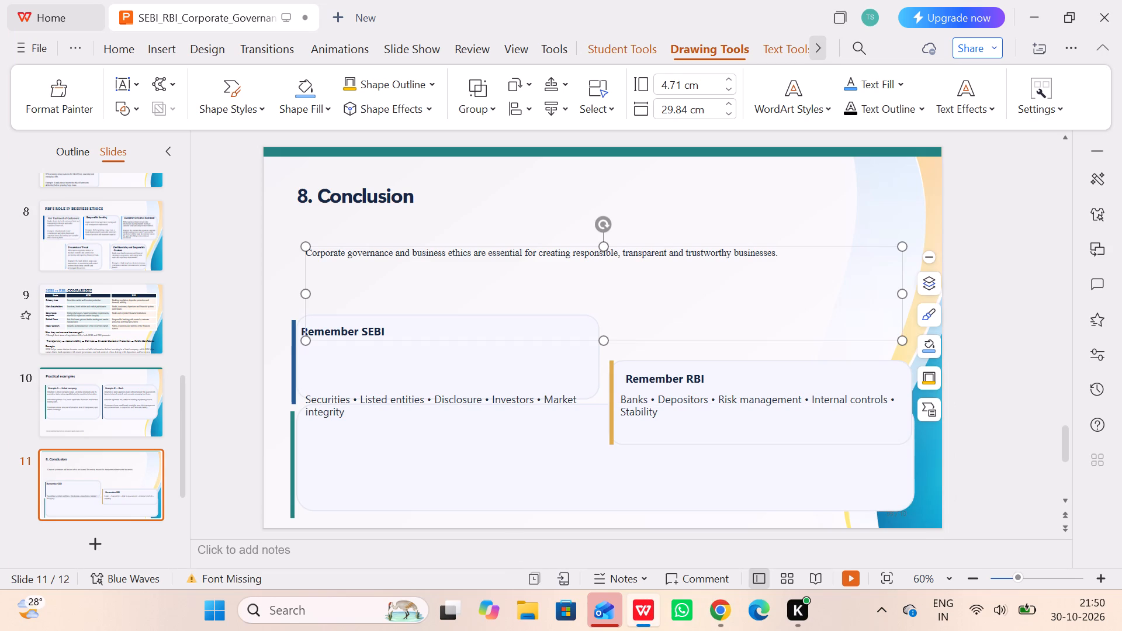
left_click(399, 264)
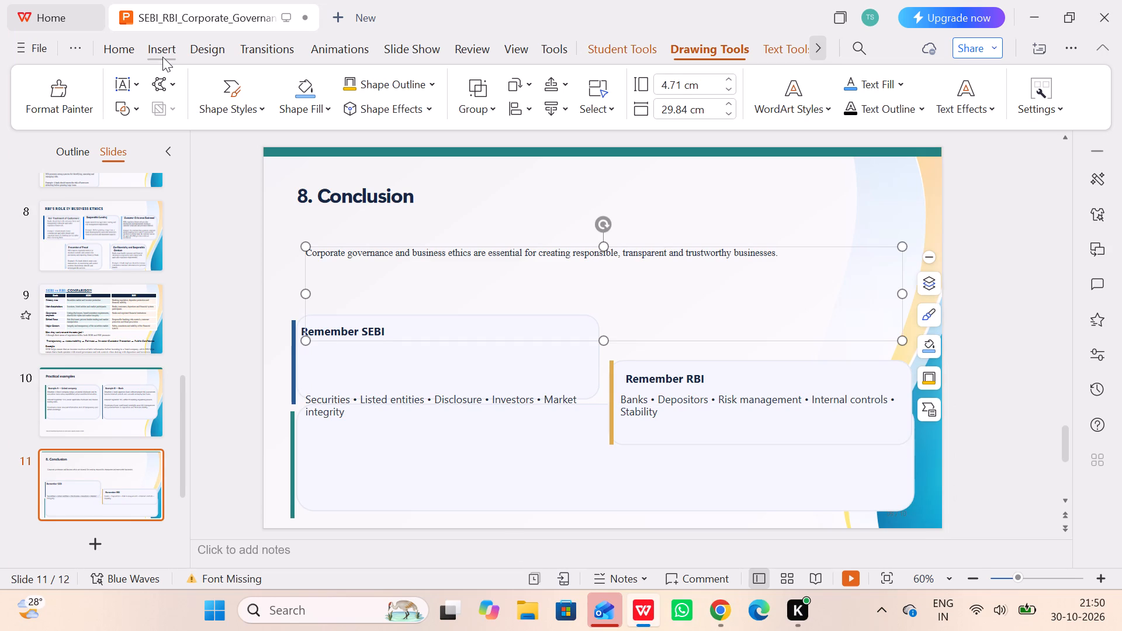
left_click(162, 57)
left_click(123, 54)
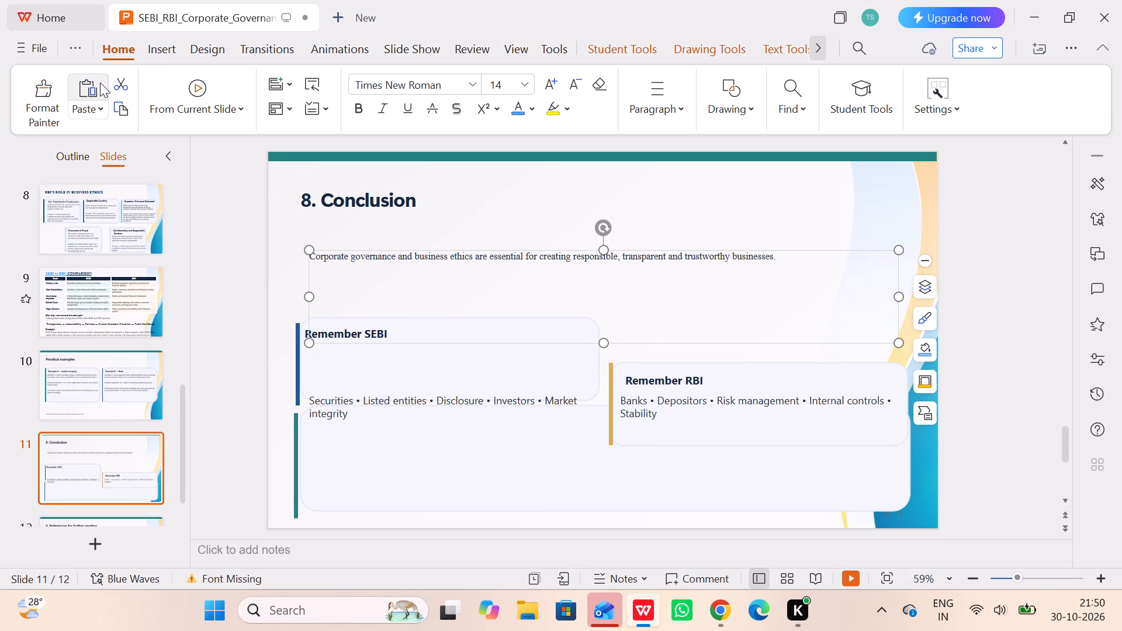
left_click(100, 82)
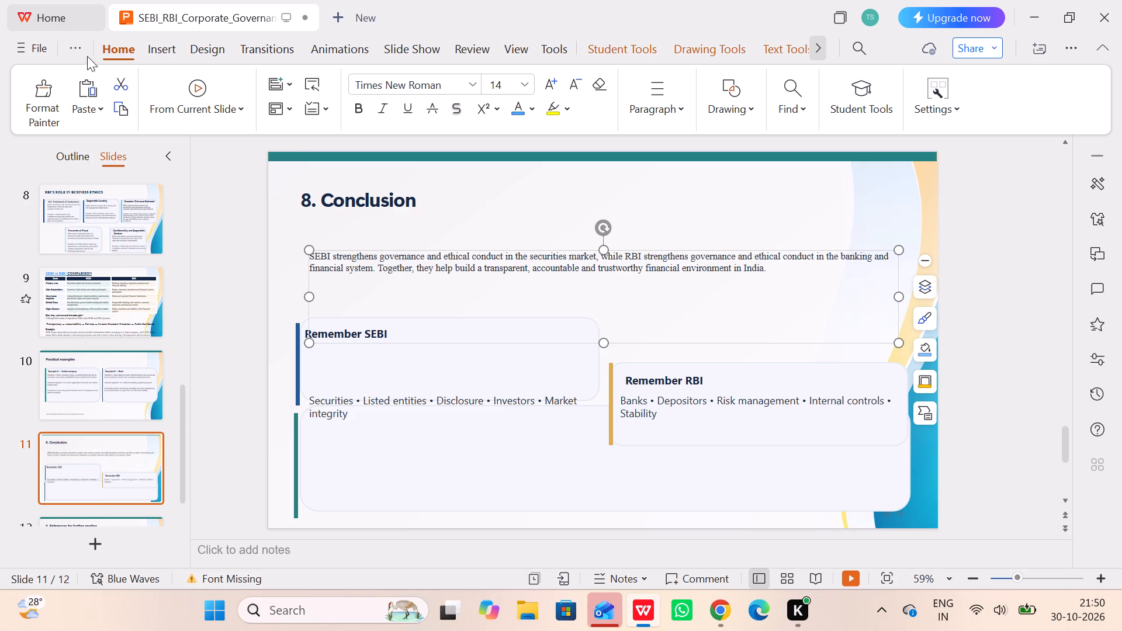
left_click(773, 269)
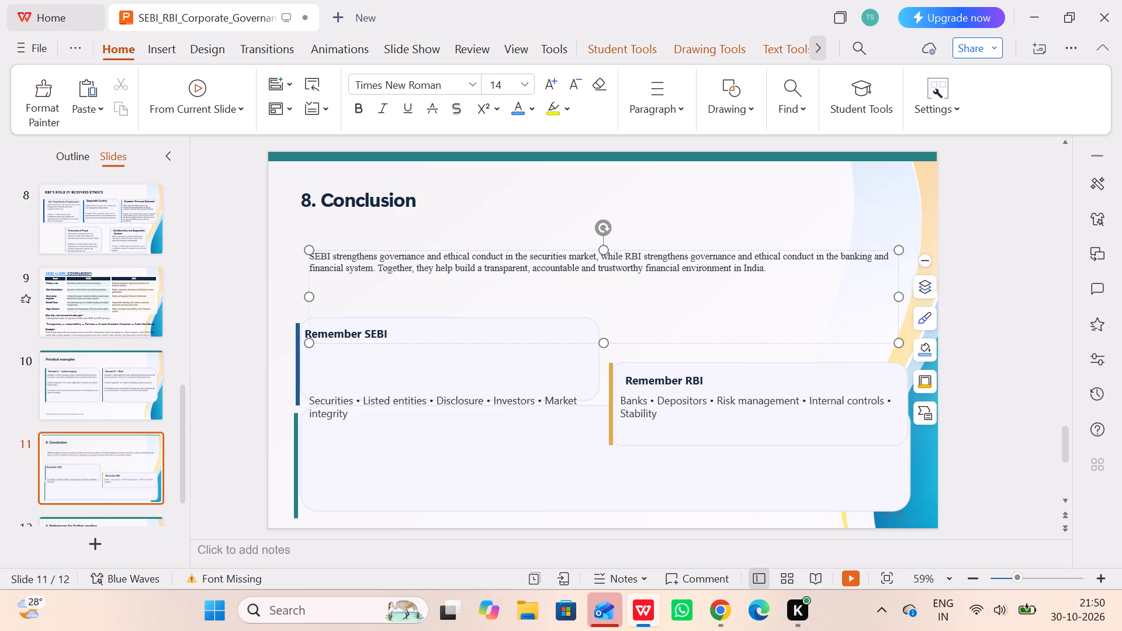
Move the blank SEBI card up above the Remember SEBI heading, over the start of the takeaway text.
left_click_drag(544, 359, 550, 285)
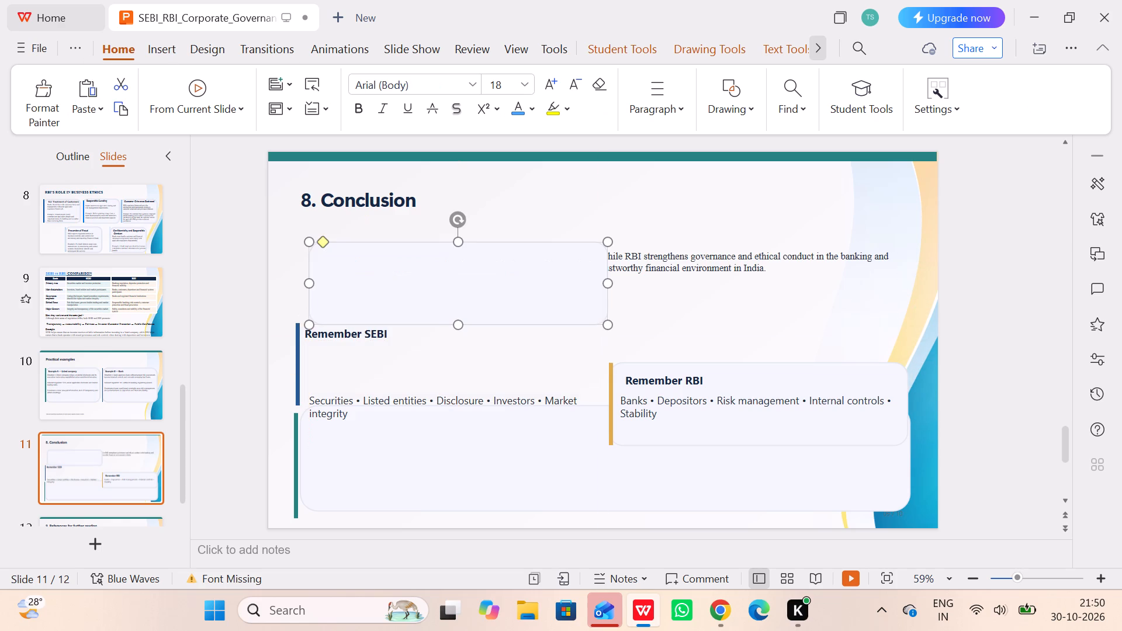
Move the Remember RBI heading, its card, bullet text and gold accent bar up, above the wide bottom card.
left_click_drag(805, 371, 805, 311)
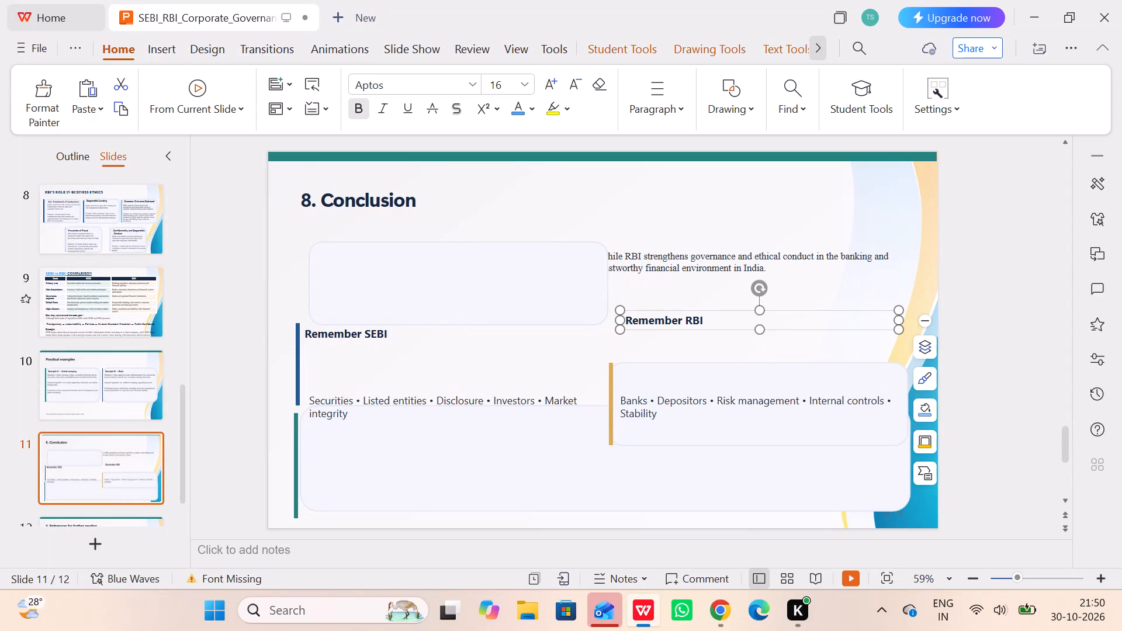
left_click_drag(693, 367, 703, 320)
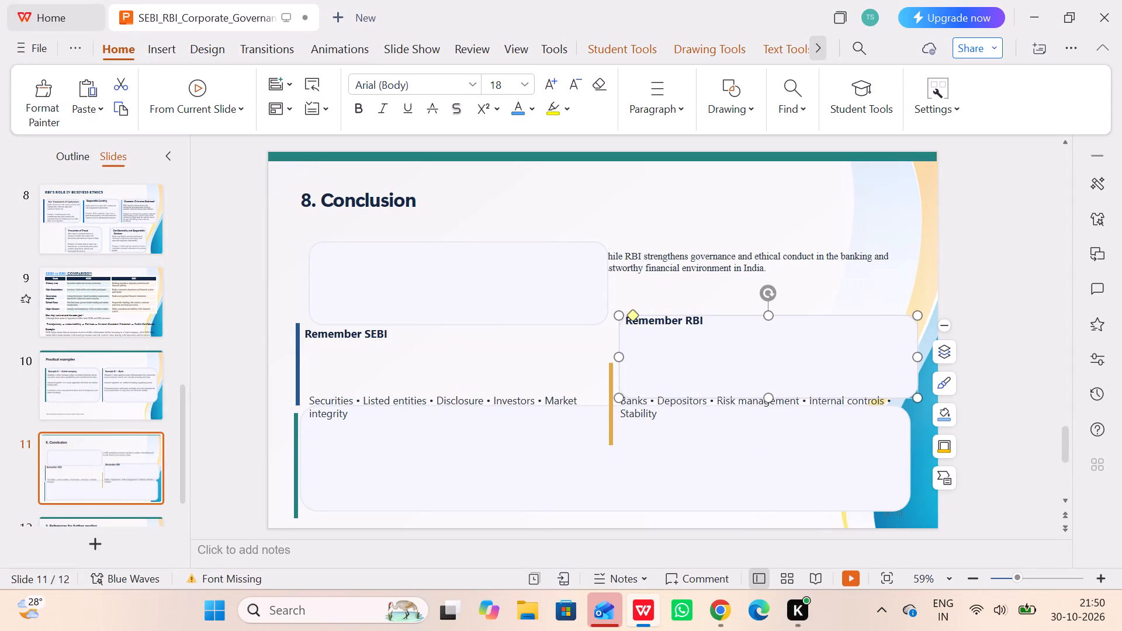
left_click_drag(667, 426, 669, 382)
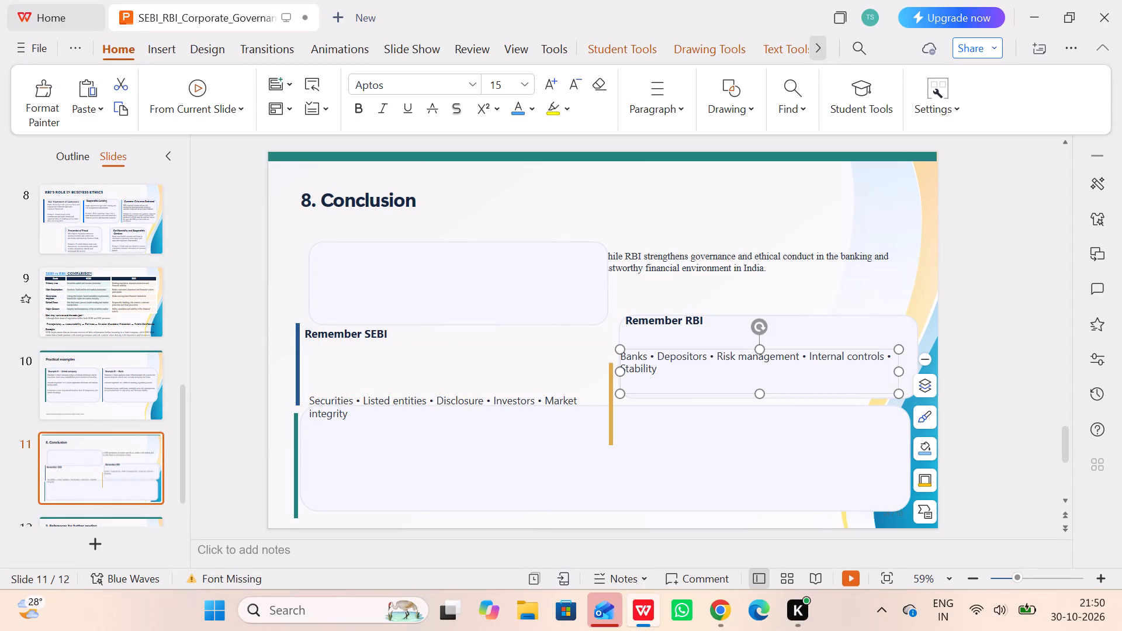
left_click_drag(611, 412, 608, 367)
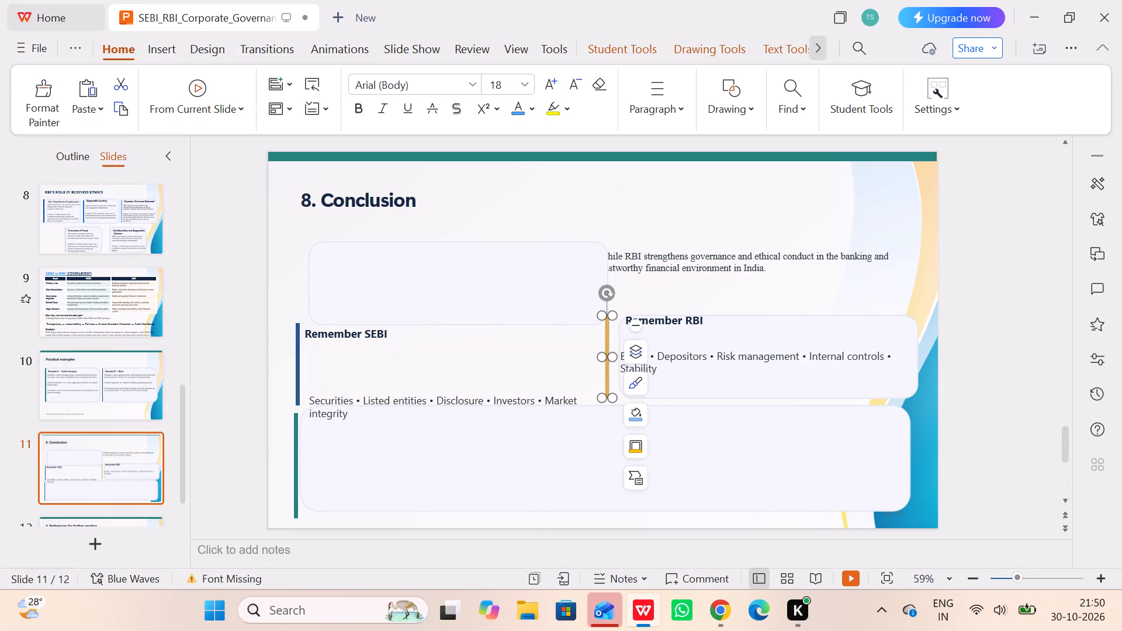
Move the SEBI points text up beneath the Remember SEBI heading, clear of the wide bottom card.
left_click(330, 396)
left_click_drag(378, 425, 377, 394)
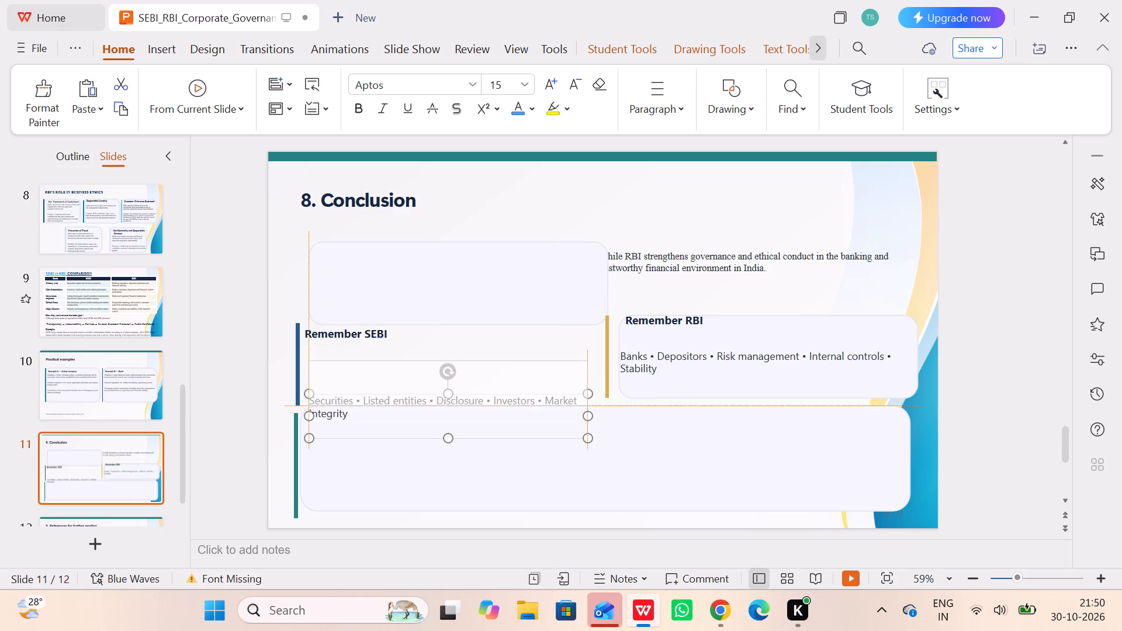
left_click_drag(377, 394, 377, 386)
Move the Final Takeaway text box onto the wide bottom card and shorten its height from the lower edge.
left_click(653, 281)
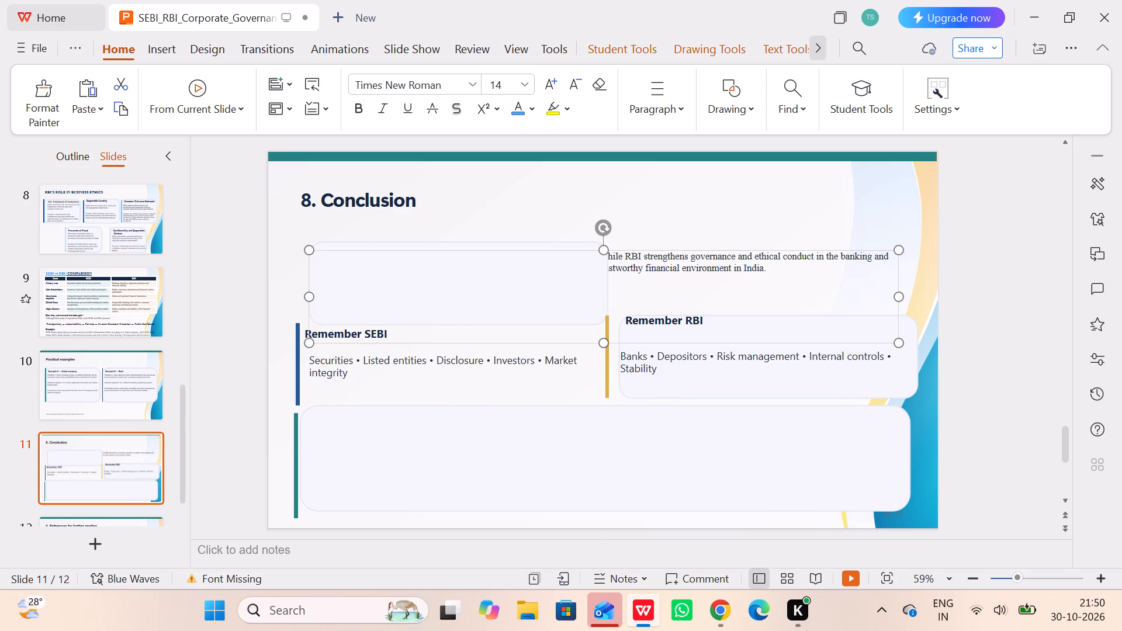
left_click_drag(653, 281, 649, 444)
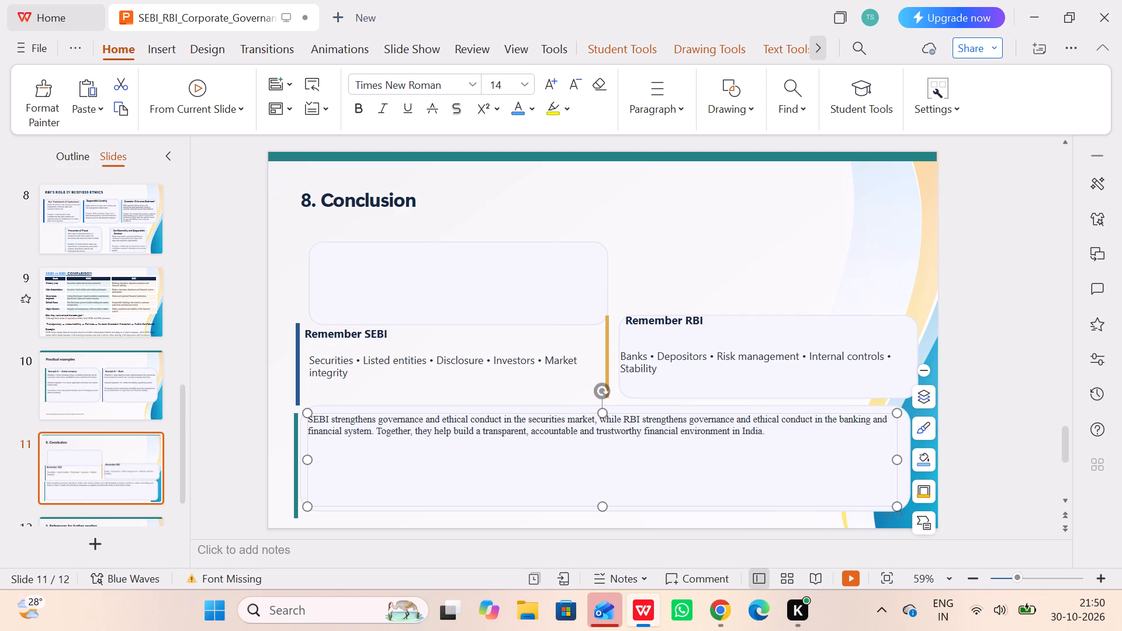
left_click_drag(602, 506, 605, 471)
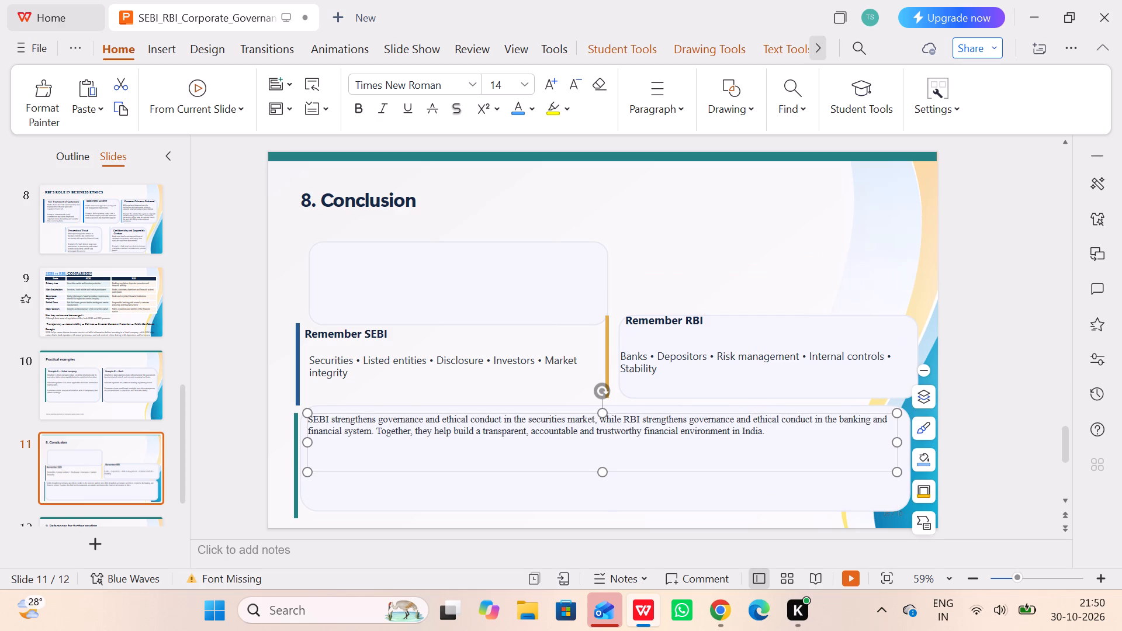
Shorten the wide bottom card from its lower edge to match the height of the takeaway text box.
left_click(588, 500)
left_click_drag(604, 512, 612, 480)
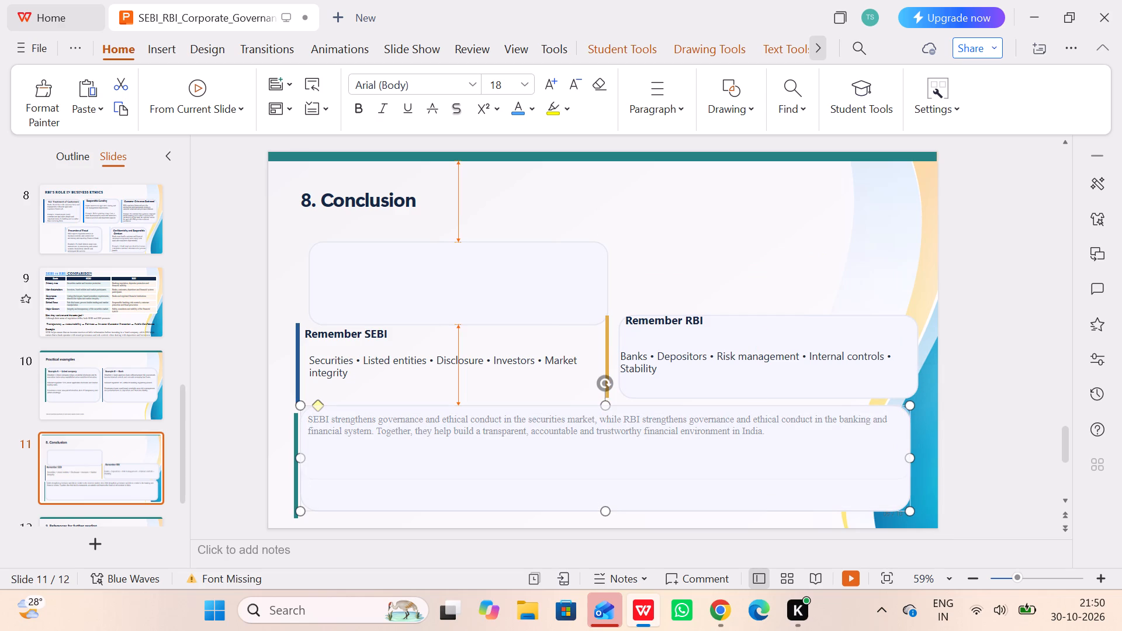
left_click_drag(612, 480, 614, 472)
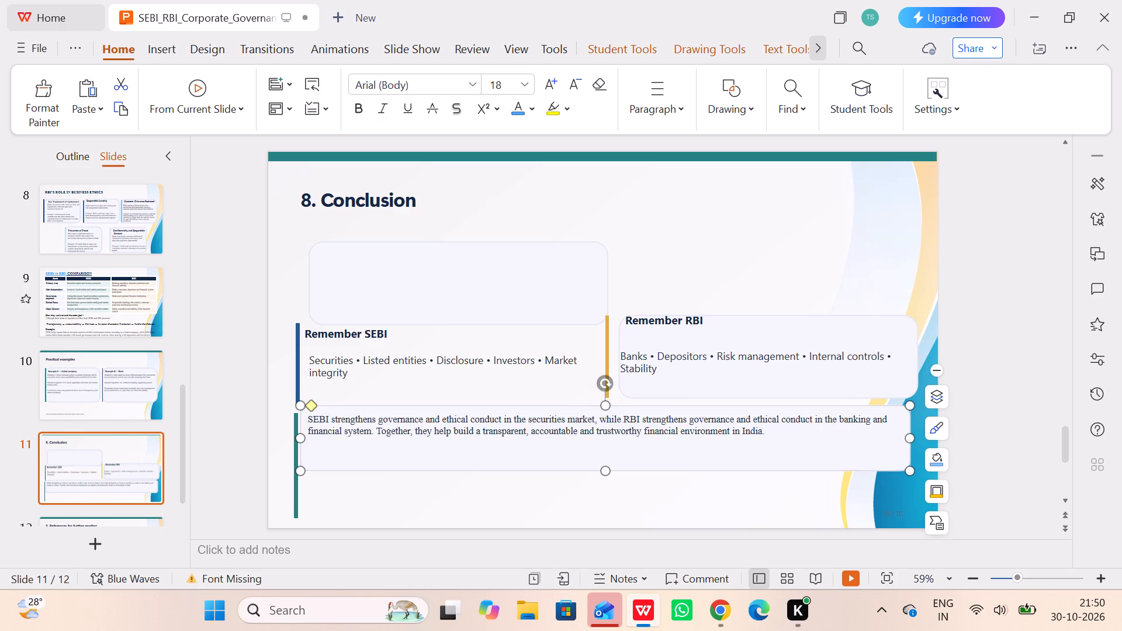
Set the takeaway text on the bottom card to font size 20.
left_click(780, 434)
left_click(764, 446)
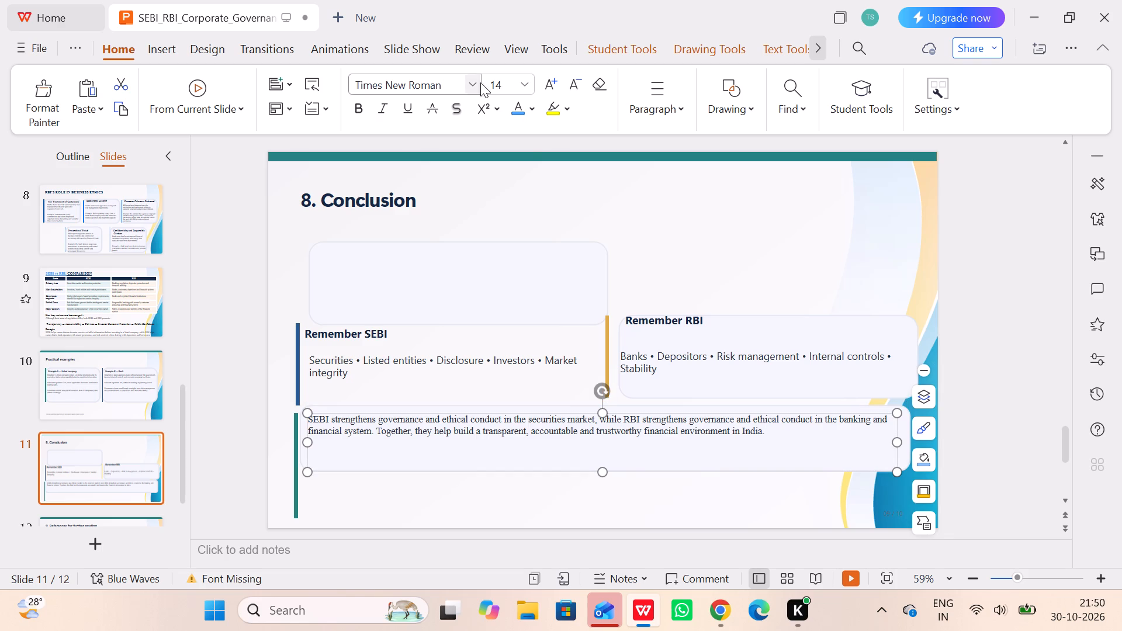
left_click(527, 86)
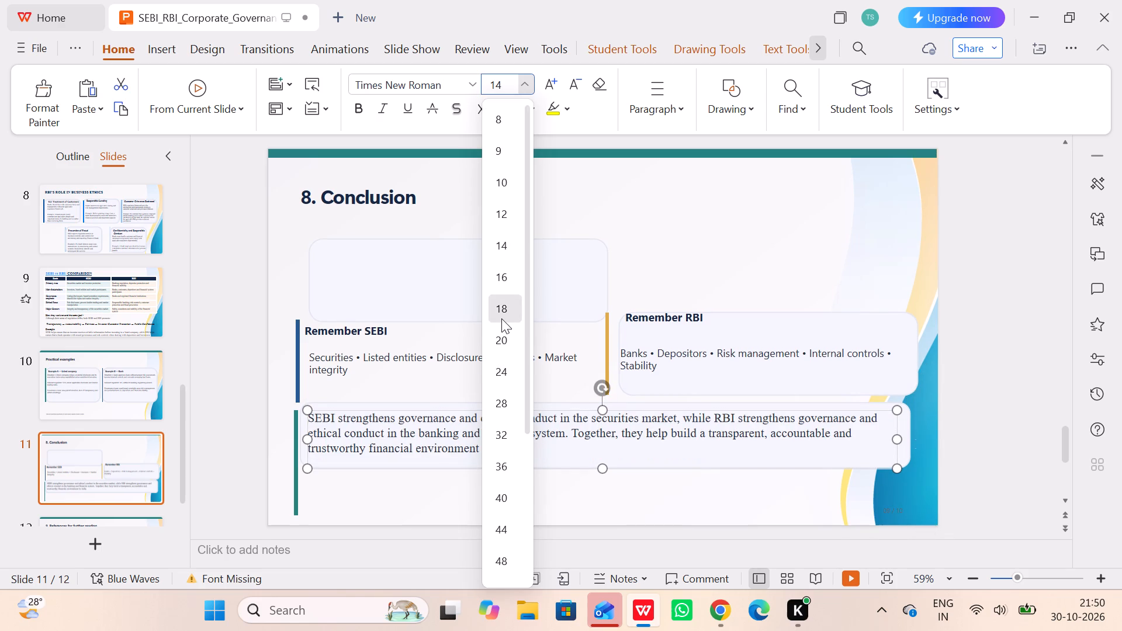
left_click(502, 332)
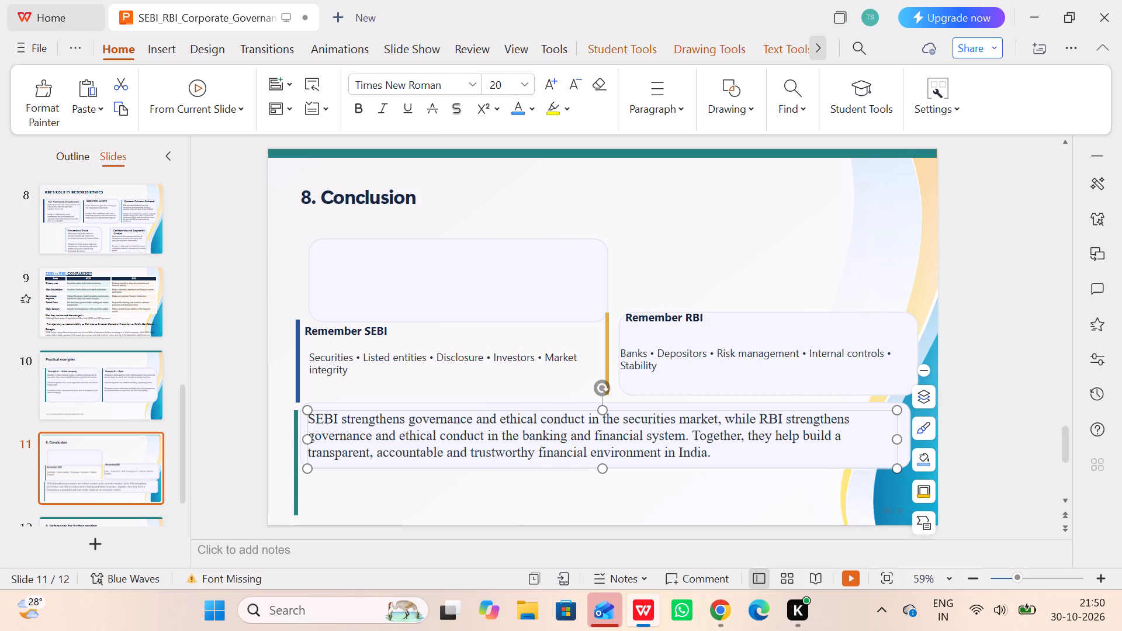
Delete the word Remember from the SEBI and RBI card headings.
left_click(535, 380)
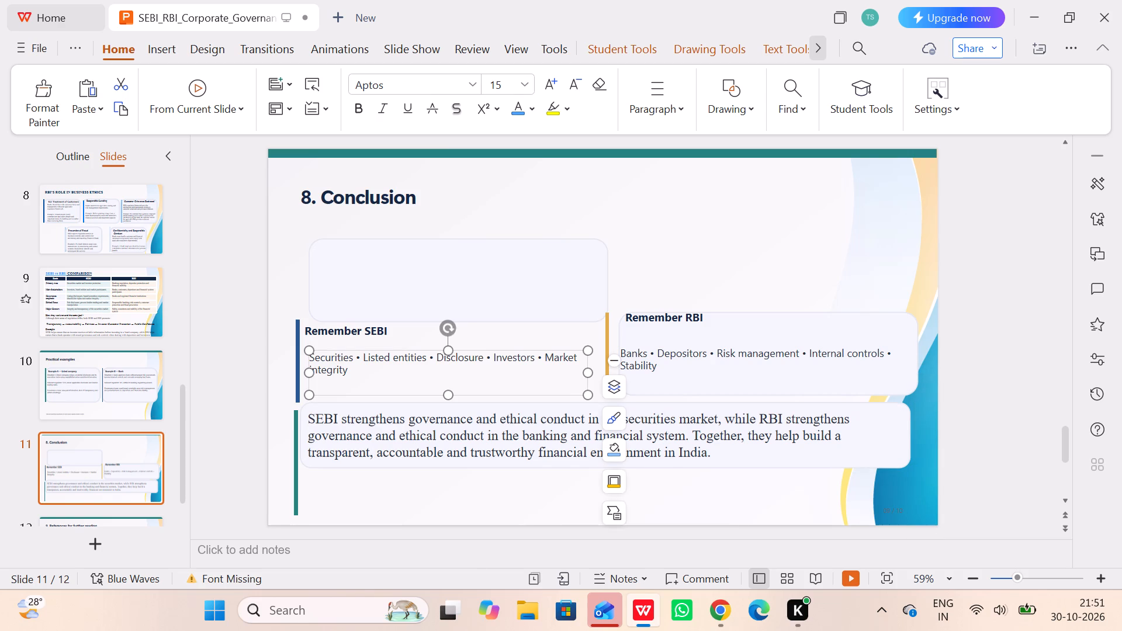
left_click(366, 327)
left_click_drag(366, 327, 306, 333)
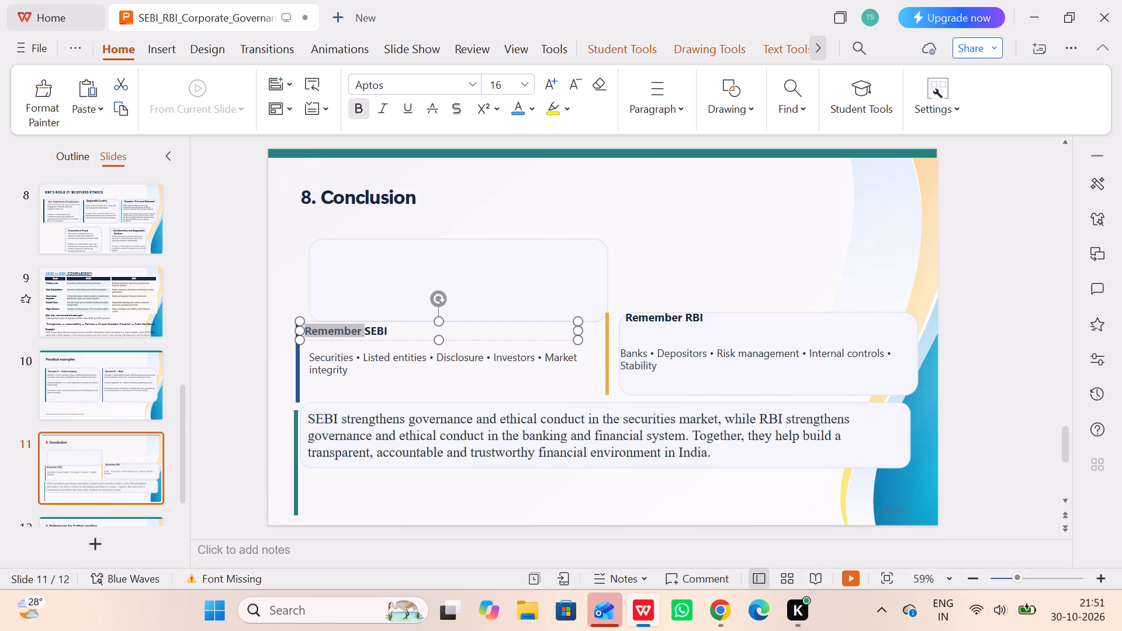
left_click_drag(306, 333, 303, 333)
key("BackSpace")
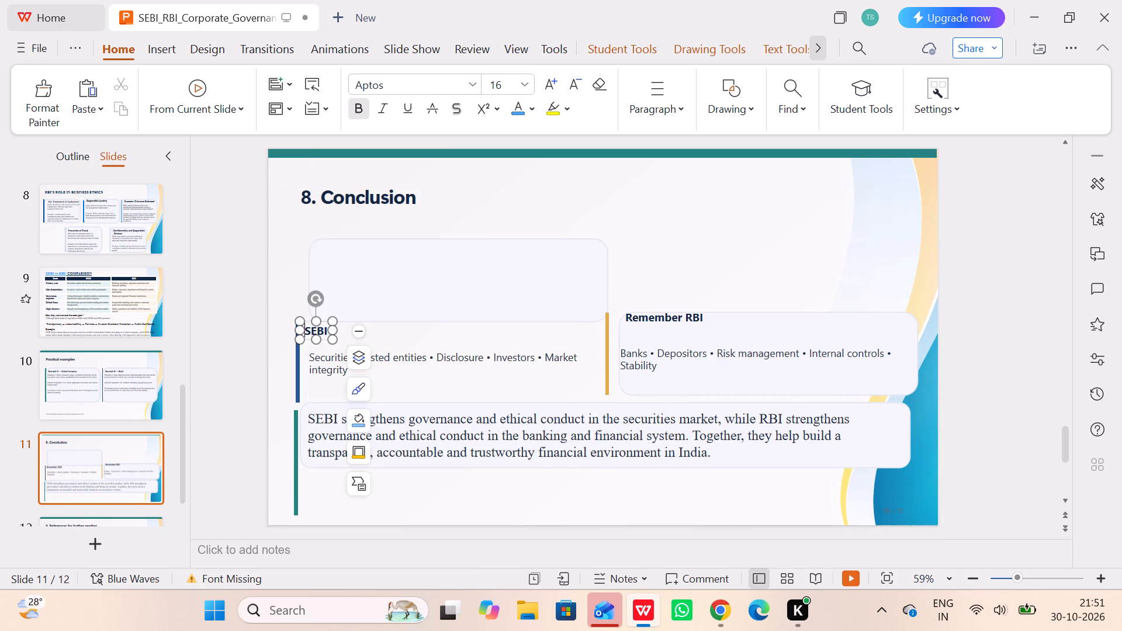
left_click_drag(687, 314, 623, 319)
key("BackSpace")
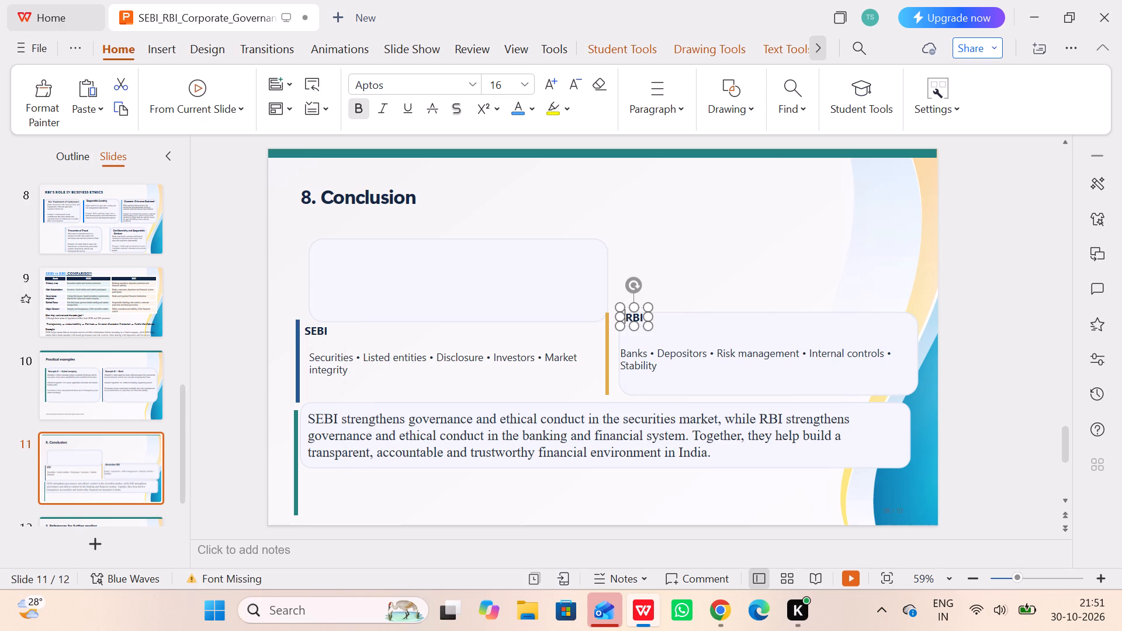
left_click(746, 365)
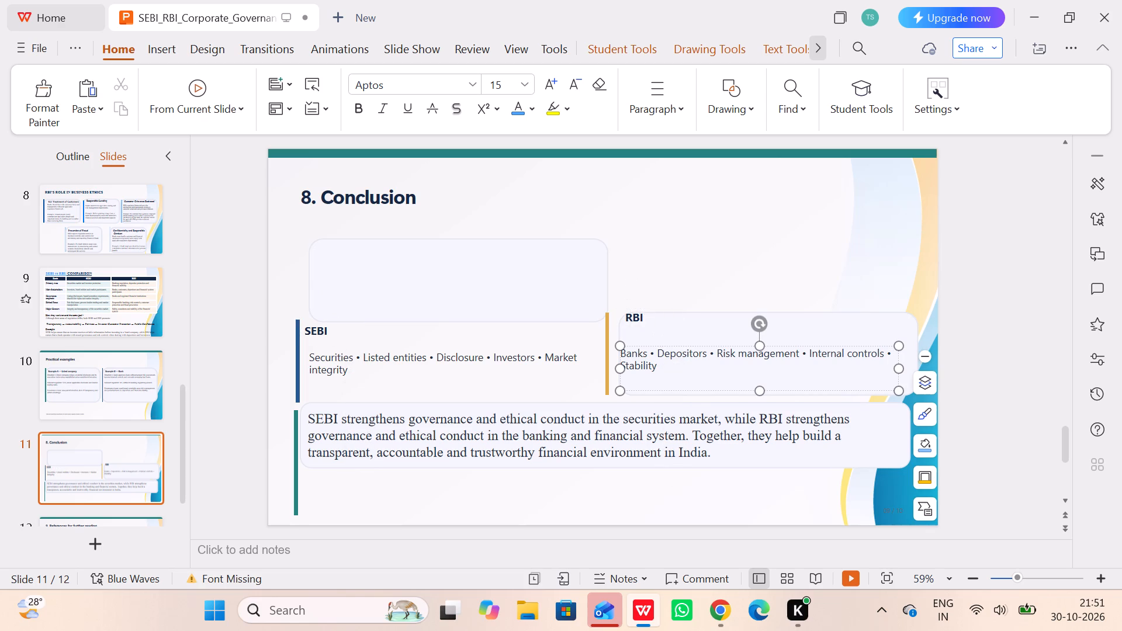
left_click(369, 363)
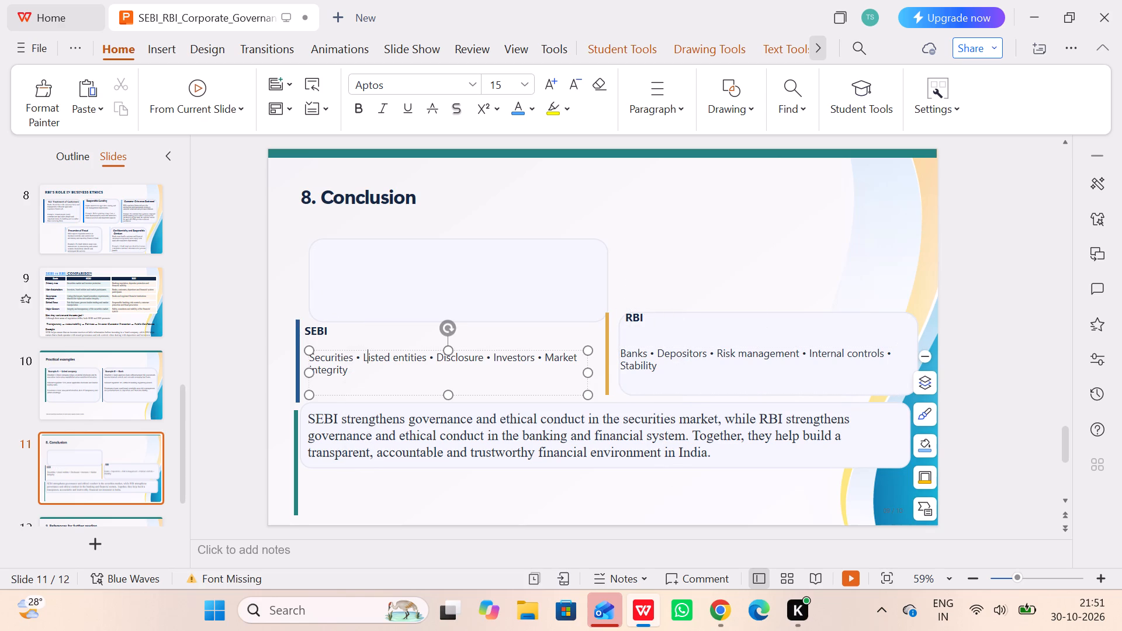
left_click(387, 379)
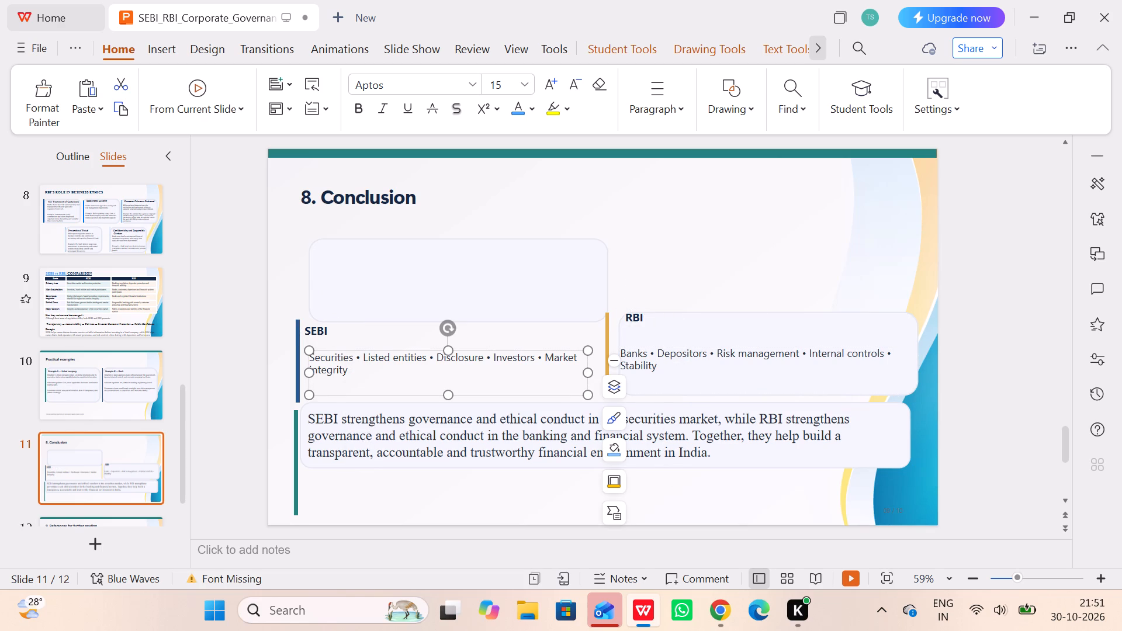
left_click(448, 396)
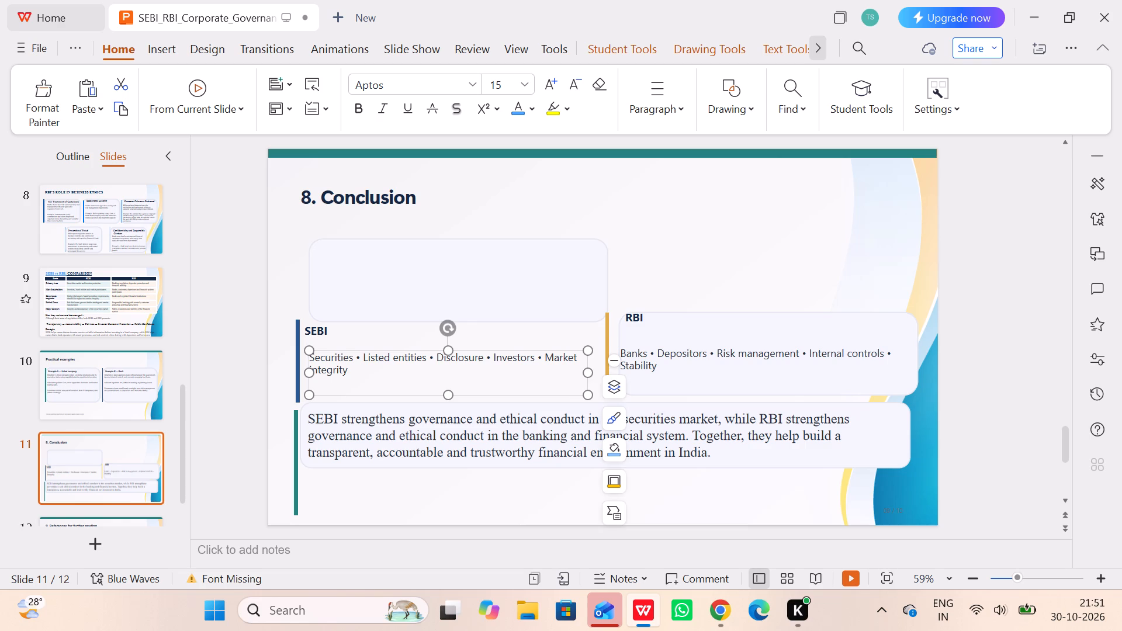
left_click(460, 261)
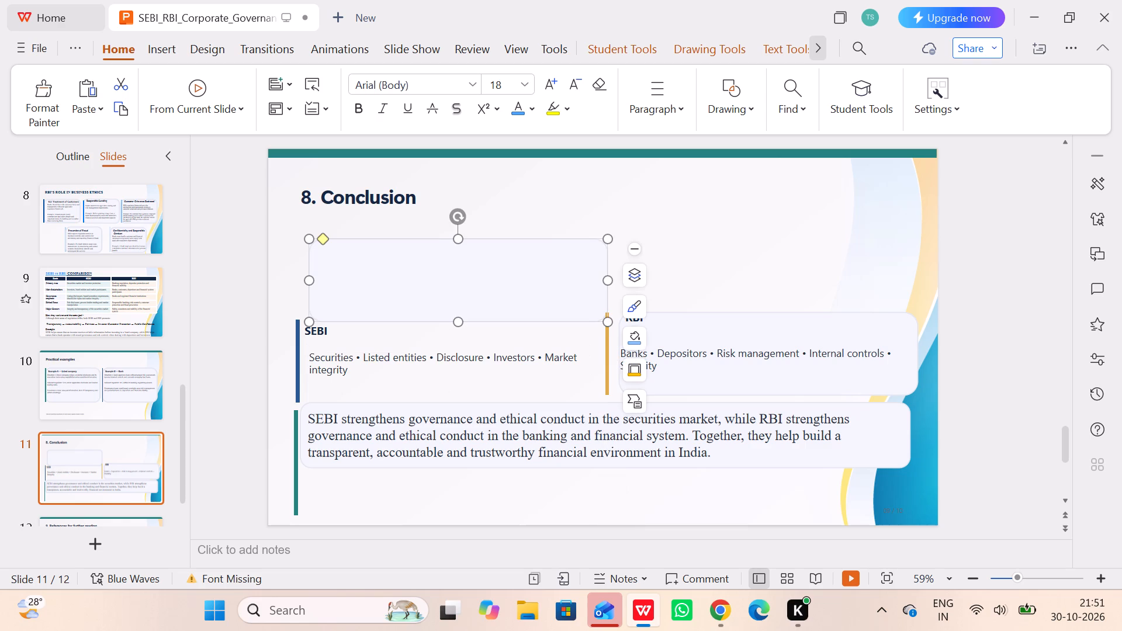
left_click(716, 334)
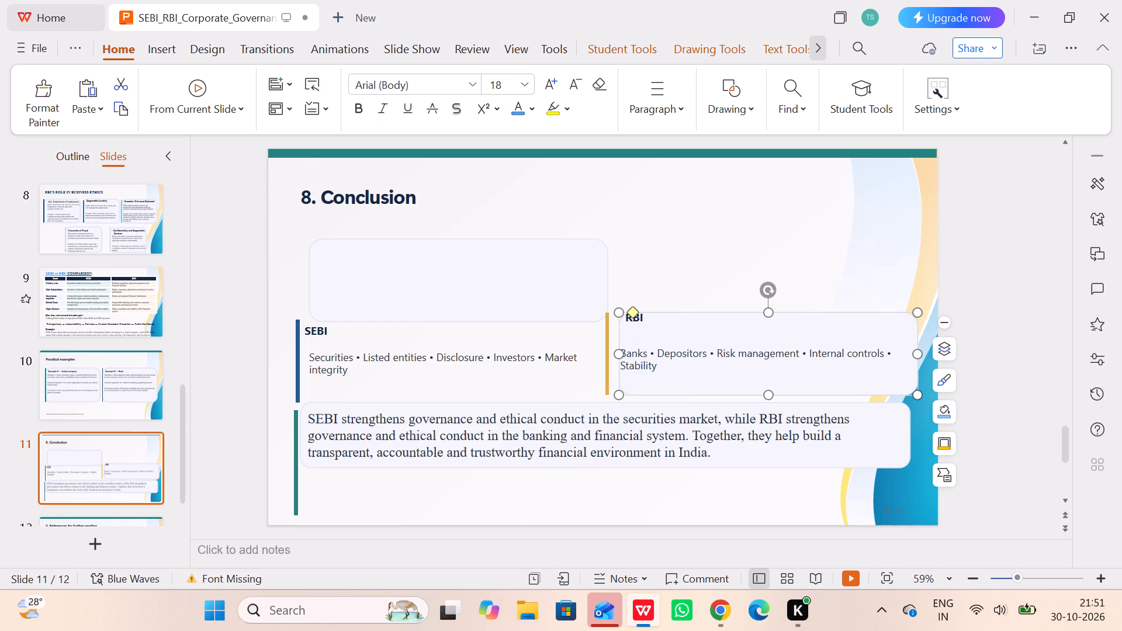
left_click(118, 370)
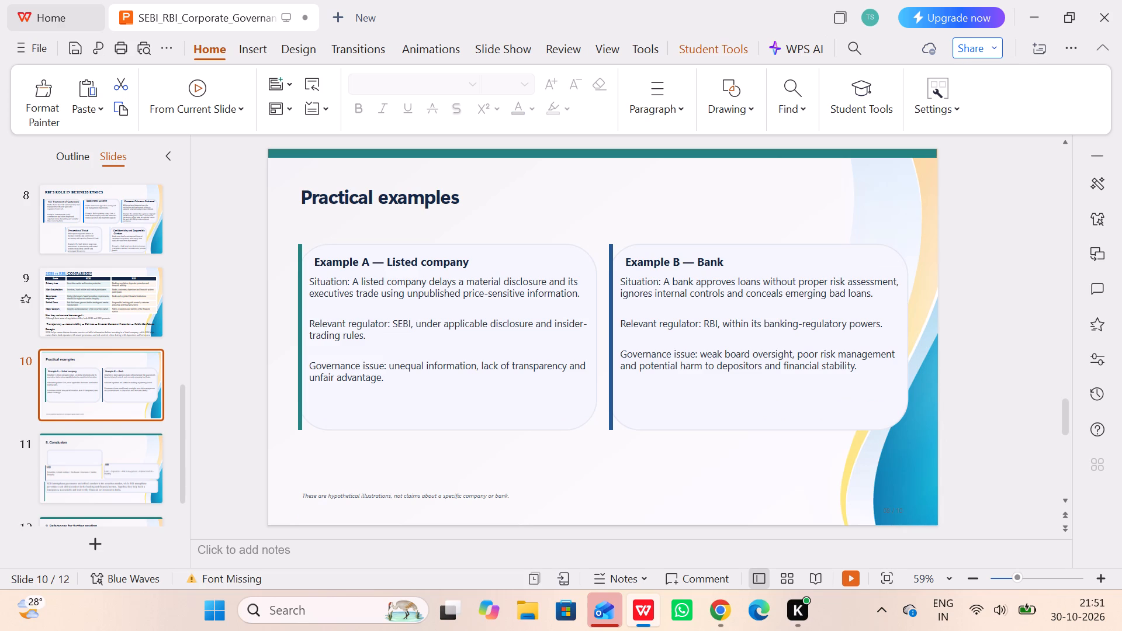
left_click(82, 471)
Move the blank SEBI card down behind the SEBI heading and its points, beside the blue accent bar.
left_click(378, 276)
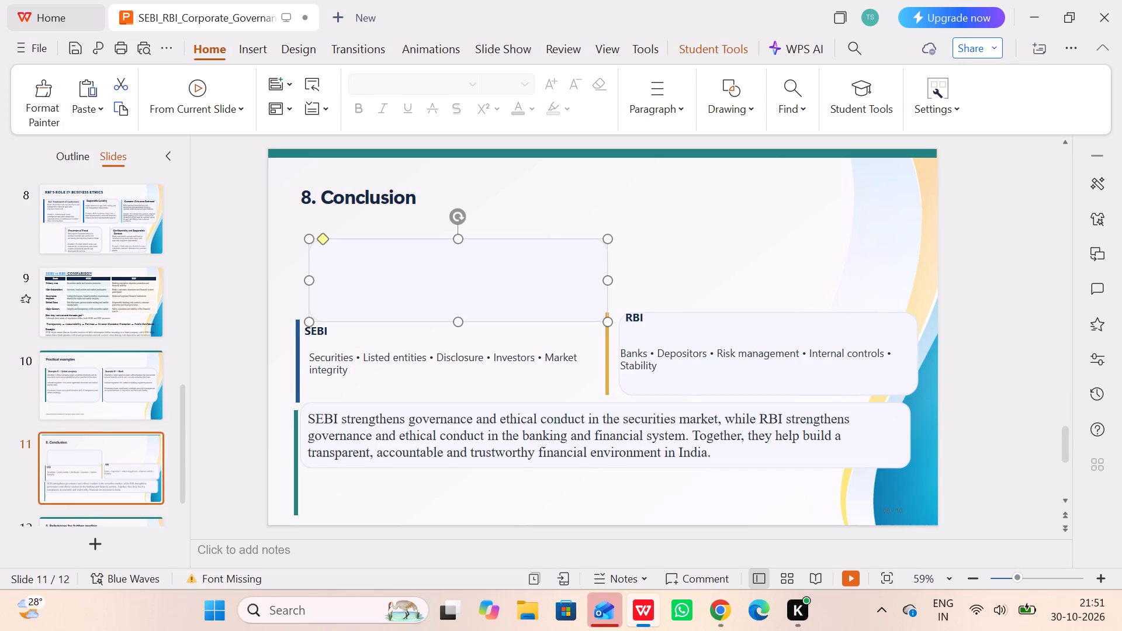
left_click_drag(442, 271, 438, 339)
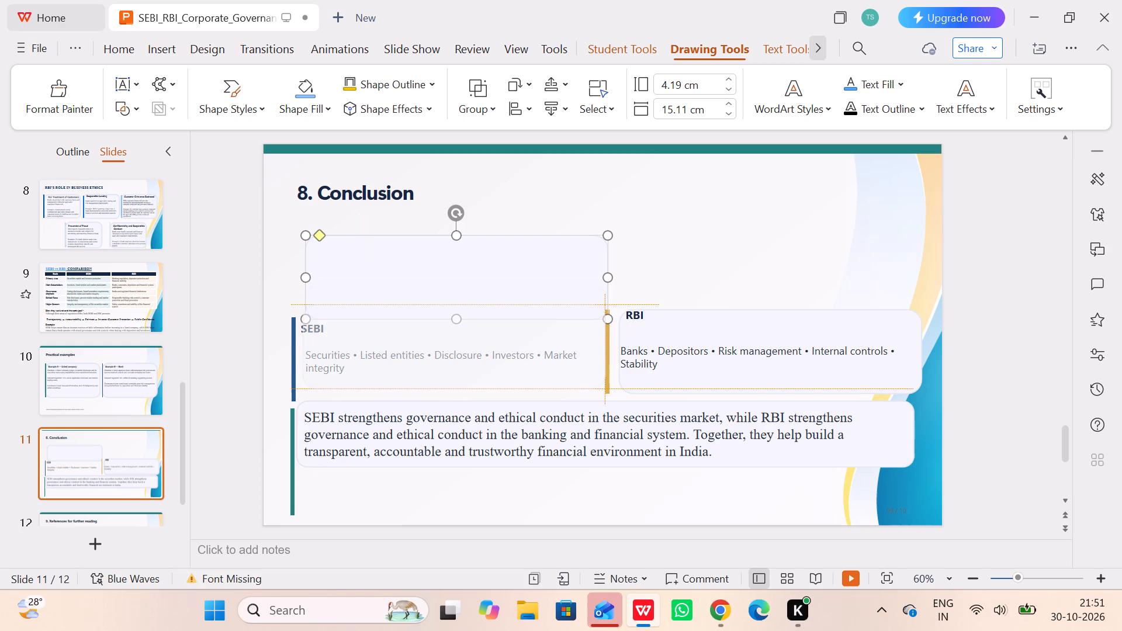
left_click_drag(438, 339, 439, 352)
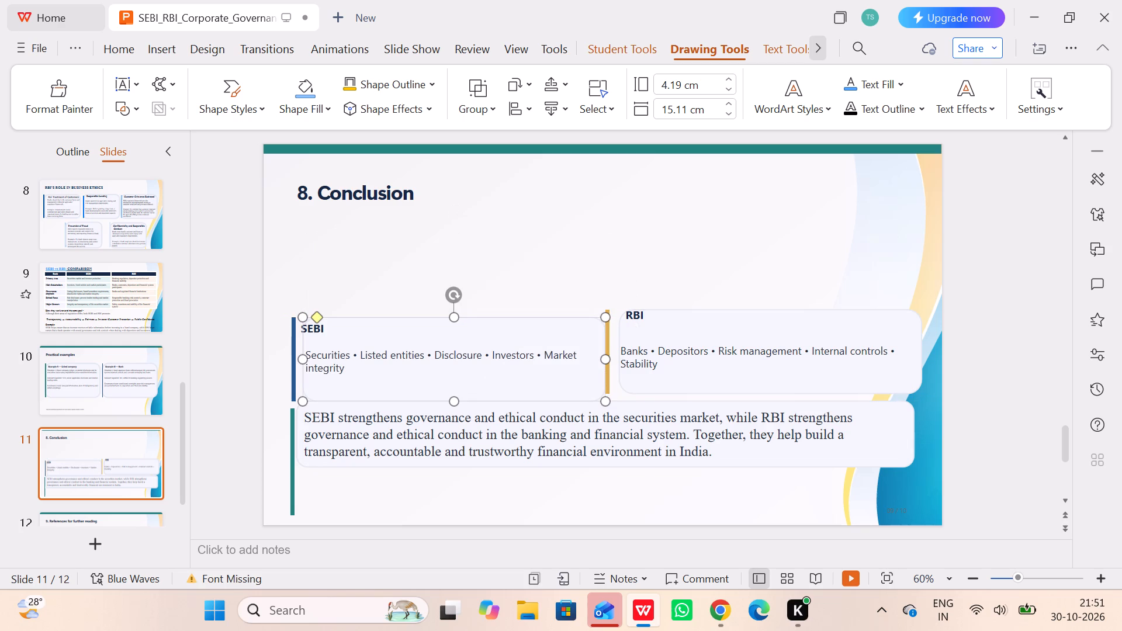
double_click(388, 233)
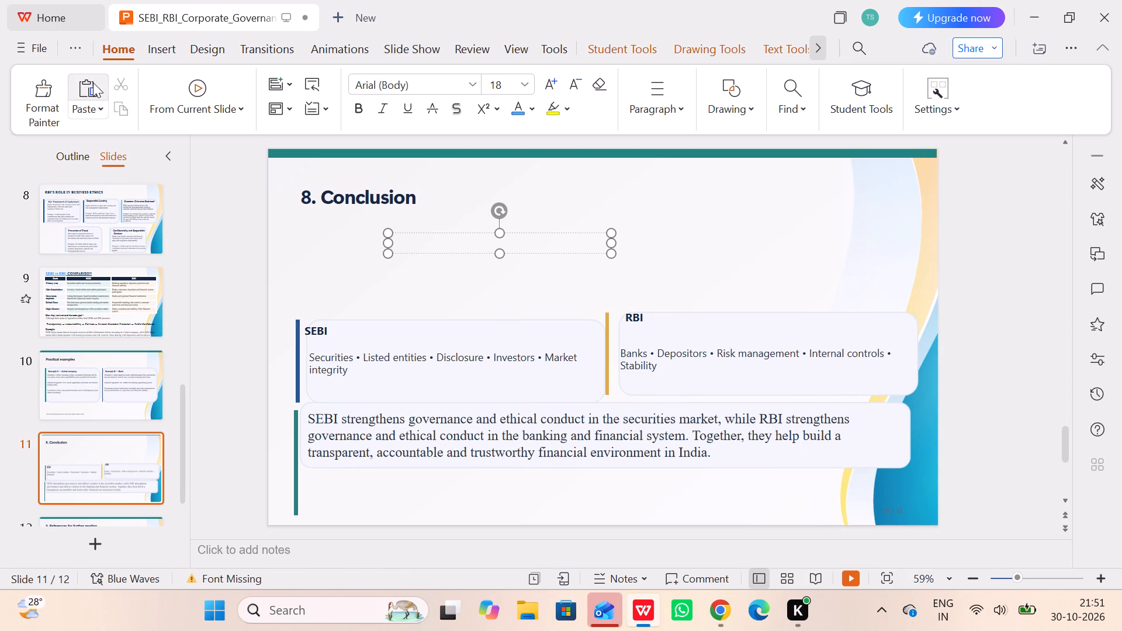
left_click(93, 82)
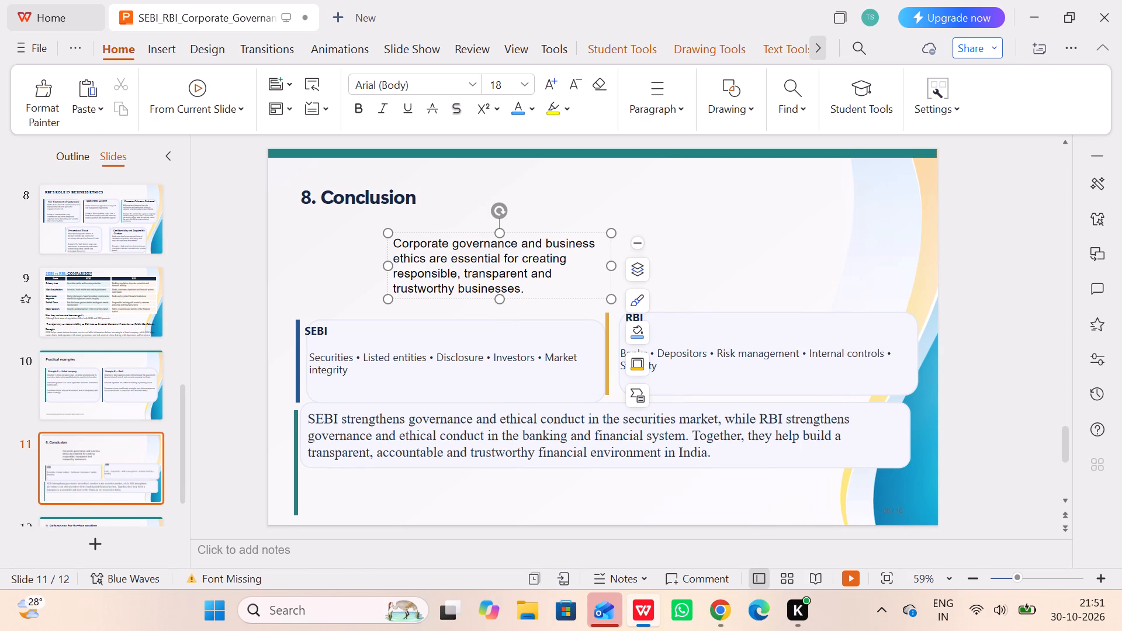
Widen the corporate governance text box until its sentence fits on two lines and move it directly beneath the slide title.
left_click_drag(610, 267, 802, 244)
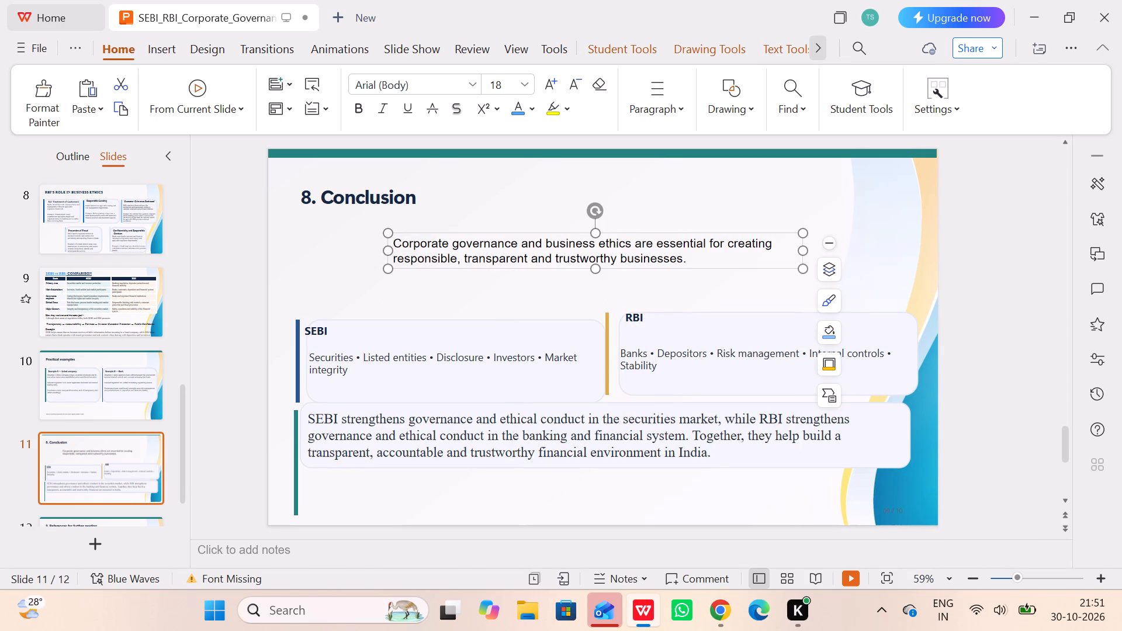
left_click_drag(804, 251, 901, 238)
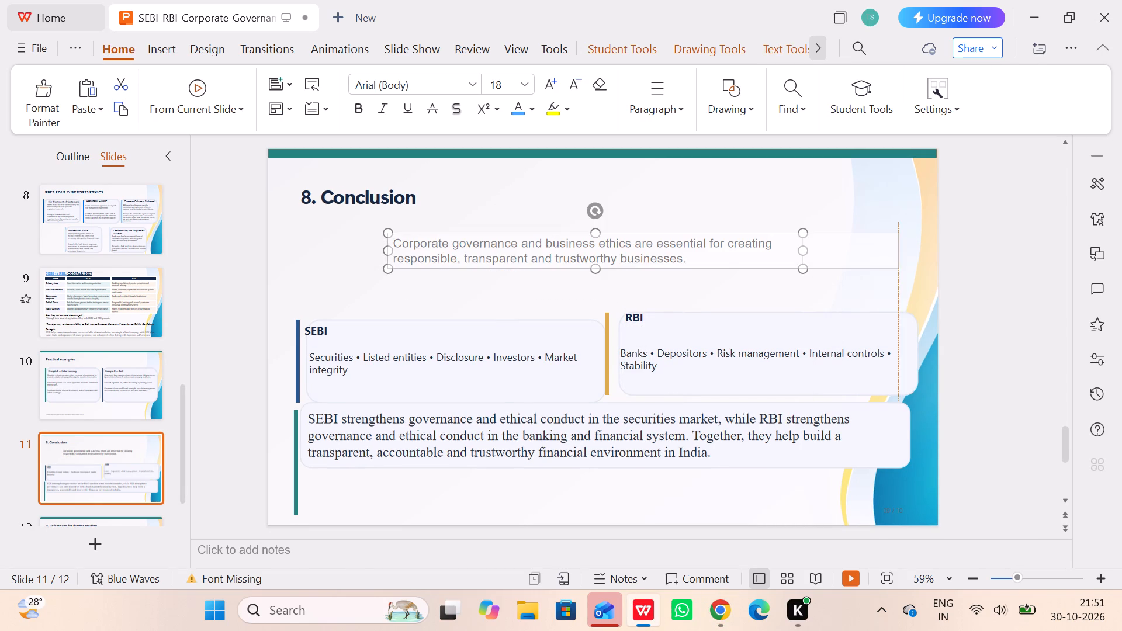
left_click_drag(901, 238, 908, 240)
left_click_drag(725, 234, 597, 236)
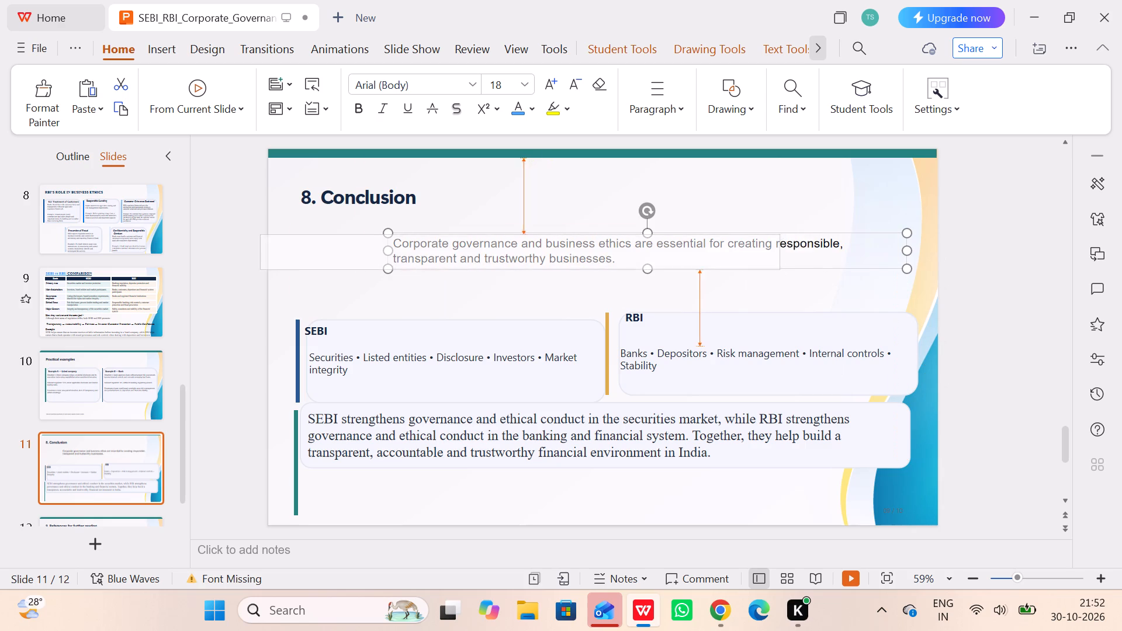
left_click_drag(597, 236, 639, 227)
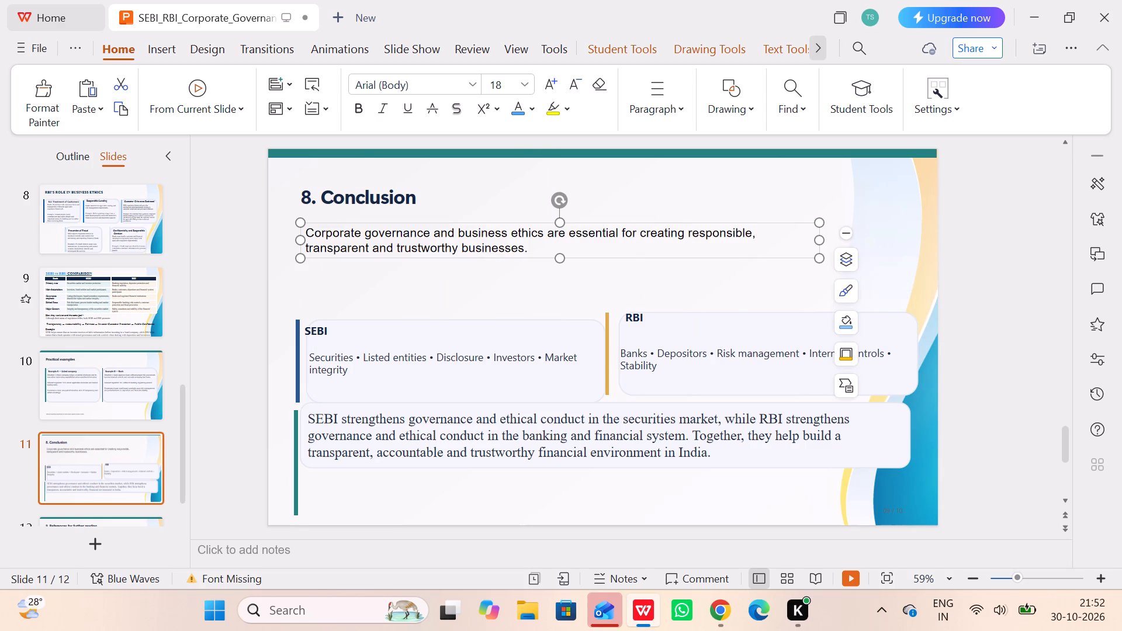
Remove the number 8. from the slide title so it reads Conclusion.
left_click(423, 193)
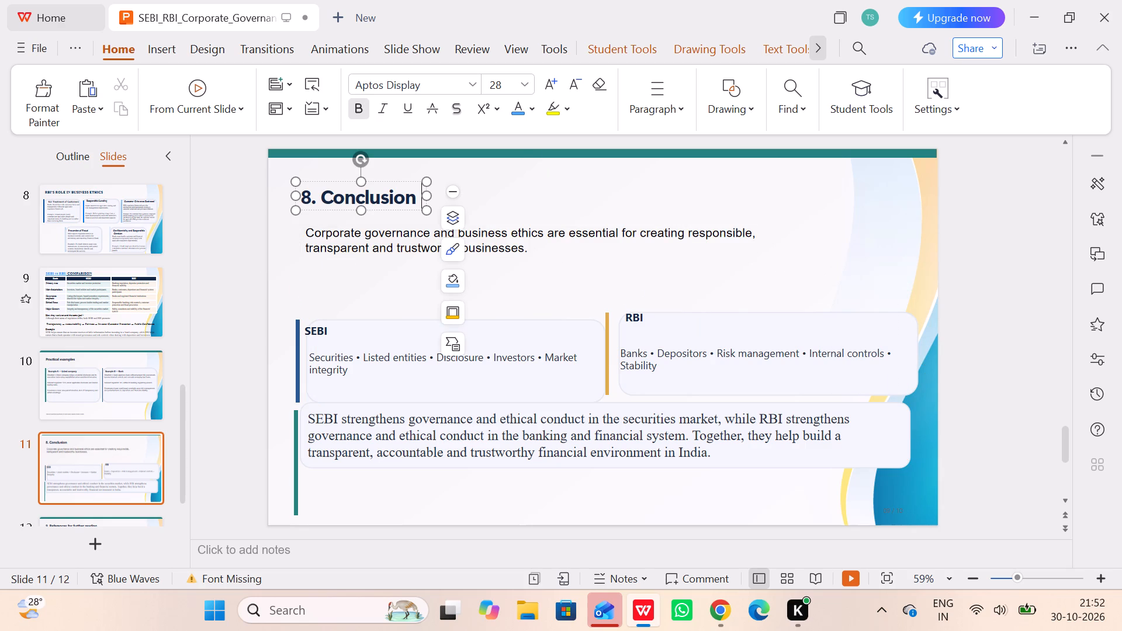
left_click_drag(322, 197, 290, 197)
key("BackSpace")
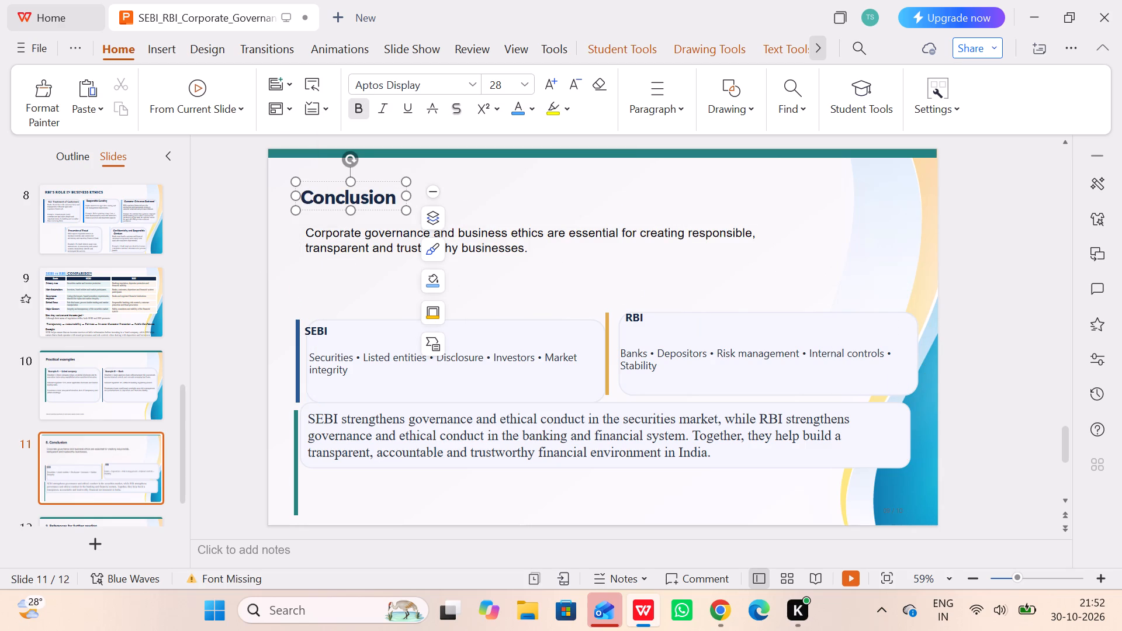
Shift the Conclusion title slightly sideways to align its left edge with the sentence below.
left_click_drag(387, 182, 389, 177)
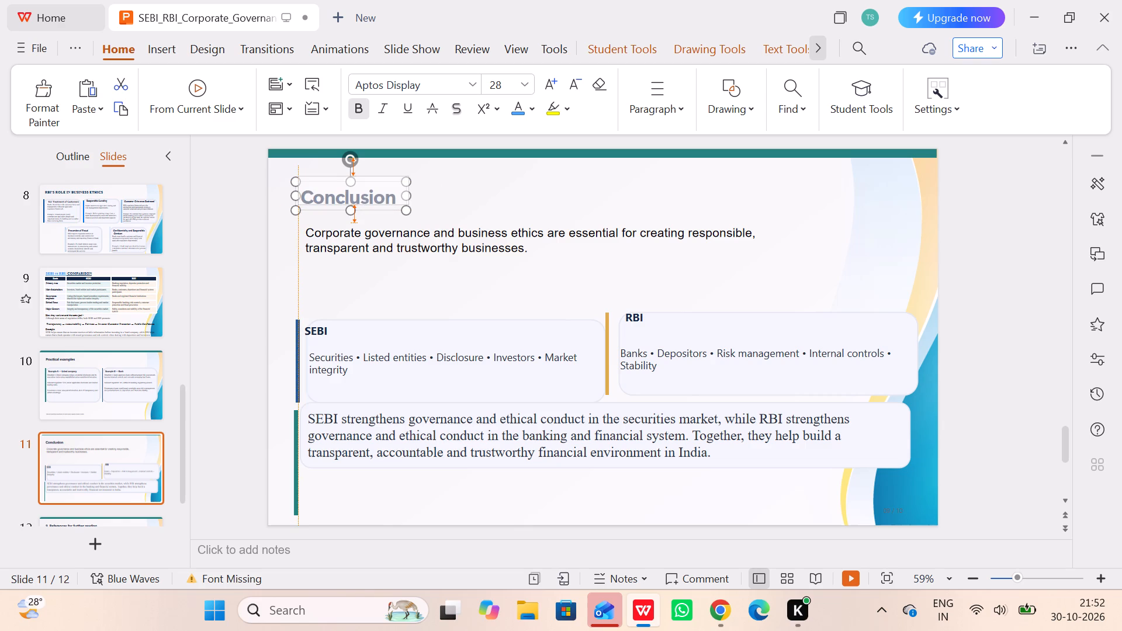
left_click_drag(389, 177, 392, 181)
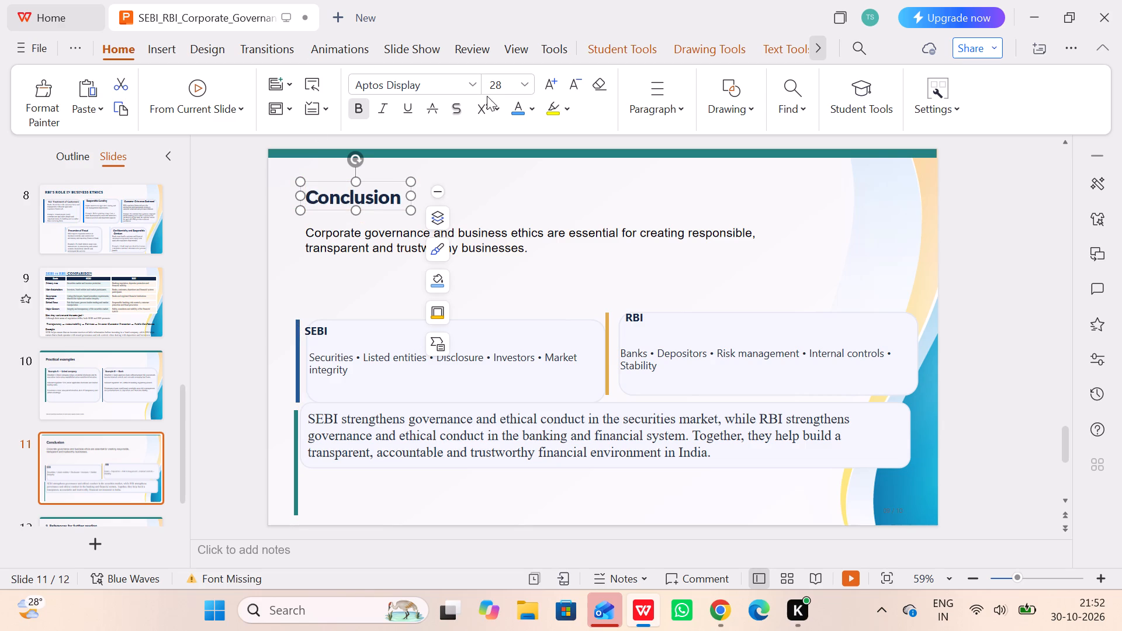
Set the Conclusion title's font to Times New Roman.
left_click(473, 86)
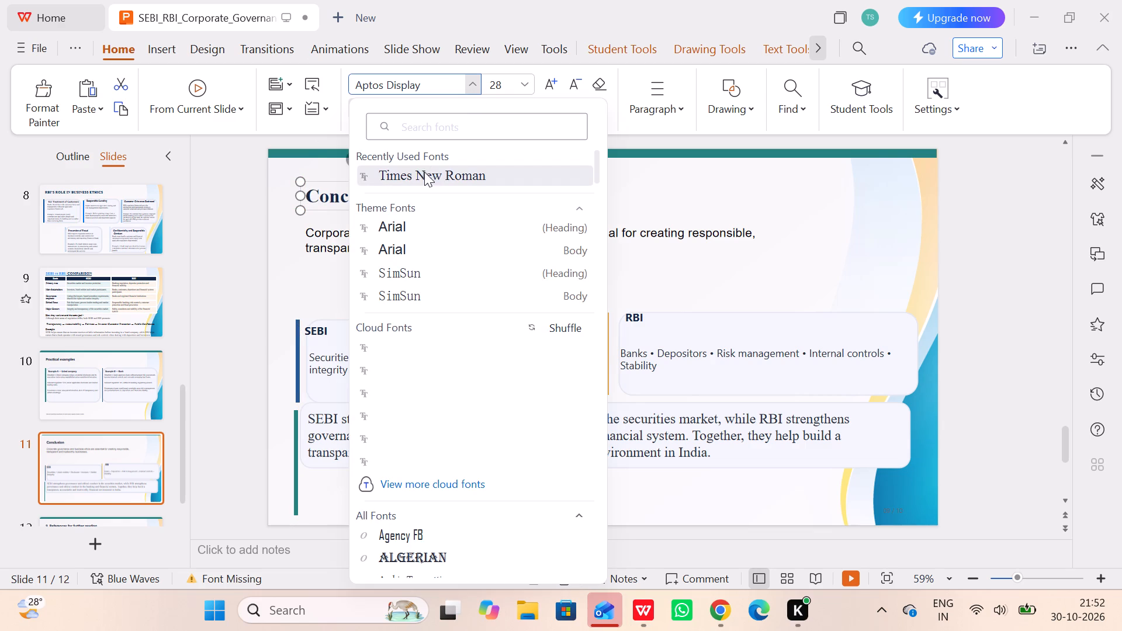
left_click(424, 172)
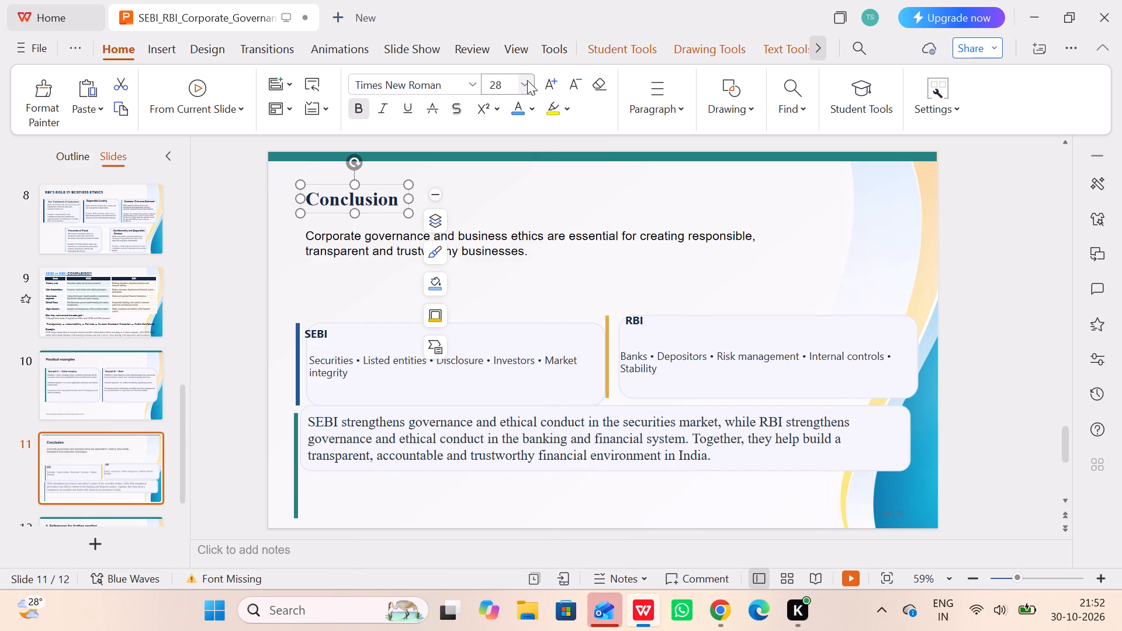
Format the Conclusion title at size 32 in dark blue with an underline.
left_click(527, 80)
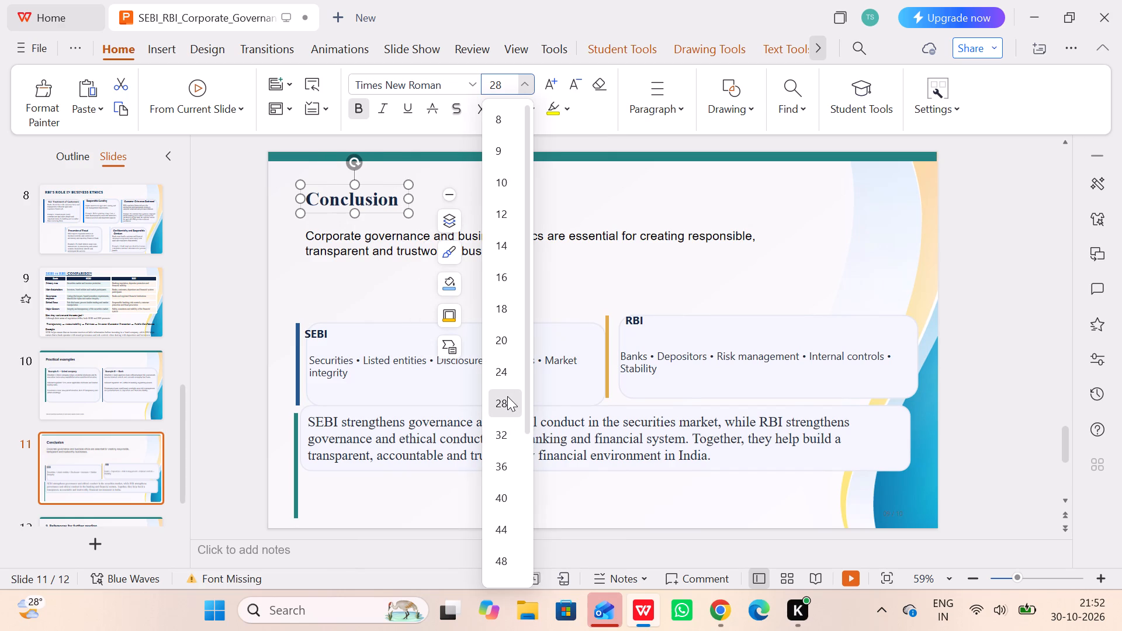
left_click(504, 429)
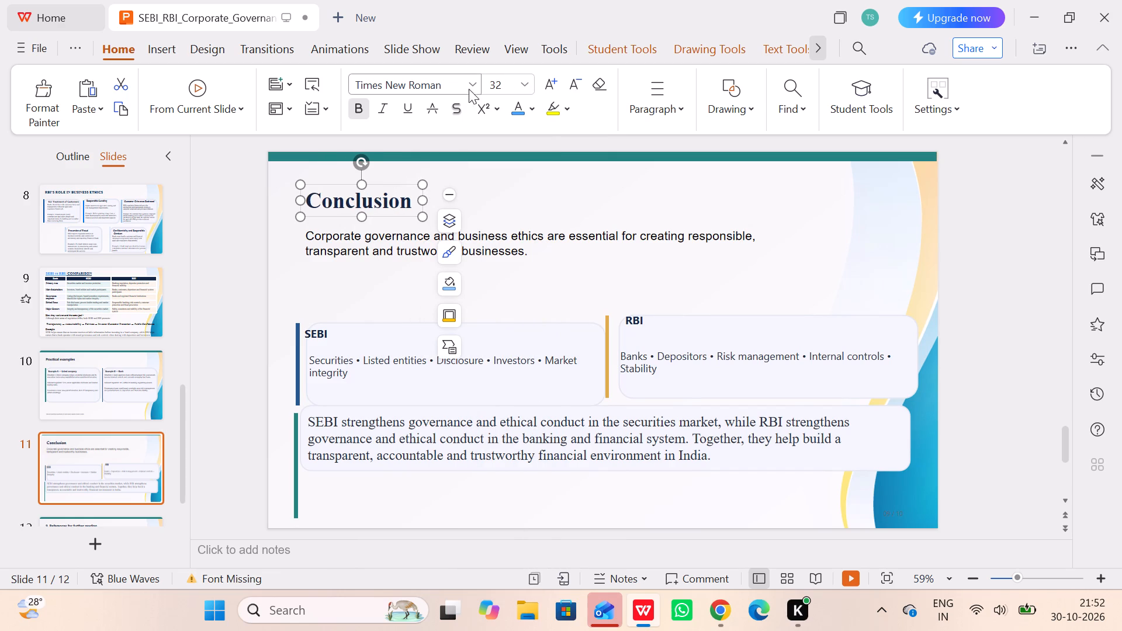
left_click(532, 112)
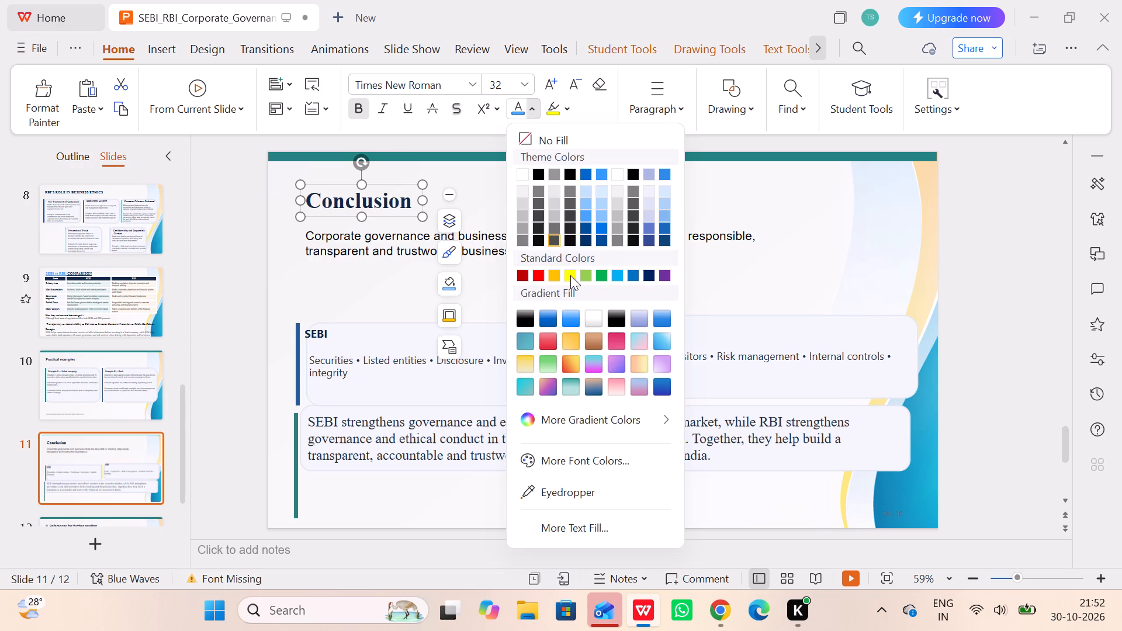
left_click(587, 238)
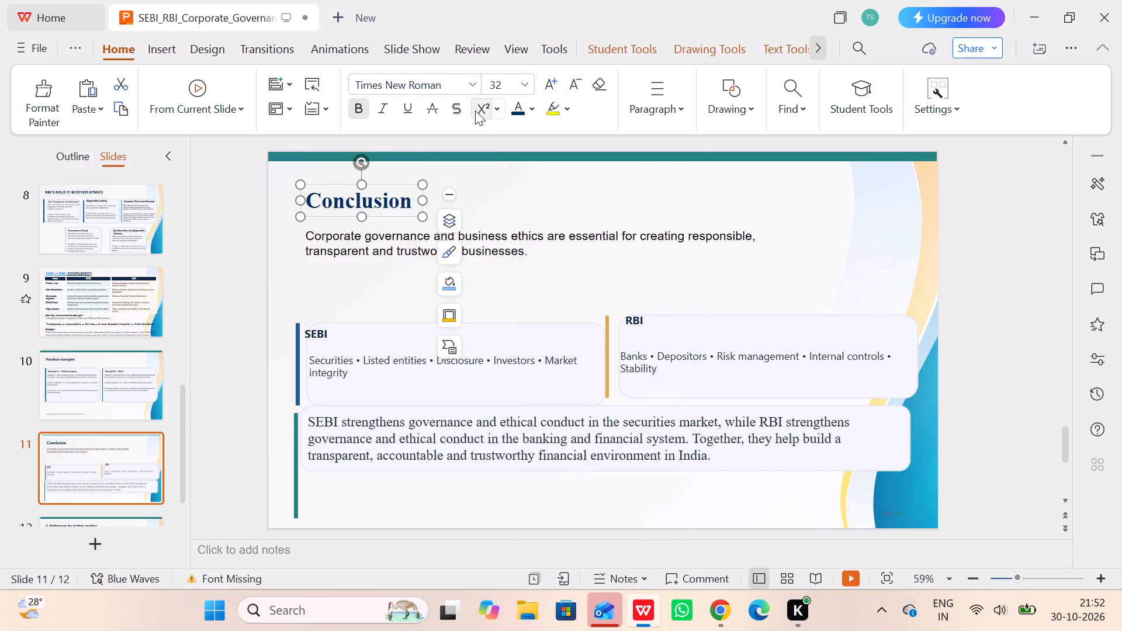
left_click(411, 108)
Set the font of the corporate governance sentence below the title to Times New Roman.
left_click(414, 233)
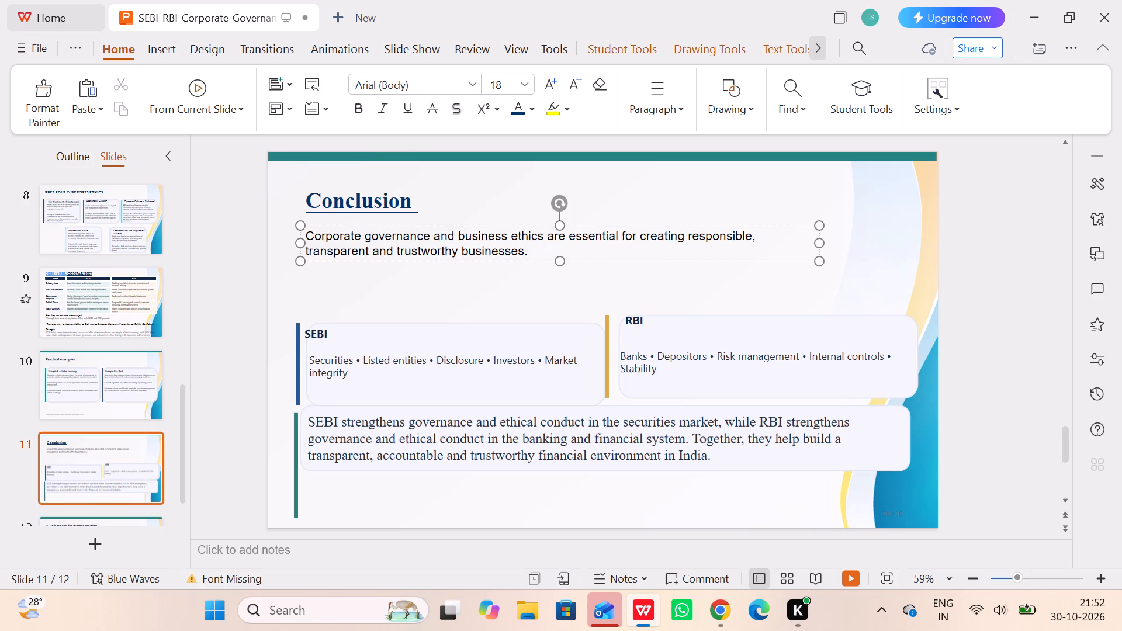
left_click(534, 226)
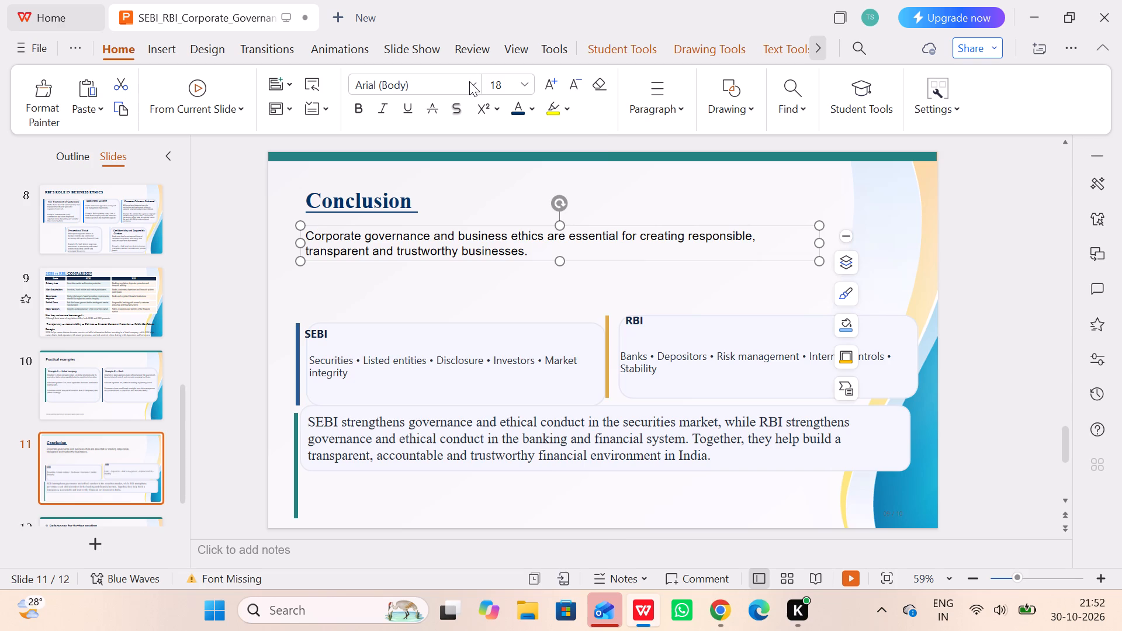
left_click(469, 81)
left_click(479, 165)
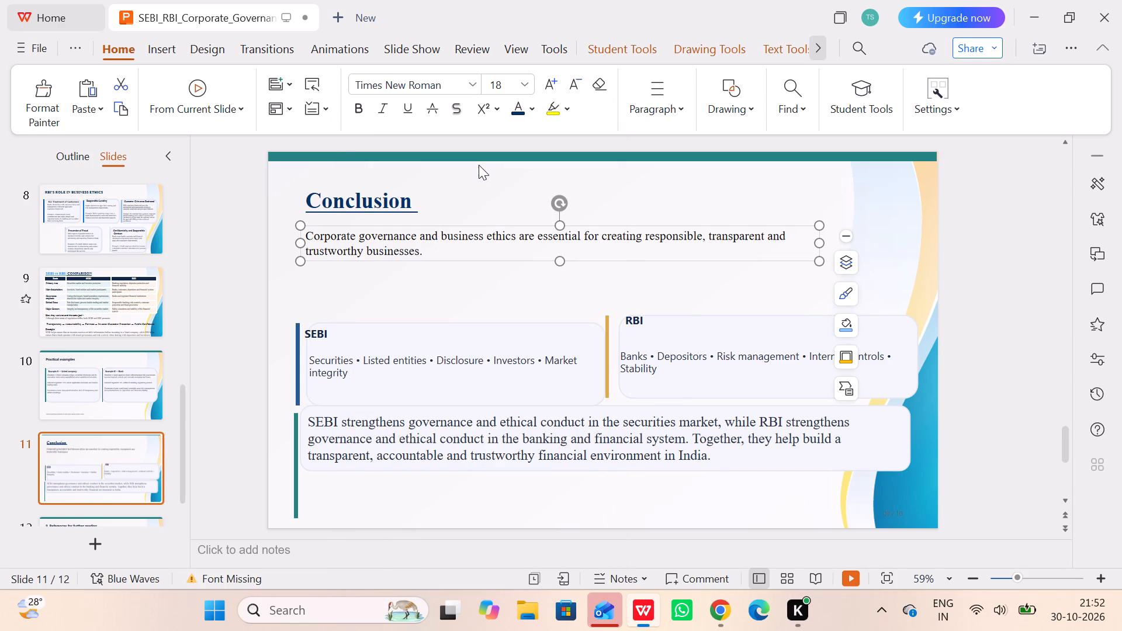
Move the corporate governance sentence slightly closer to the title and widen its text box.
left_click(667, 226)
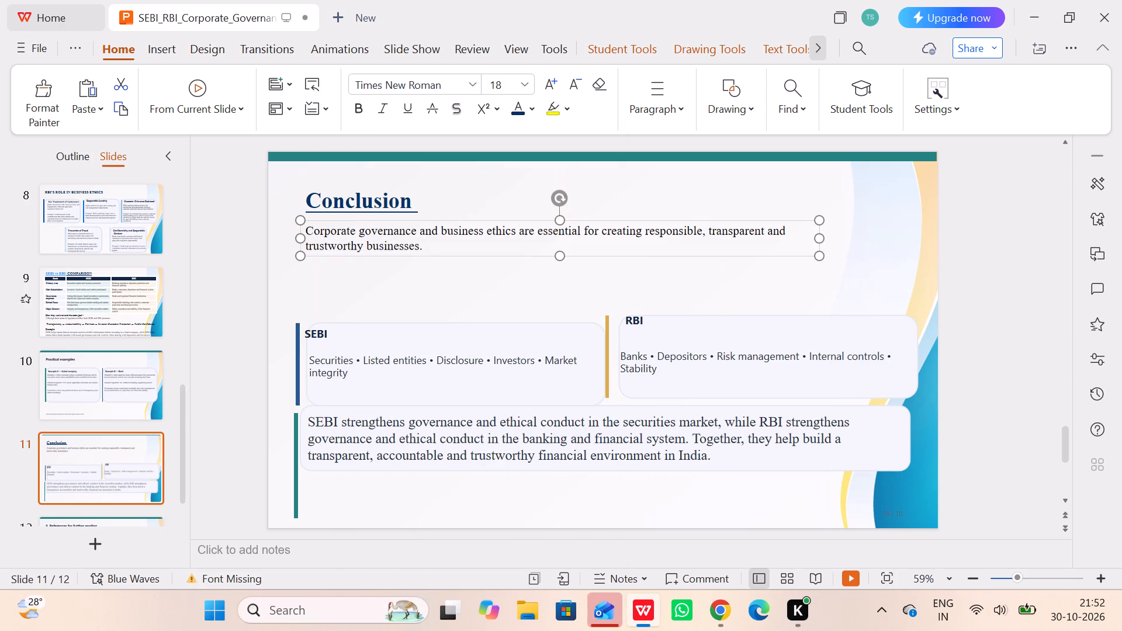
left_click_drag(819, 235, 842, 235)
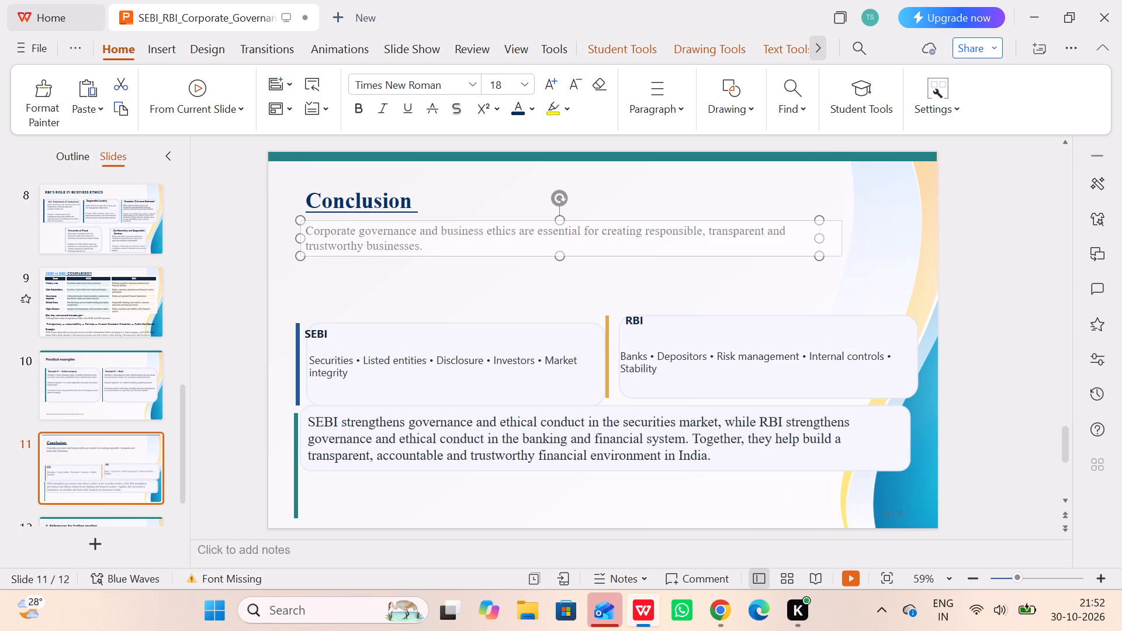
left_click_drag(842, 235, 884, 240)
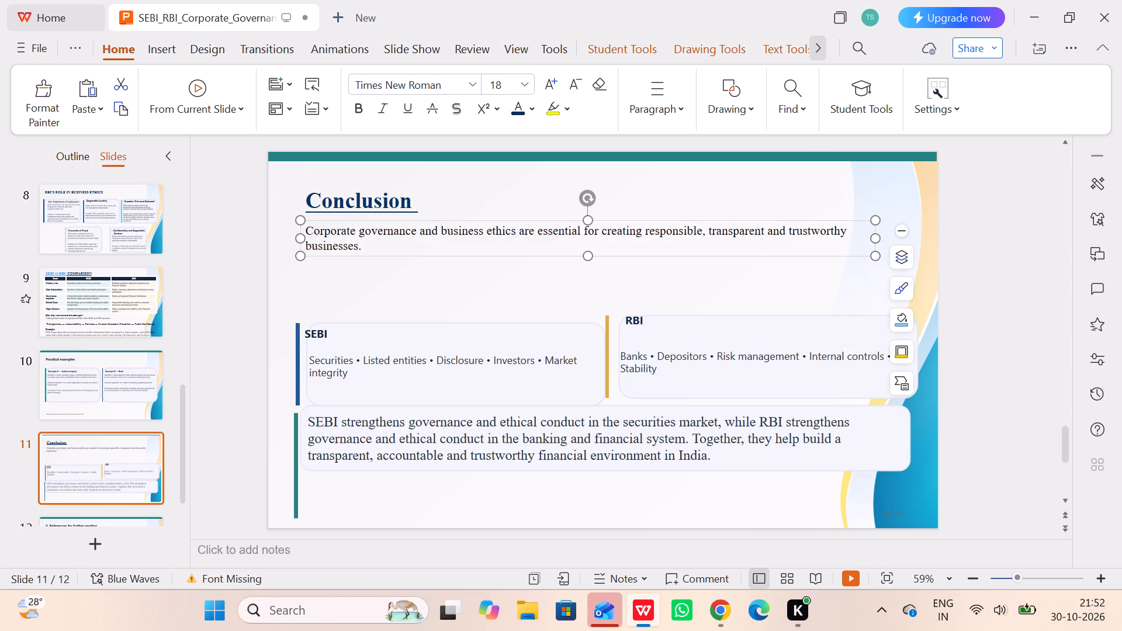
left_click(628, 303)
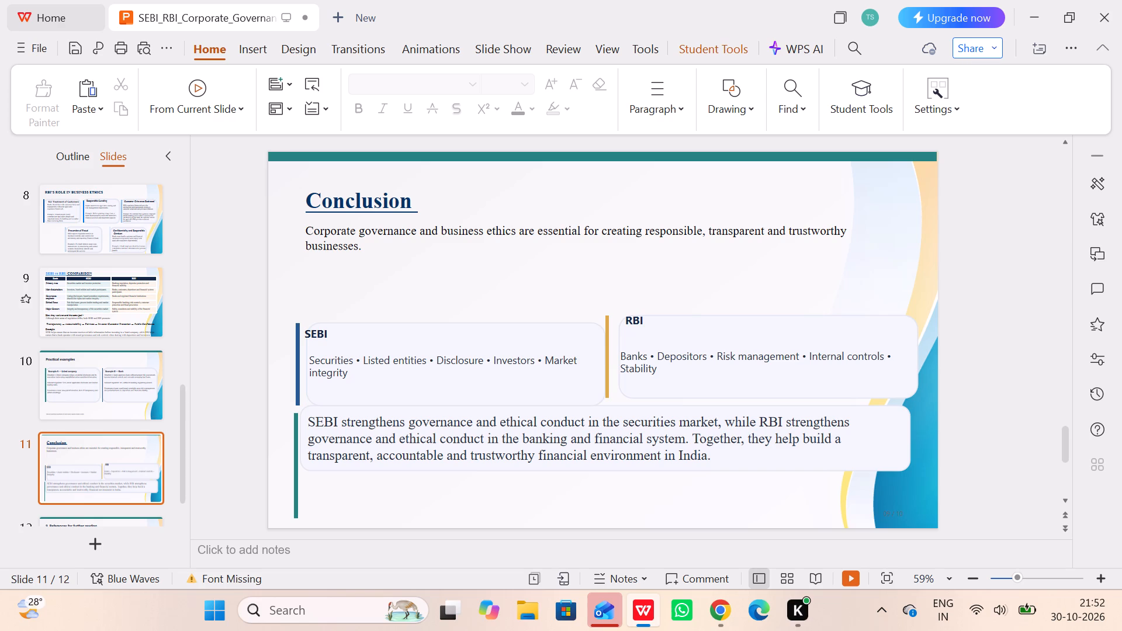
Move the blue SEBI accent bar and the SEBI card background slightly upward, away from the takeaway card.
left_click(293, 462)
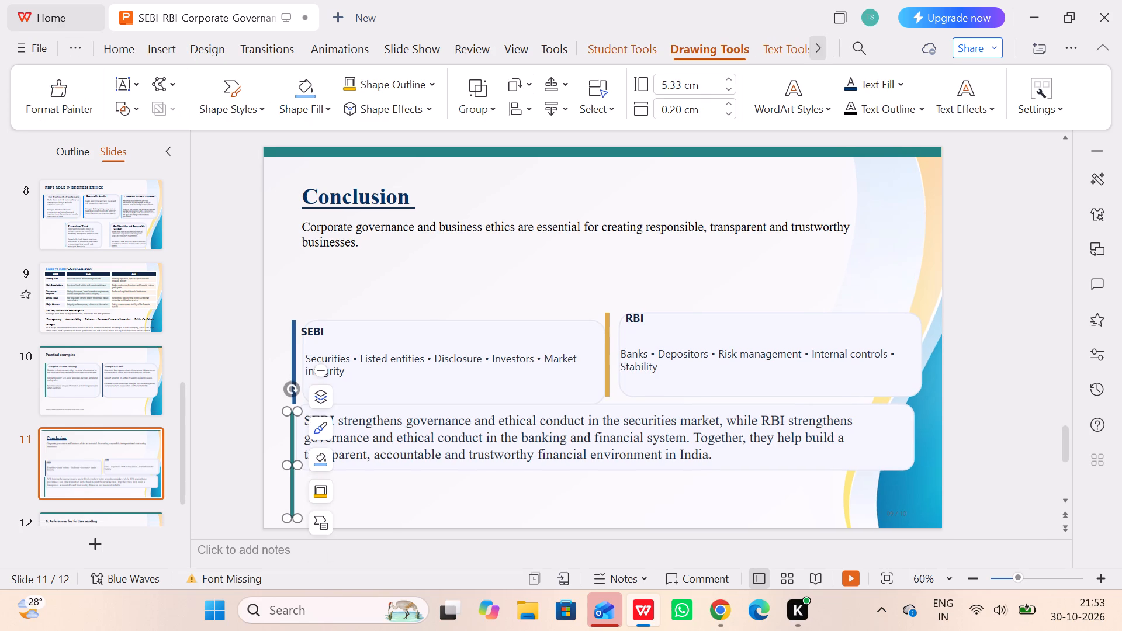
left_click_drag(291, 361, 293, 341)
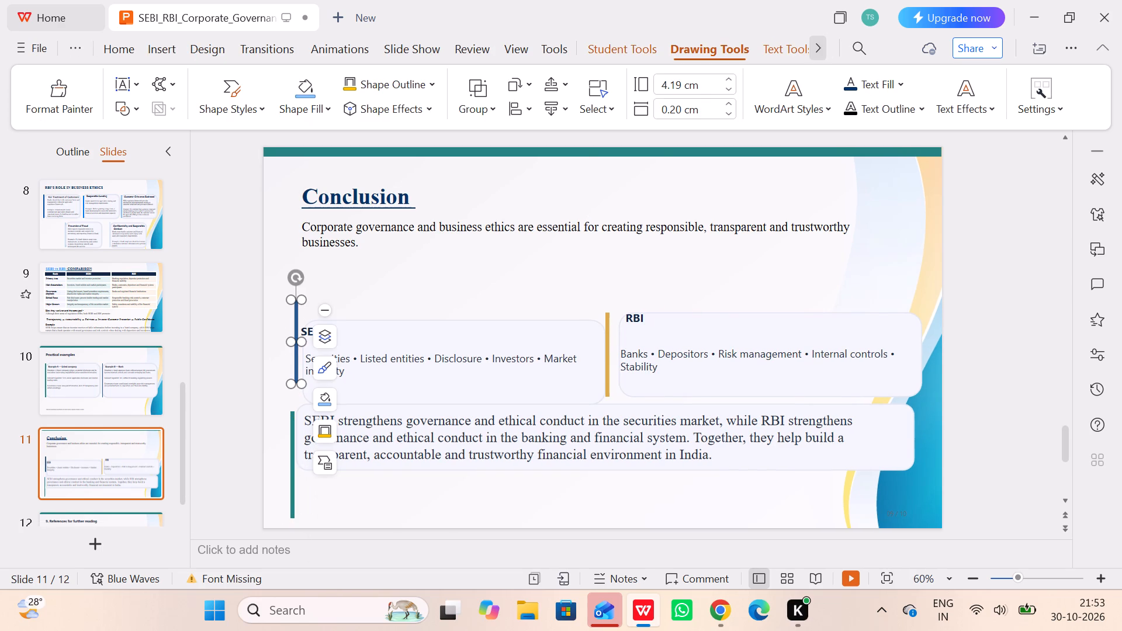
left_click(419, 362)
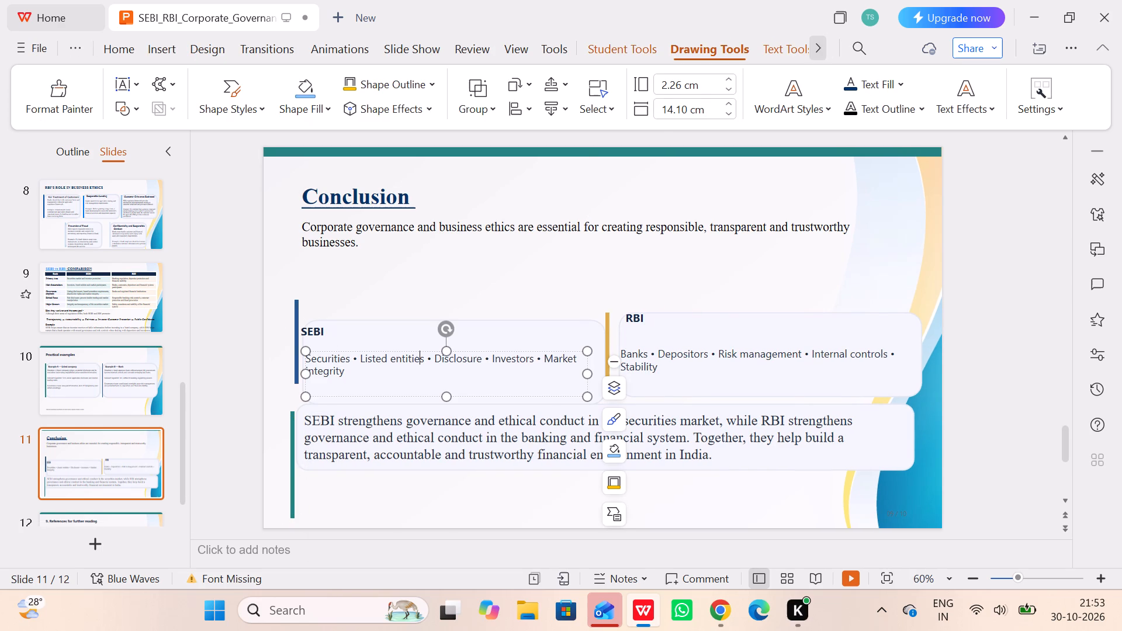
left_click(376, 398)
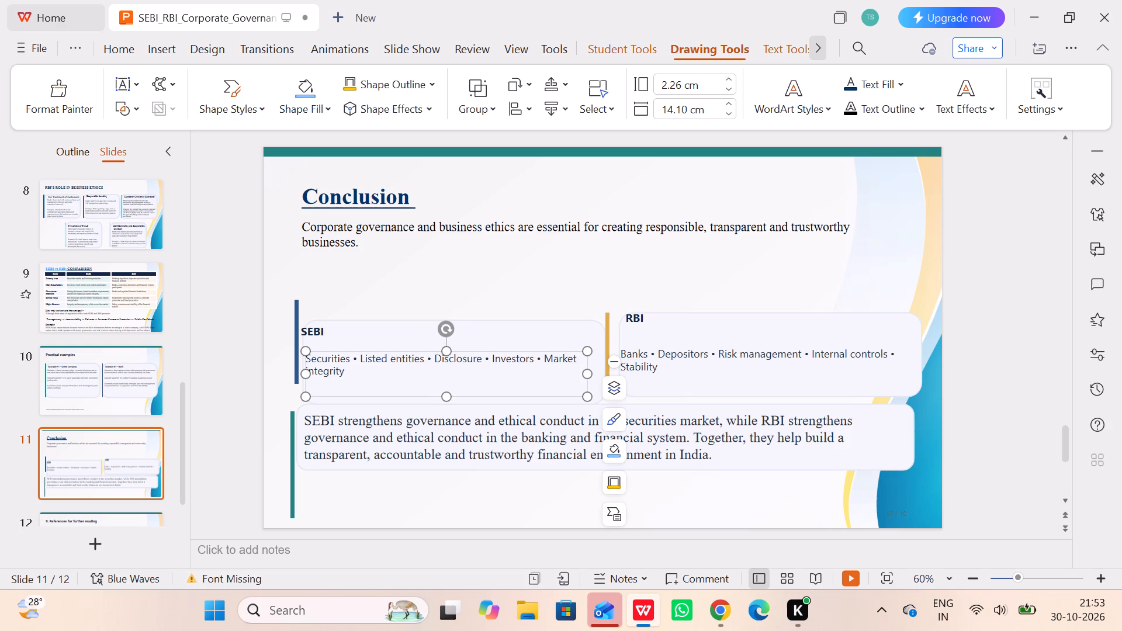
left_click_drag(385, 330, 385, 315)
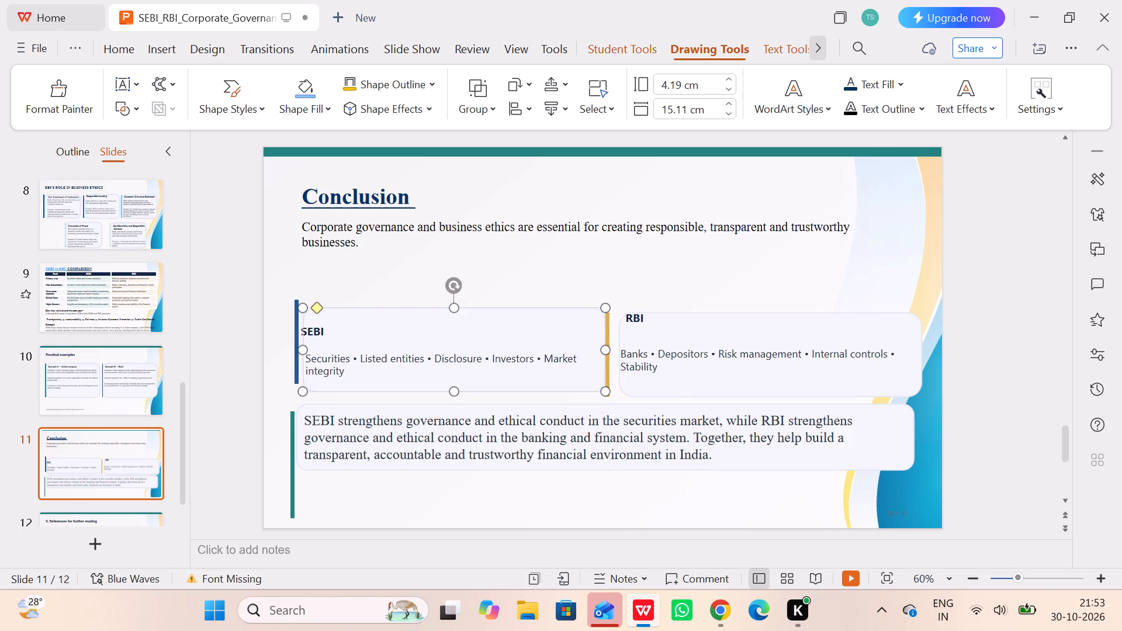
Align the teal accent bar with the takeaway card's left edge and shorten it to the card's height, about 3.29 cm.
left_click_drag(293, 434, 293, 425)
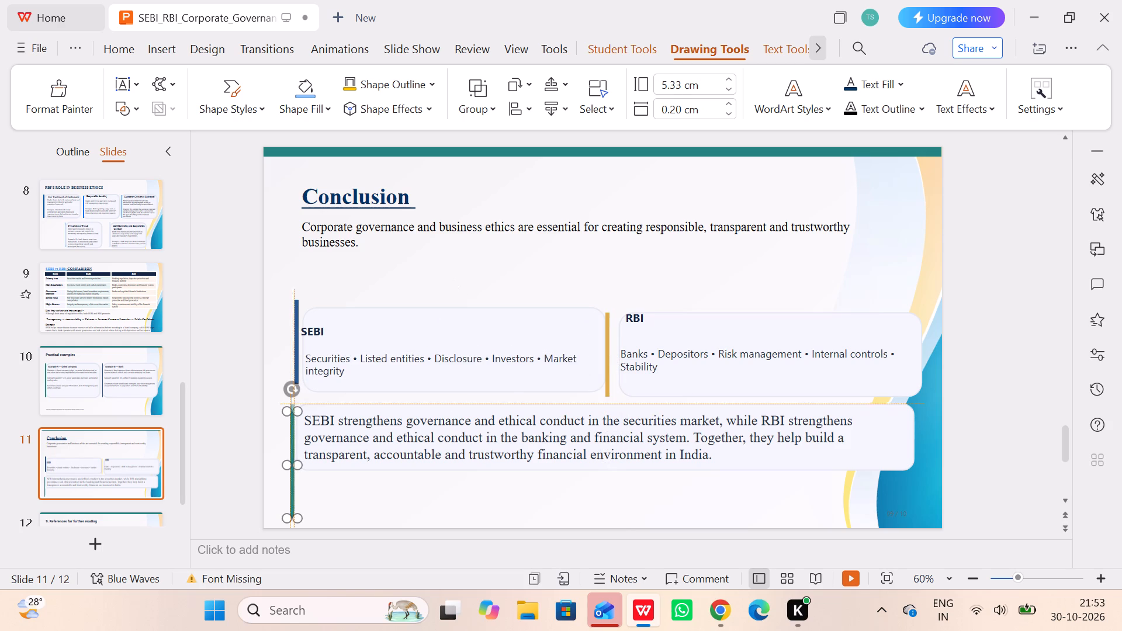
left_click_drag(293, 425, 295, 421)
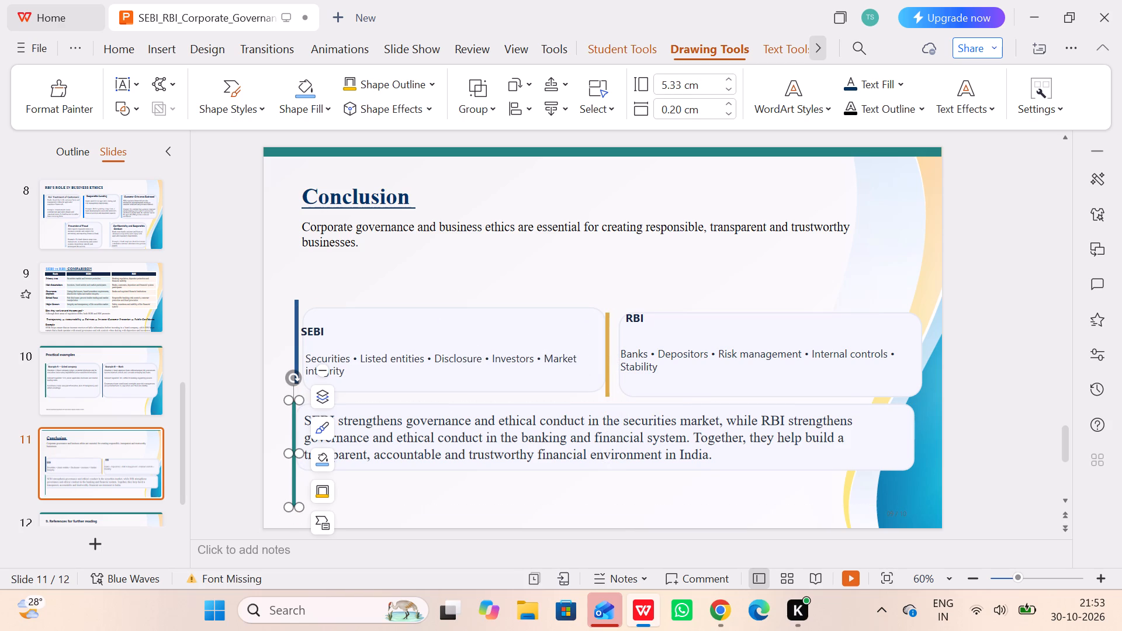
left_click_drag(292, 504, 292, 466)
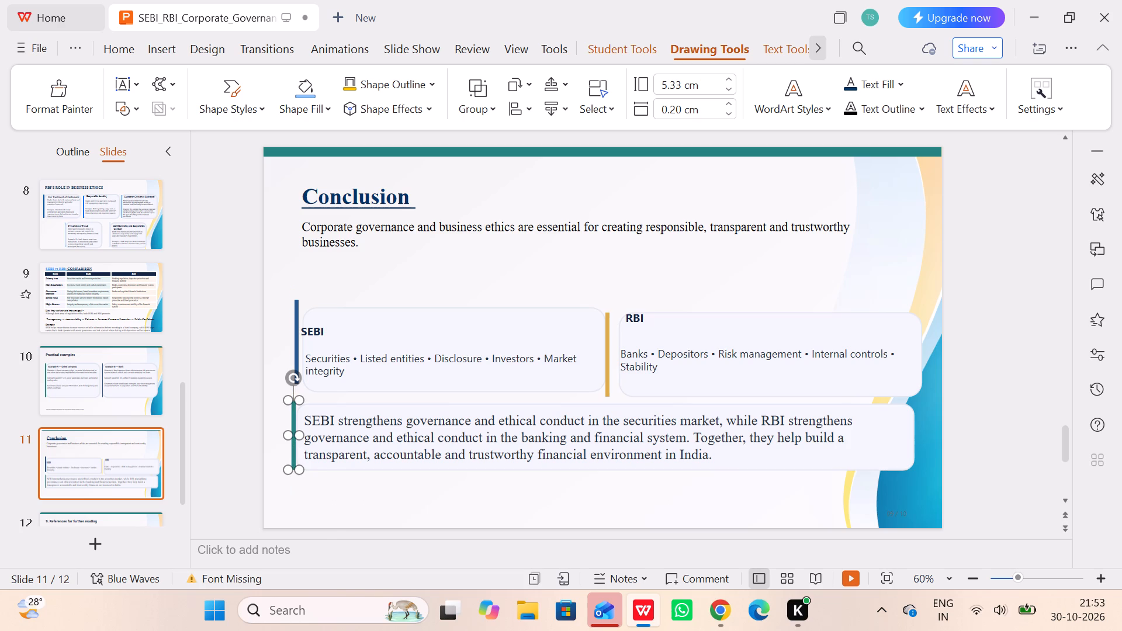
left_click(292, 404)
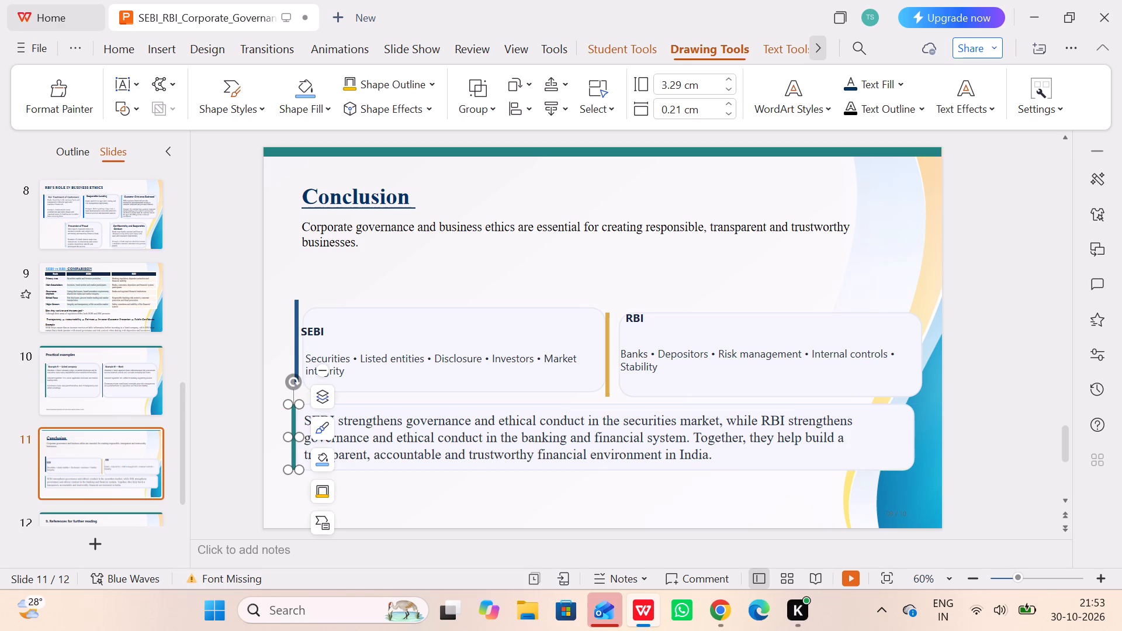
left_click(222, 400)
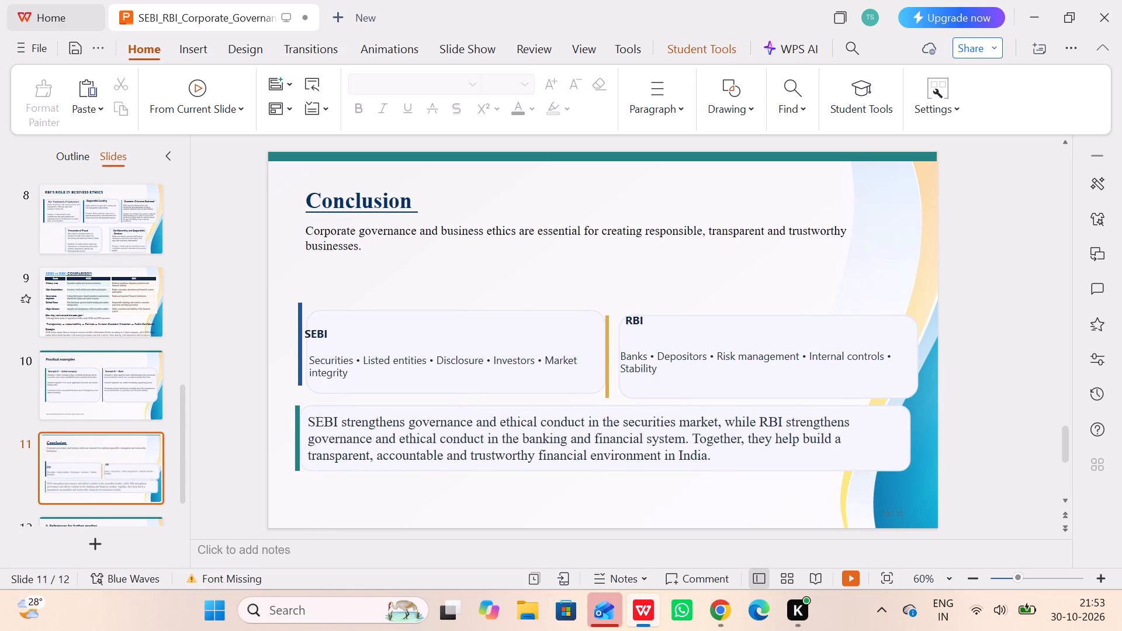
Raise the SEBI and RBI card backgrounds level with each other beneath the introductory sentence, leaving a gap between them.
left_click_drag(508, 323, 505, 292)
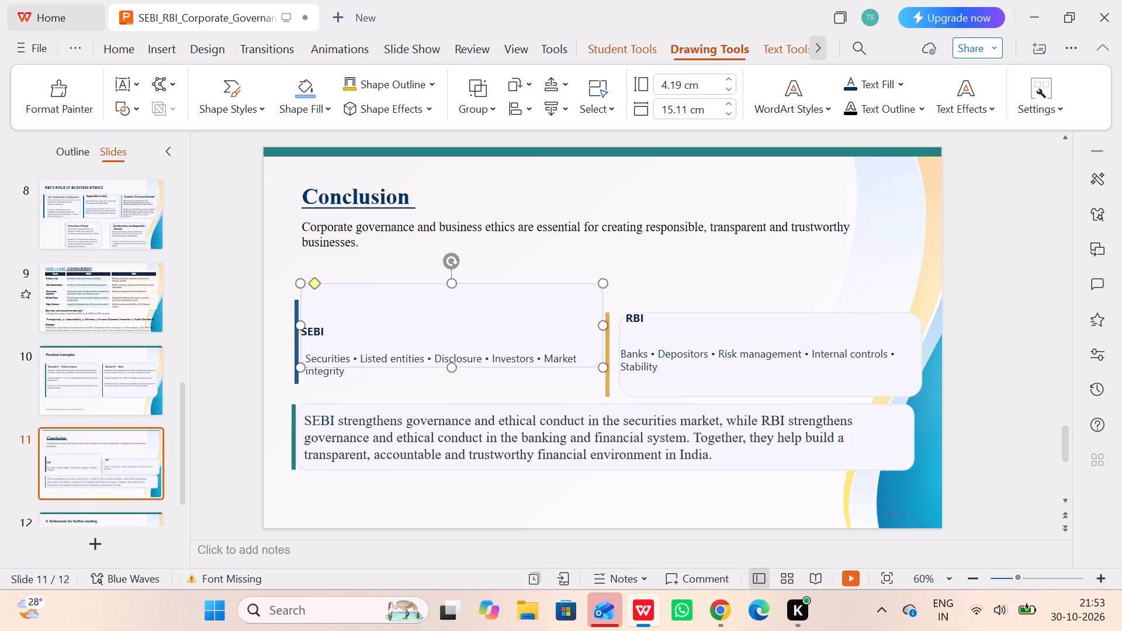
left_click_drag(702, 319, 717, 293)
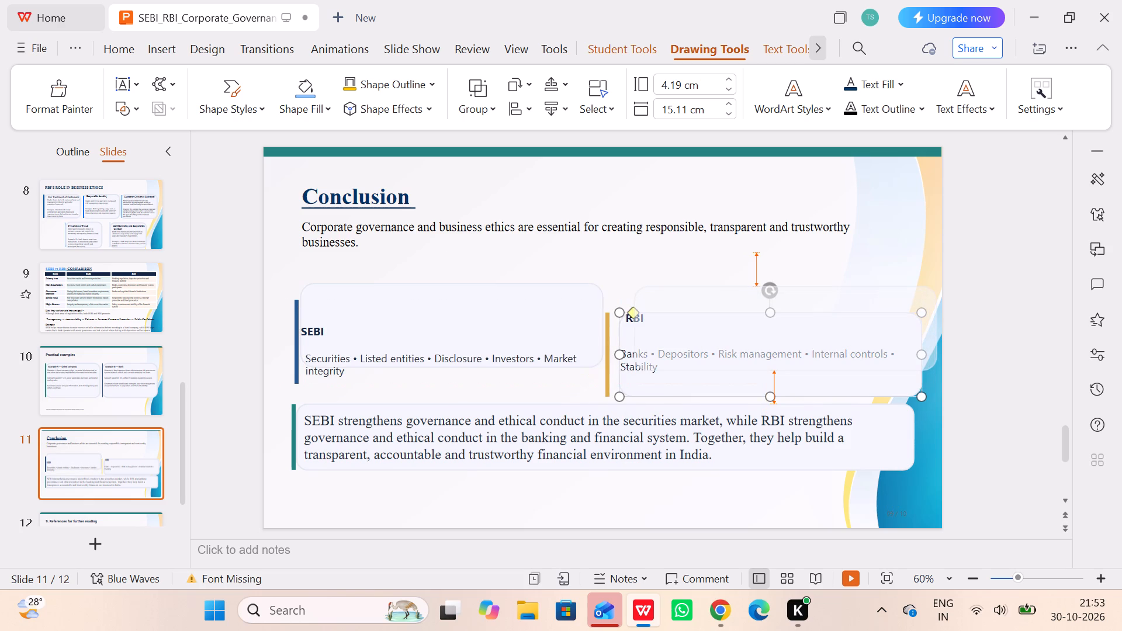
left_click_drag(717, 293, 716, 288)
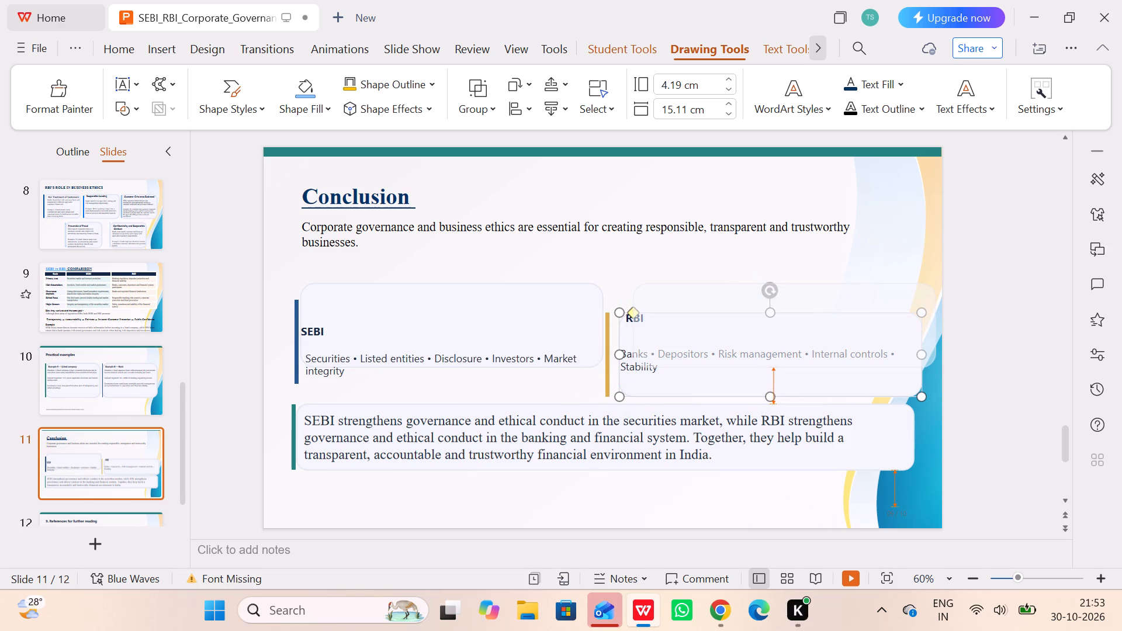
left_click_drag(716, 288, 715, 290)
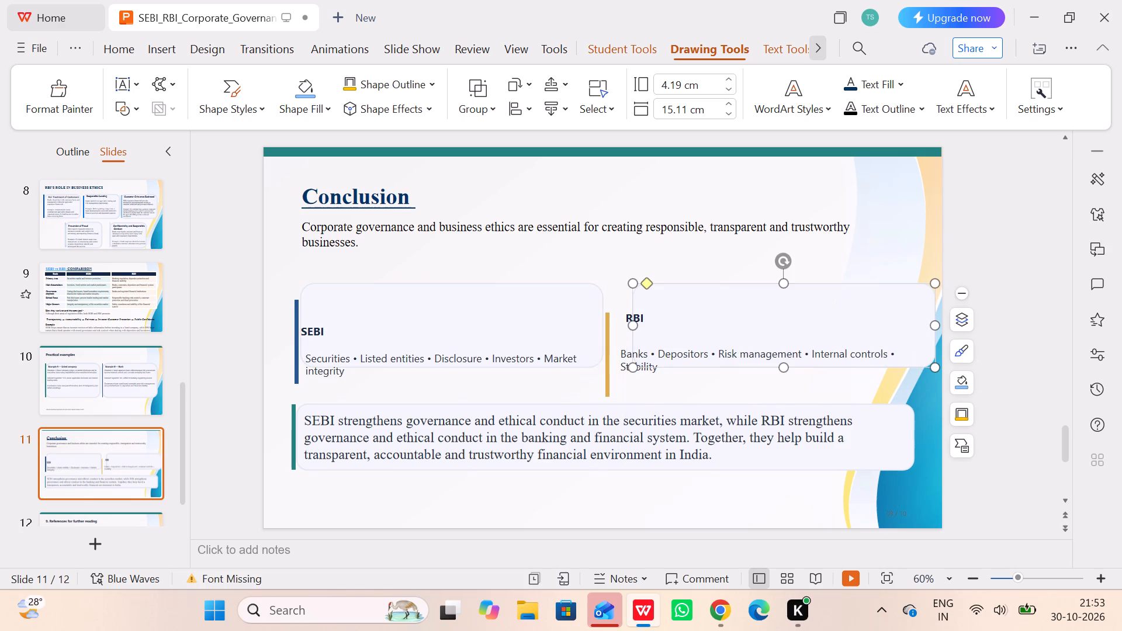
left_click_drag(731, 293, 728, 294)
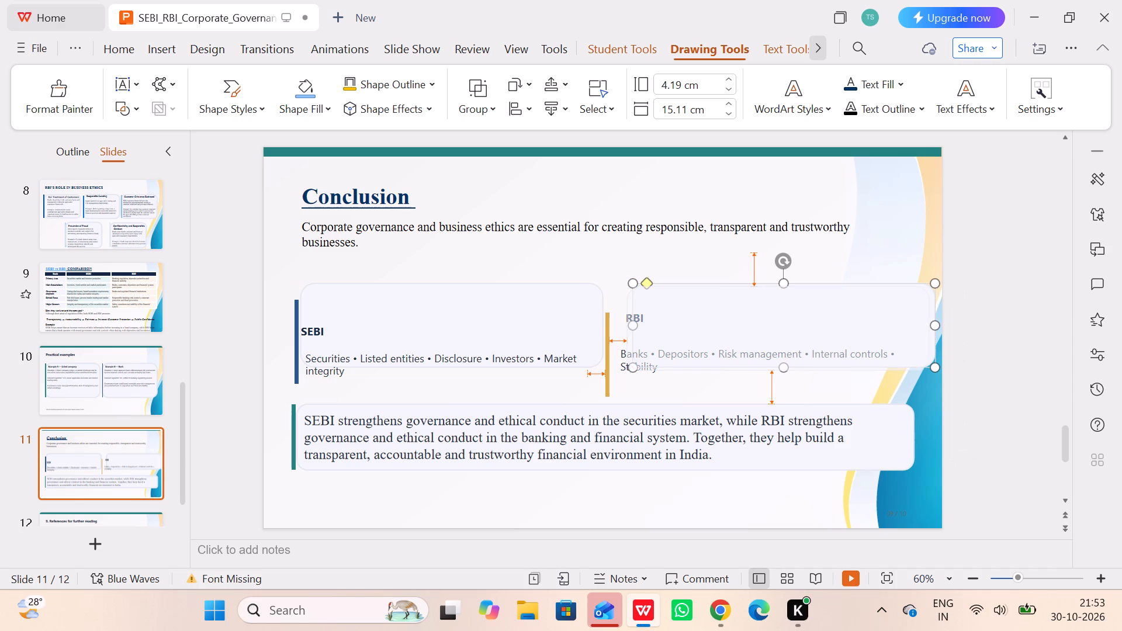
left_click_drag(728, 294, 723, 292)
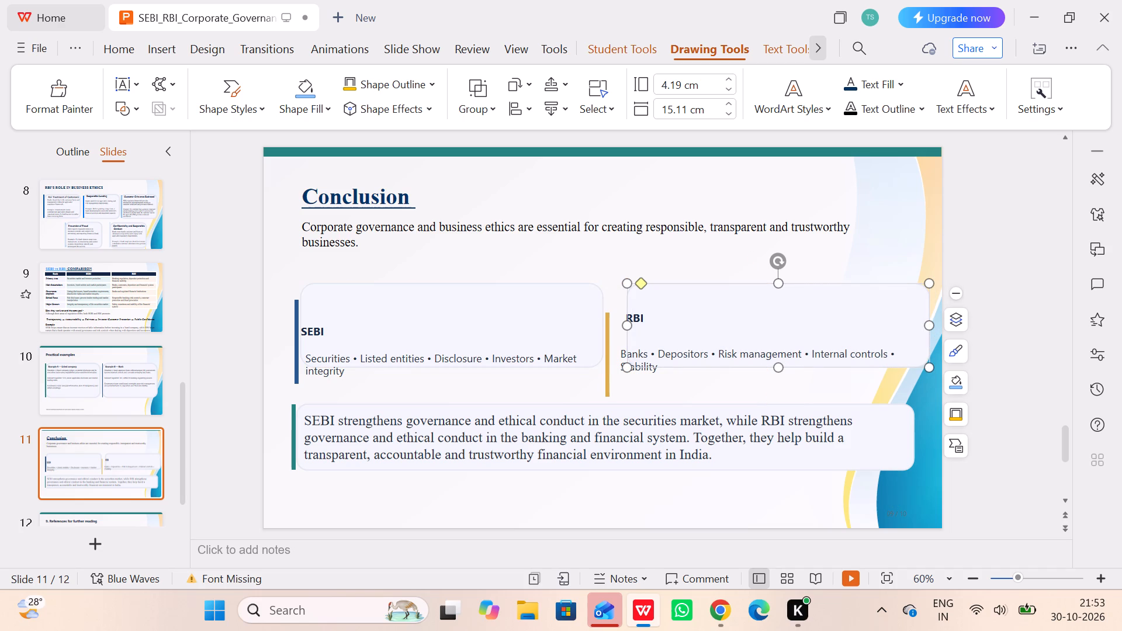
Place the gold bar along the RBI card's left edge and the blue bar along the SEBI card's, levelling the SEBI card with its bar.
left_click_drag(605, 380, 629, 349)
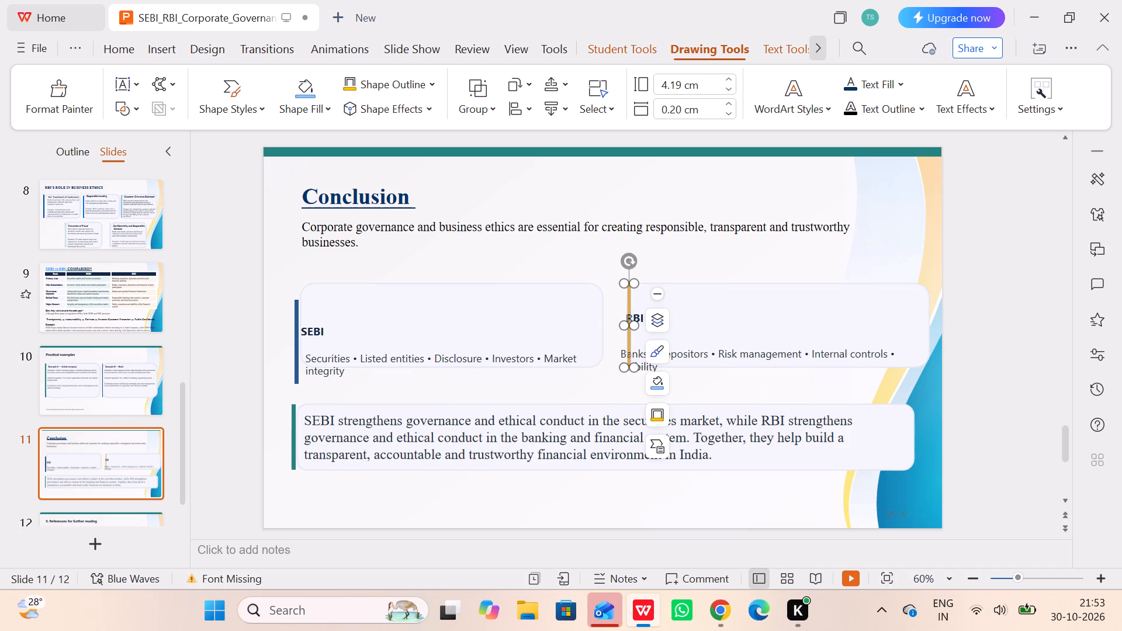
left_click_drag(297, 355, 298, 346)
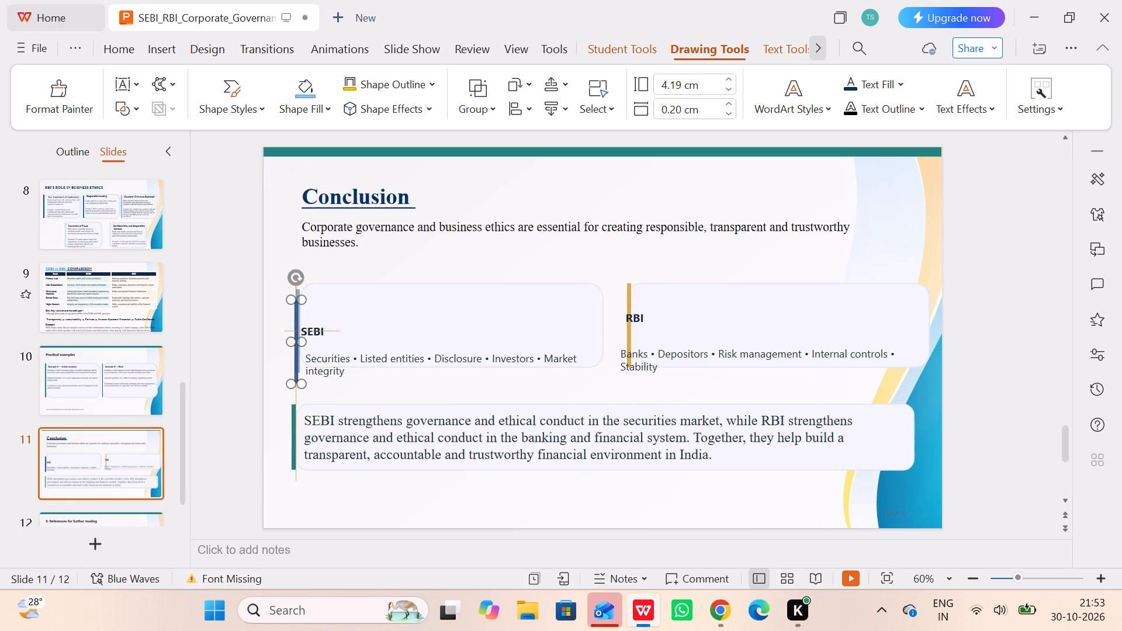
left_click_drag(298, 346, 299, 344)
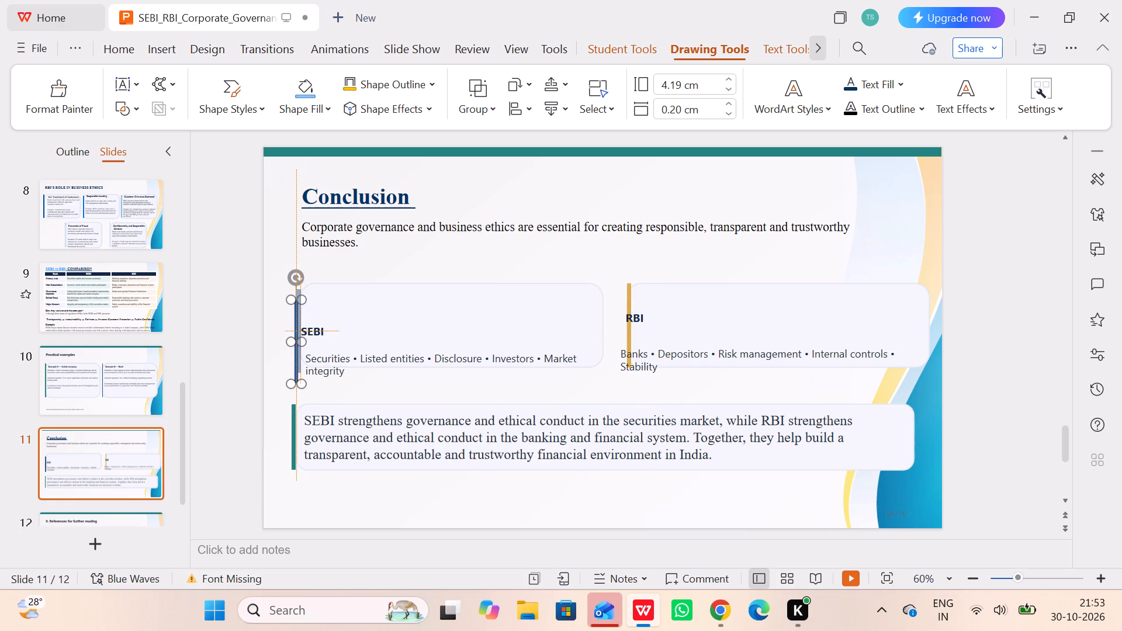
left_click_drag(299, 344, 300, 342)
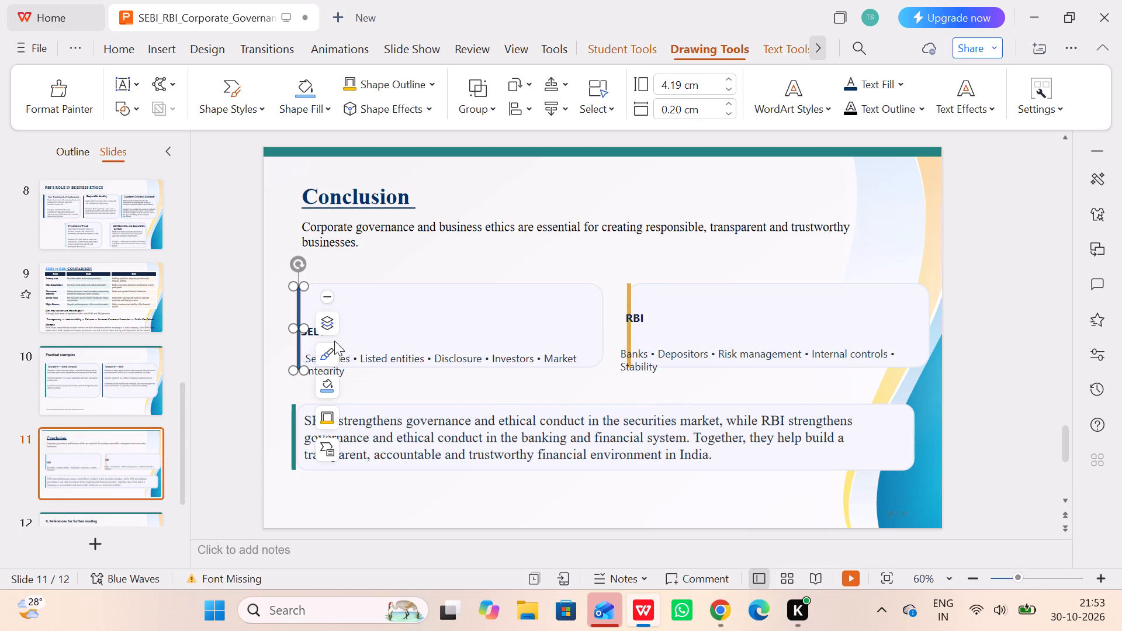
left_click(387, 327)
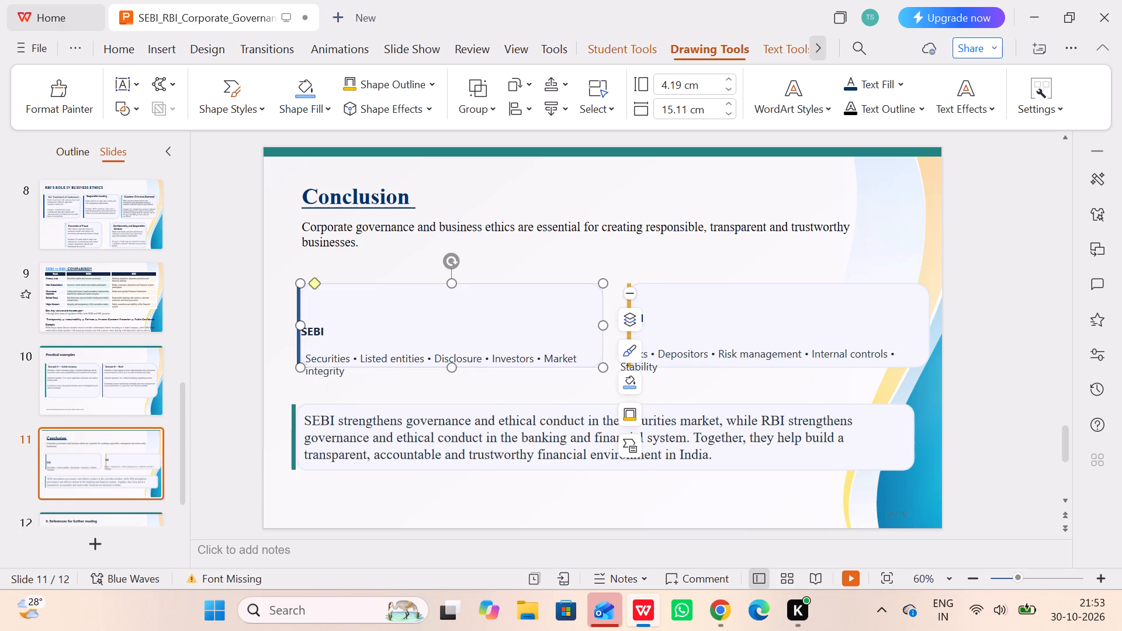
left_click(379, 345)
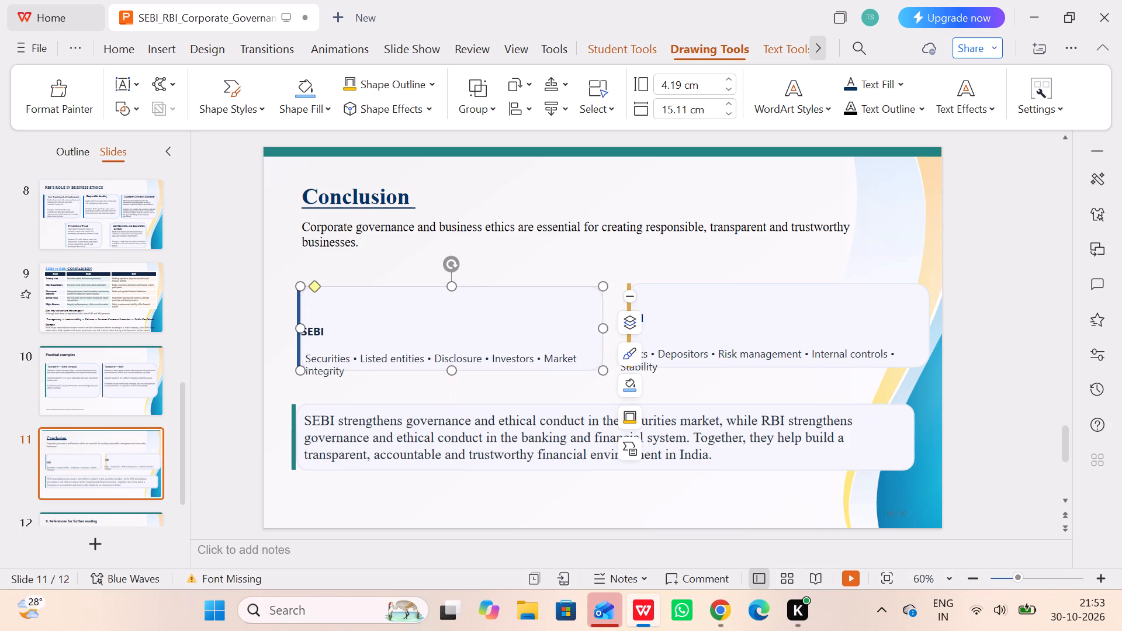
Move the SEBI heading and its description line up inside the SEBI card, with the description beneath the heading and clear of the blue bar.
left_click(341, 378)
left_click_drag(341, 378, 349, 370)
left_click_drag(329, 330, 413, 308)
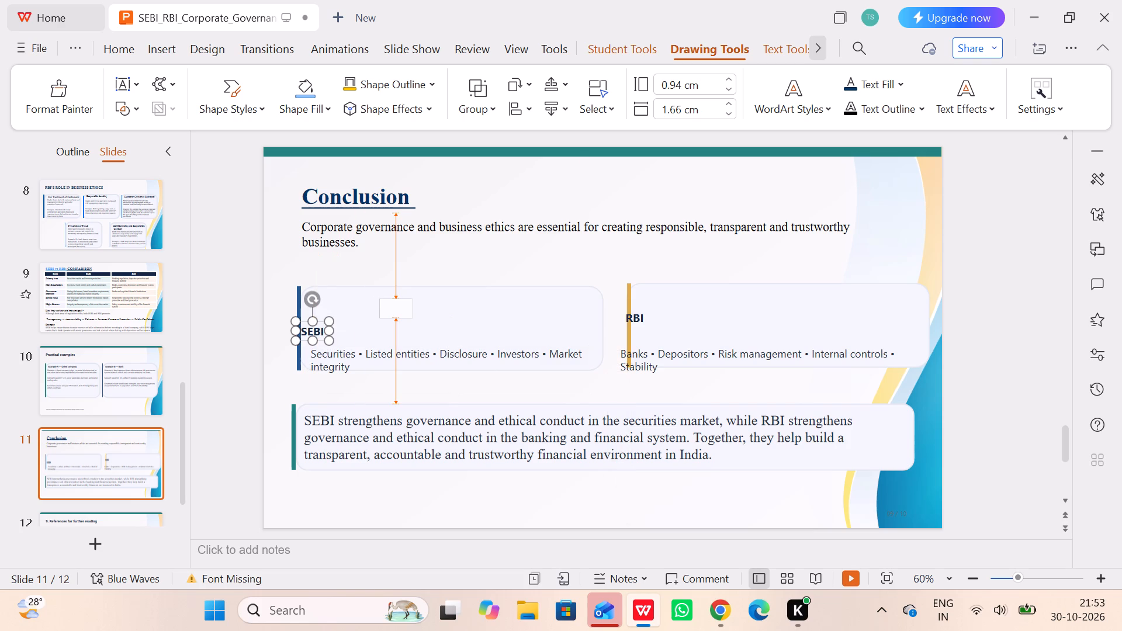
left_click_drag(413, 308, 369, 302)
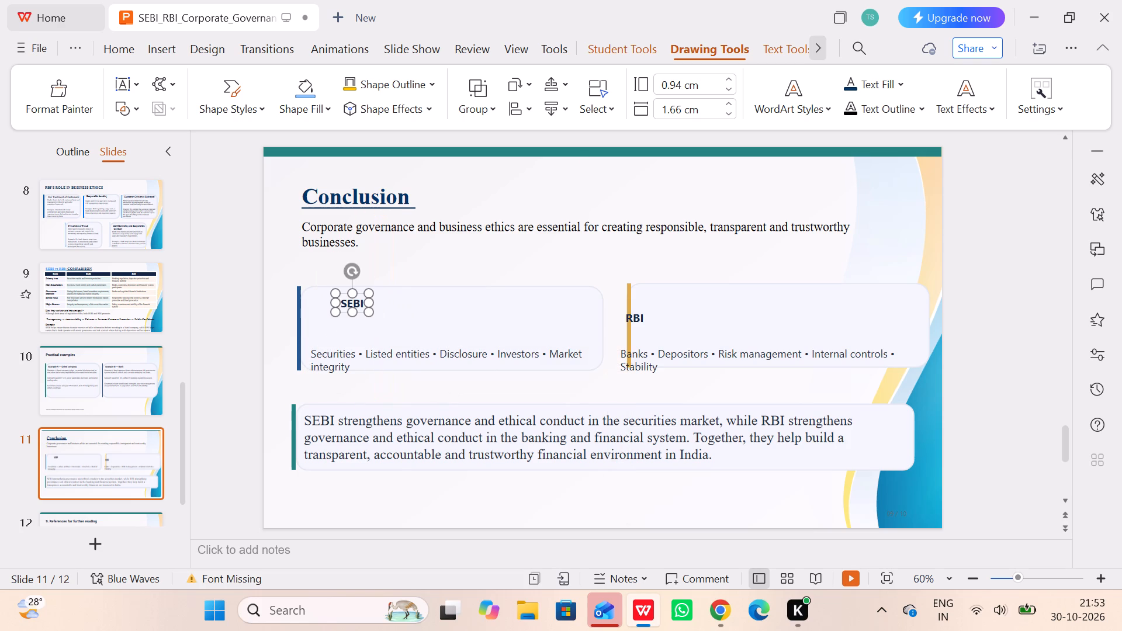
left_click_drag(334, 342, 335, 327)
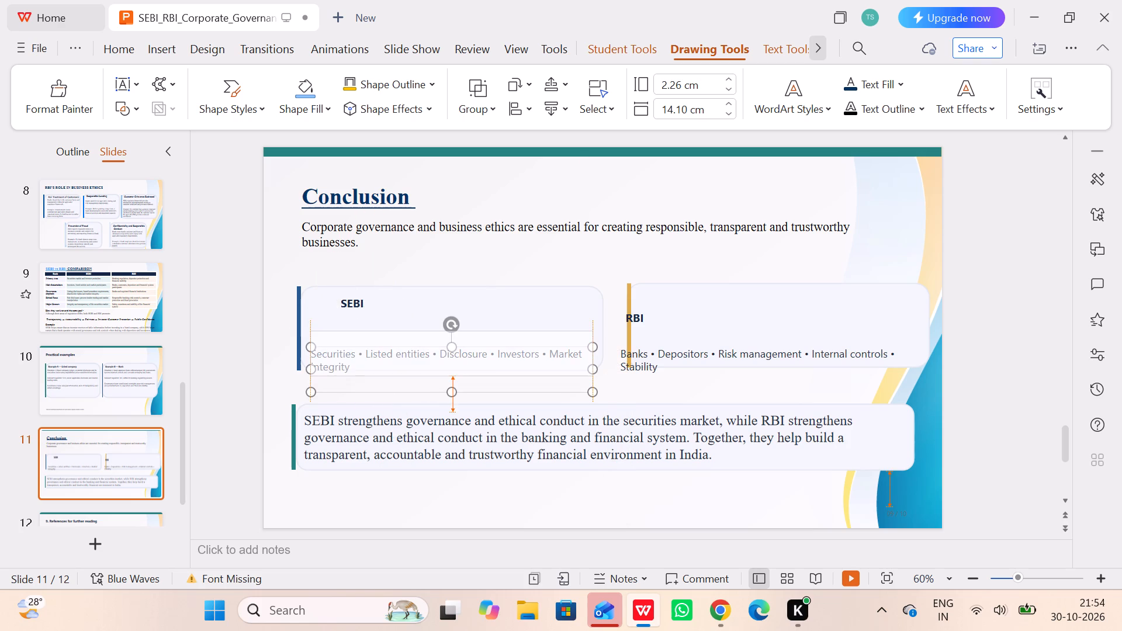
left_click_drag(335, 327, 328, 315)
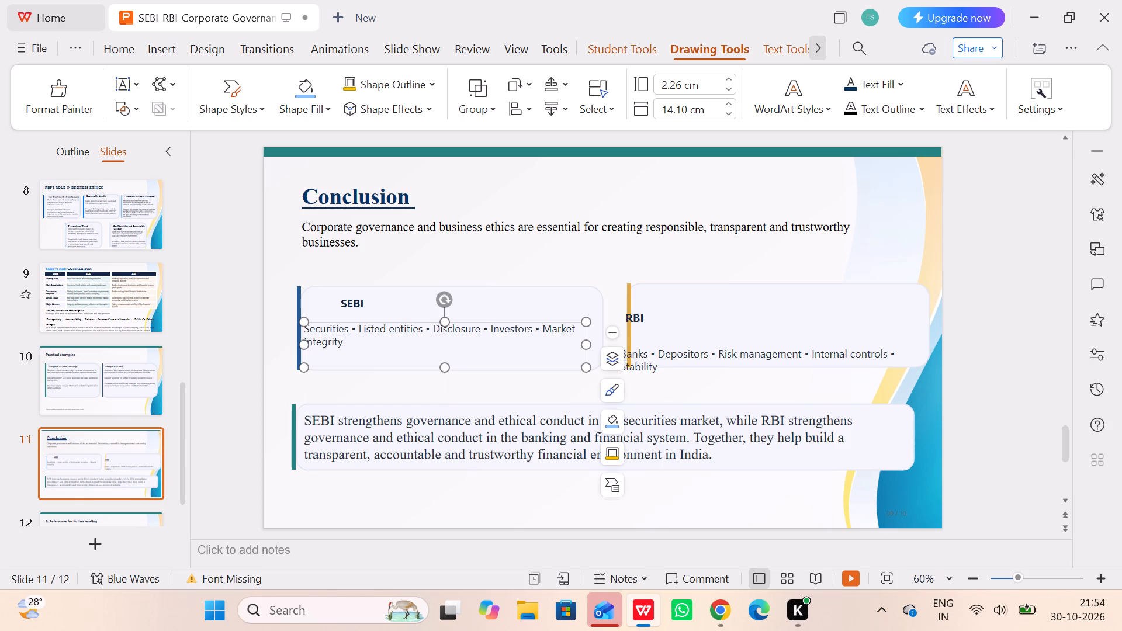
left_click_drag(560, 318, 566, 320)
Lower the RBI card background level with the SEBI card and shift it slightly right against the gold bar.
left_click(715, 334)
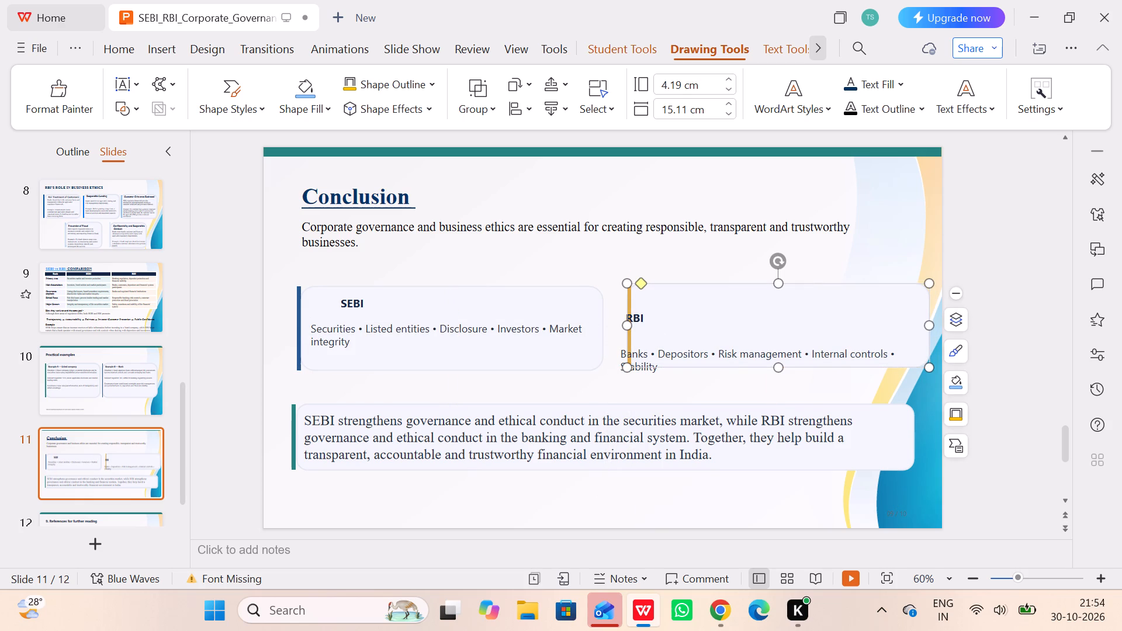
left_click(712, 330)
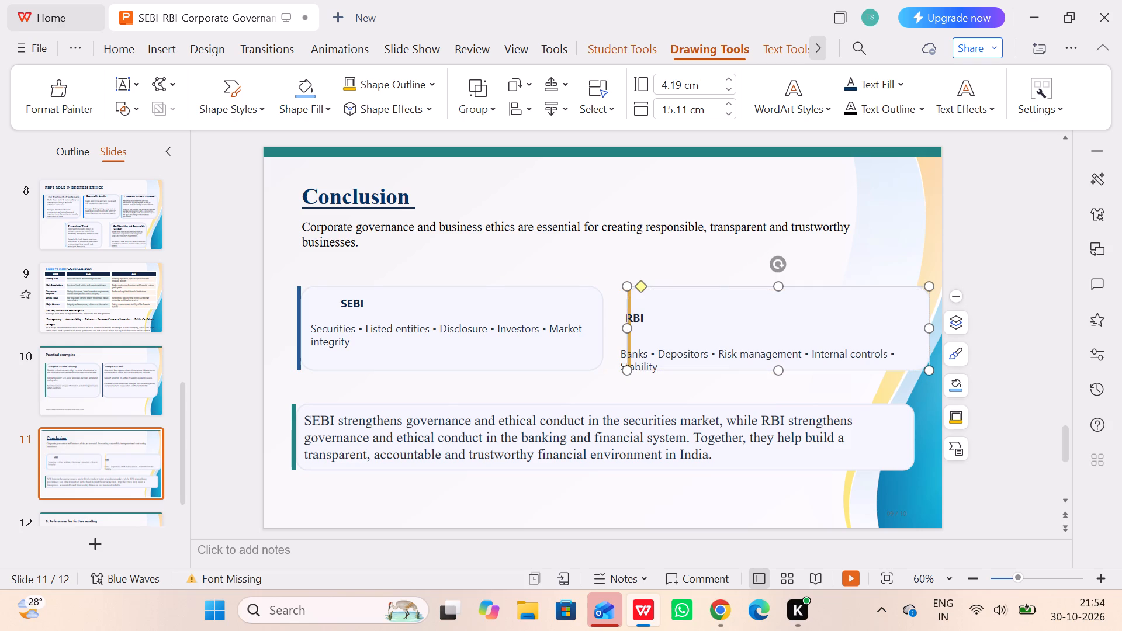
left_click_drag(697, 371, 703, 369)
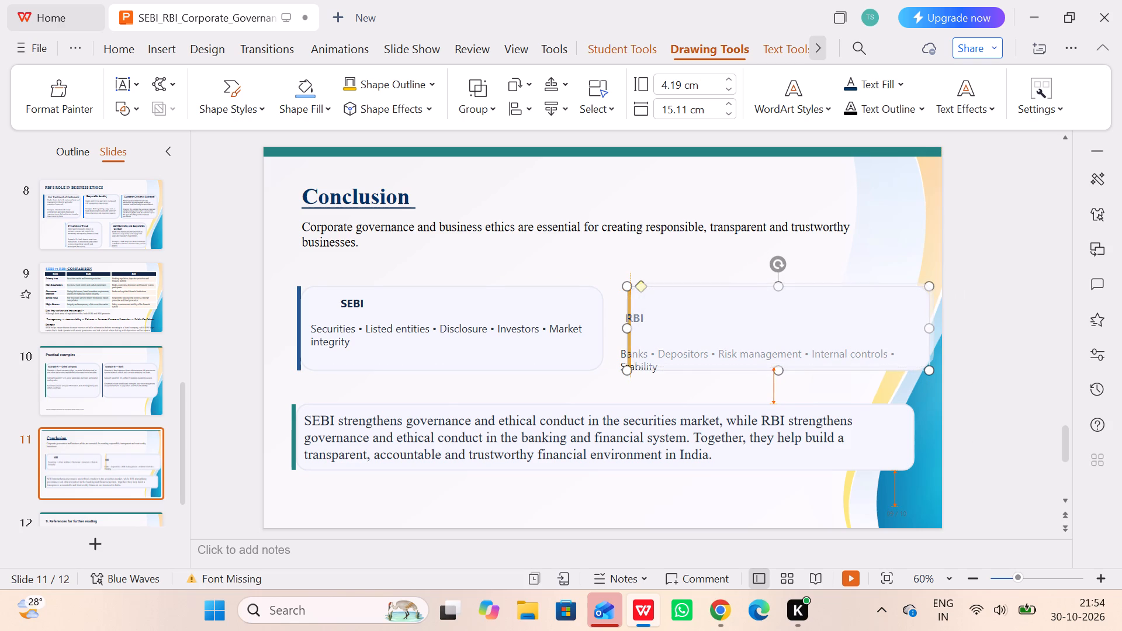
left_click_drag(703, 369, 701, 370)
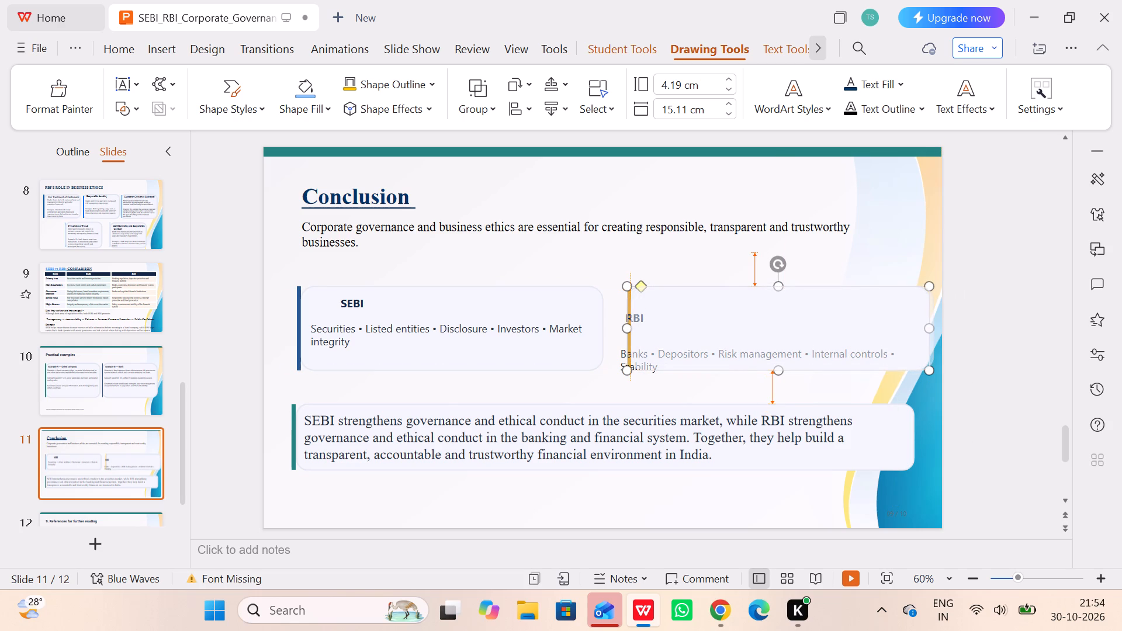
left_click_drag(701, 370, 701, 371)
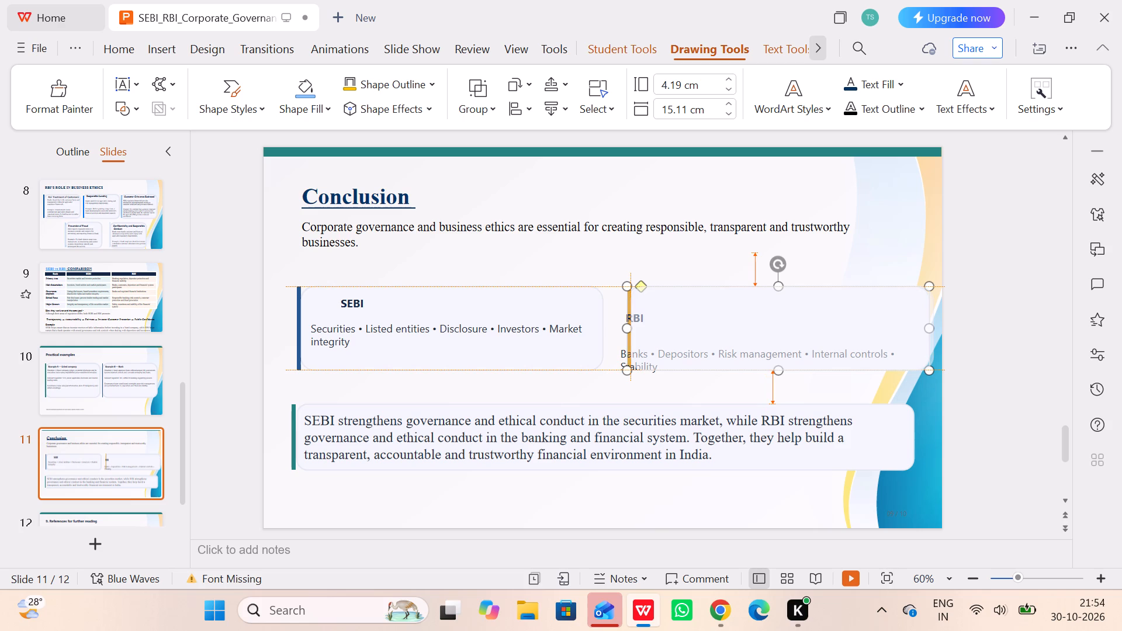
left_click_drag(701, 371, 702, 371)
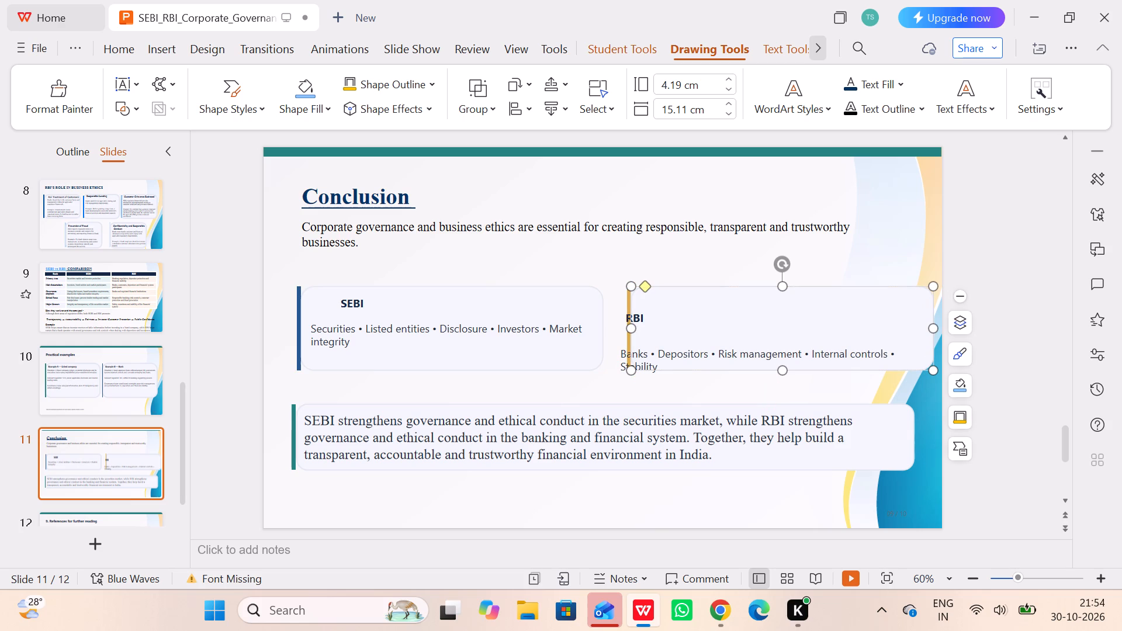
Move the RBI description line up and right so it sits inside the RBI card, clear of the gold bar.
left_click(650, 370)
left_click(662, 354)
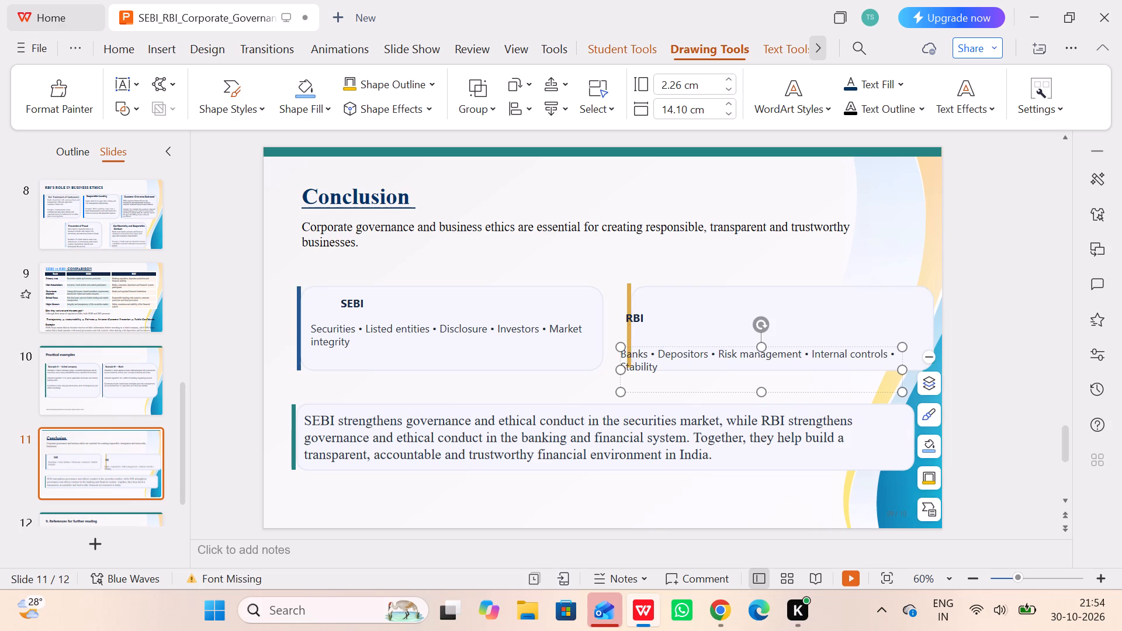
left_click_drag(670, 386, 695, 359)
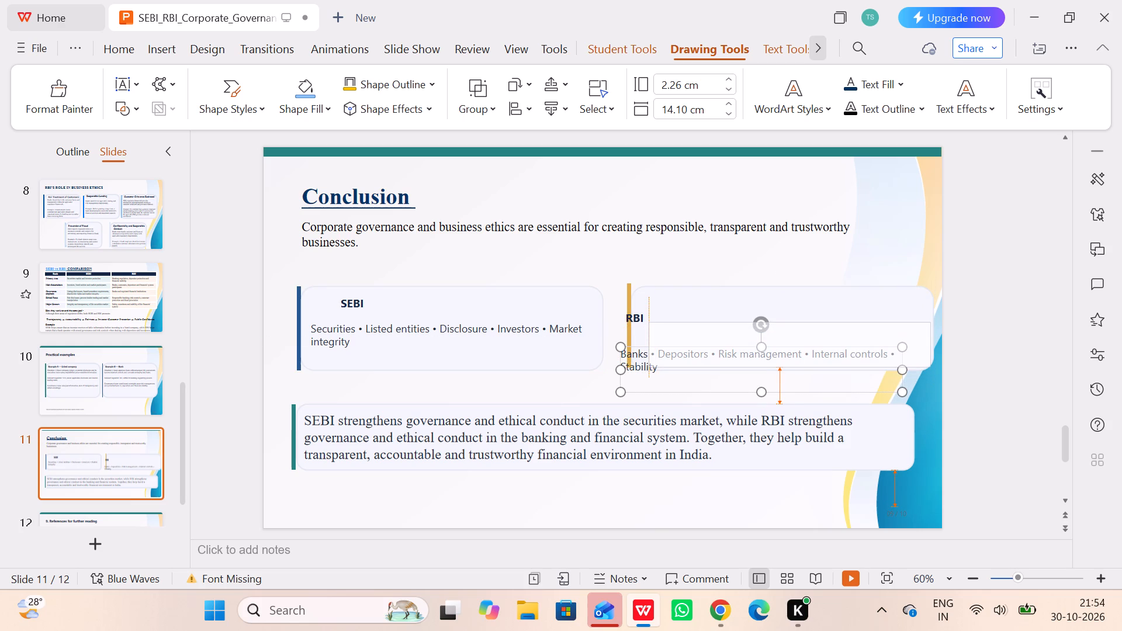
left_click_drag(695, 359, 691, 353)
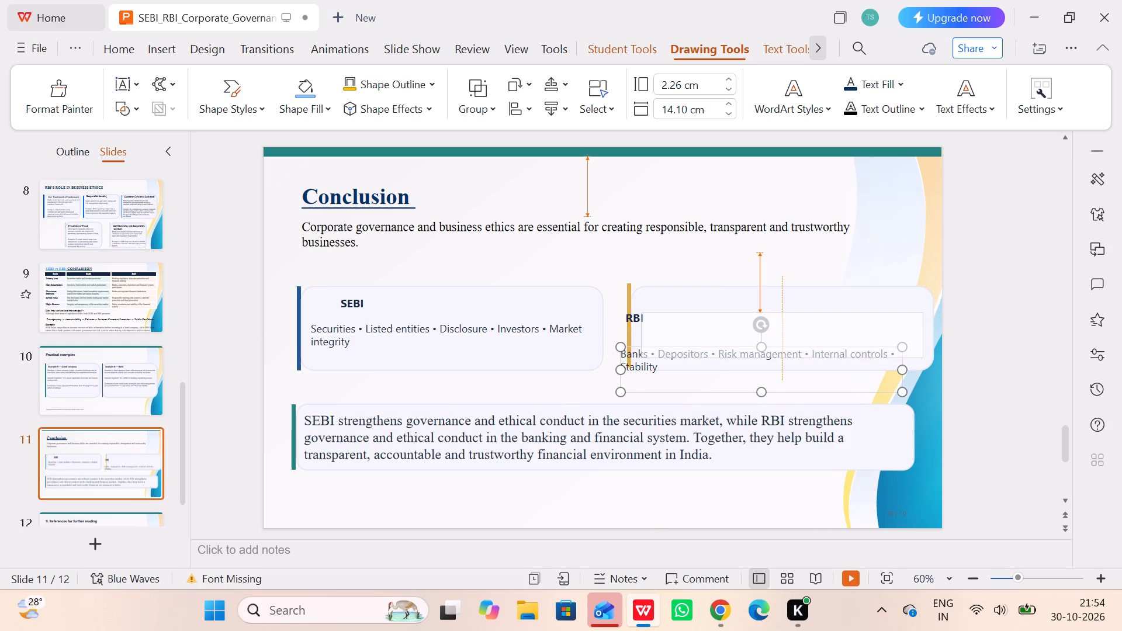
left_click_drag(691, 353, 694, 355)
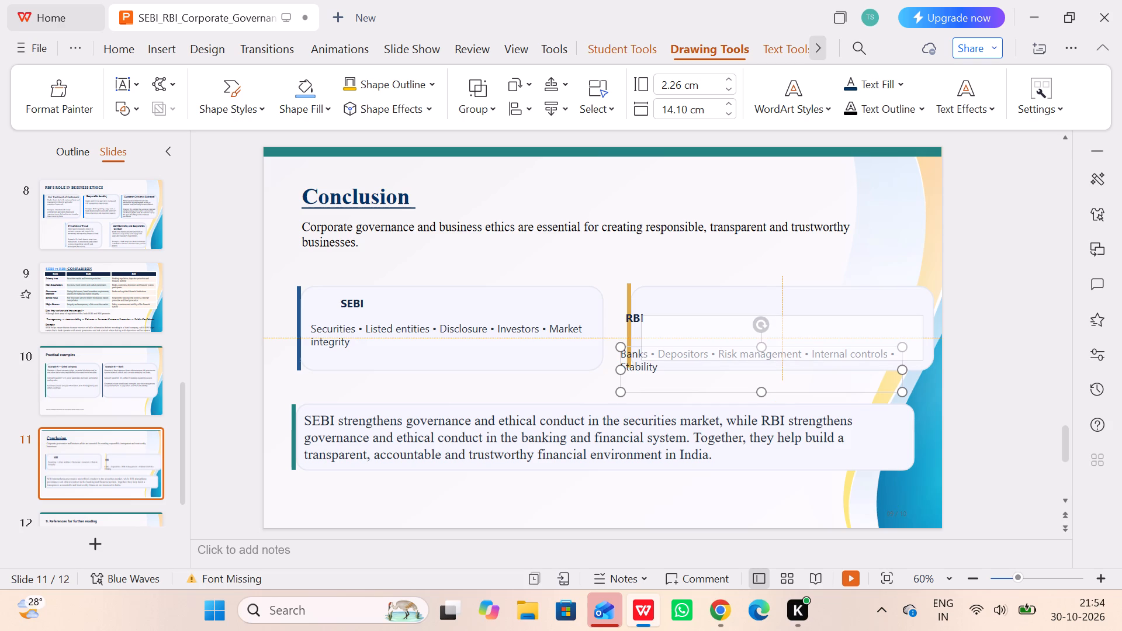
left_click_drag(694, 355, 691, 356)
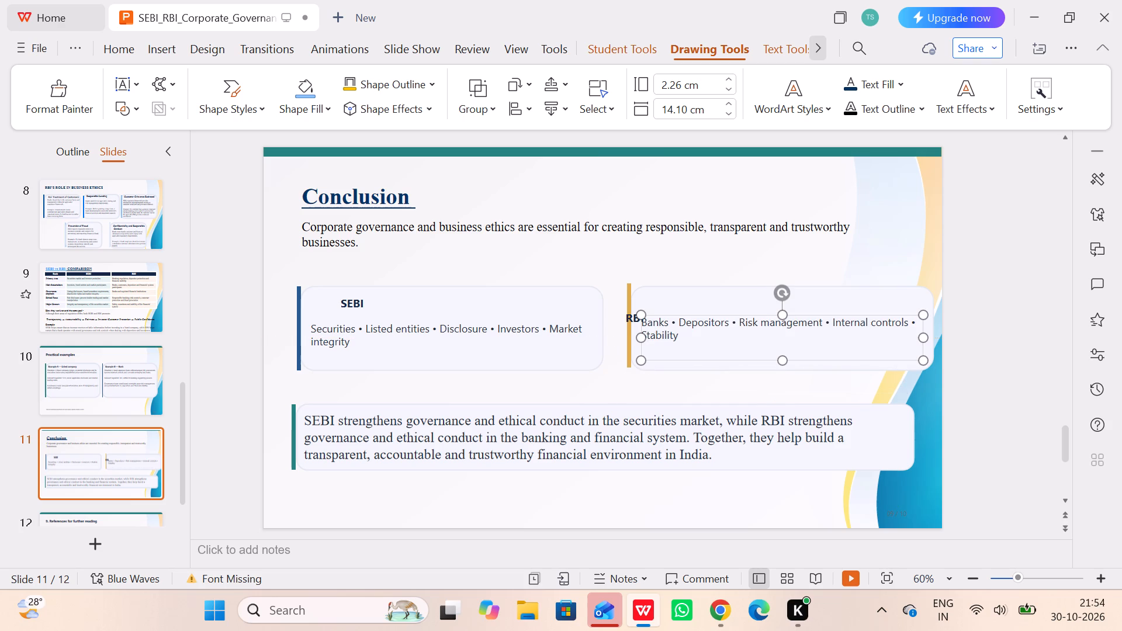
Place the RBI heading inside the card, just above the start of its description line.
left_click(632, 318)
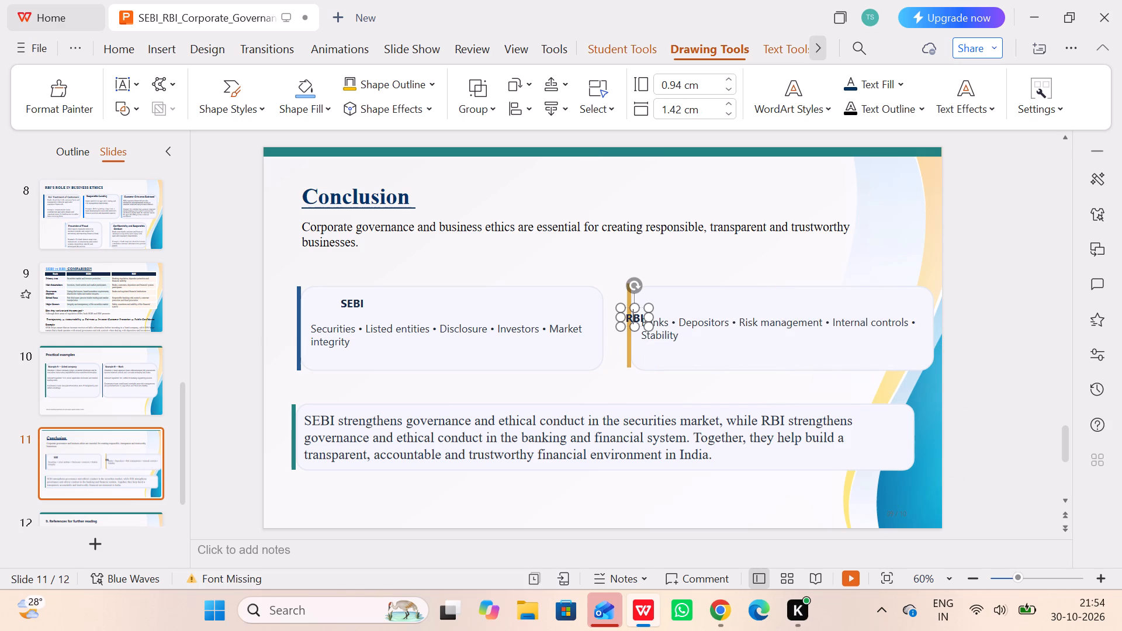
left_click_drag(628, 307, 659, 306)
left_click_drag(659, 306, 718, 300)
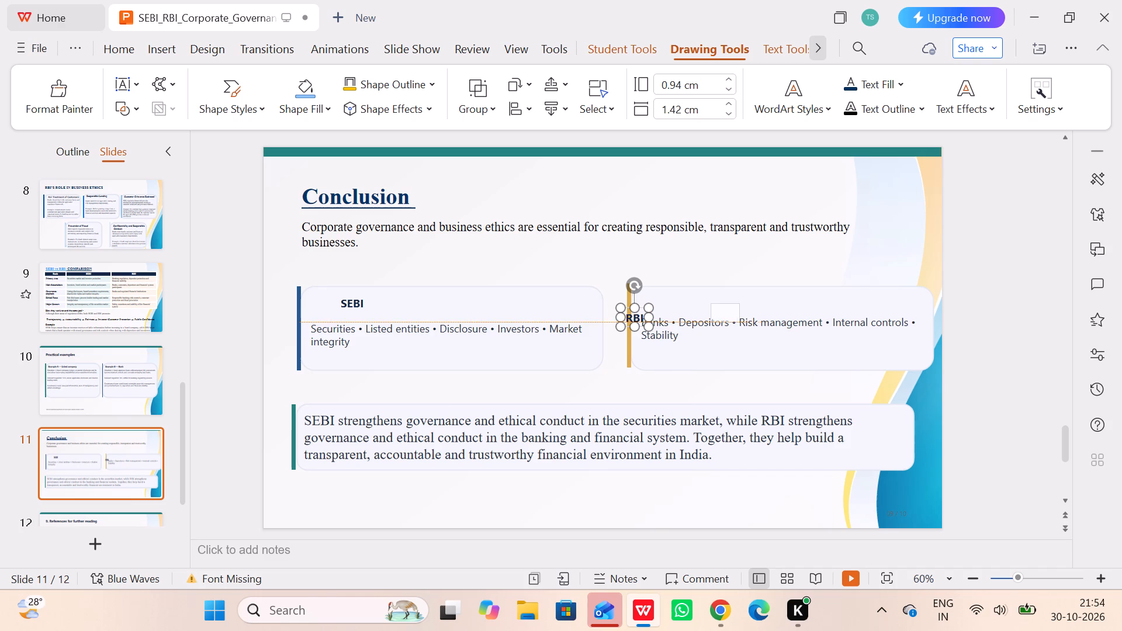
left_click_drag(718, 300, 774, 300)
left_click_drag(774, 300, 670, 296)
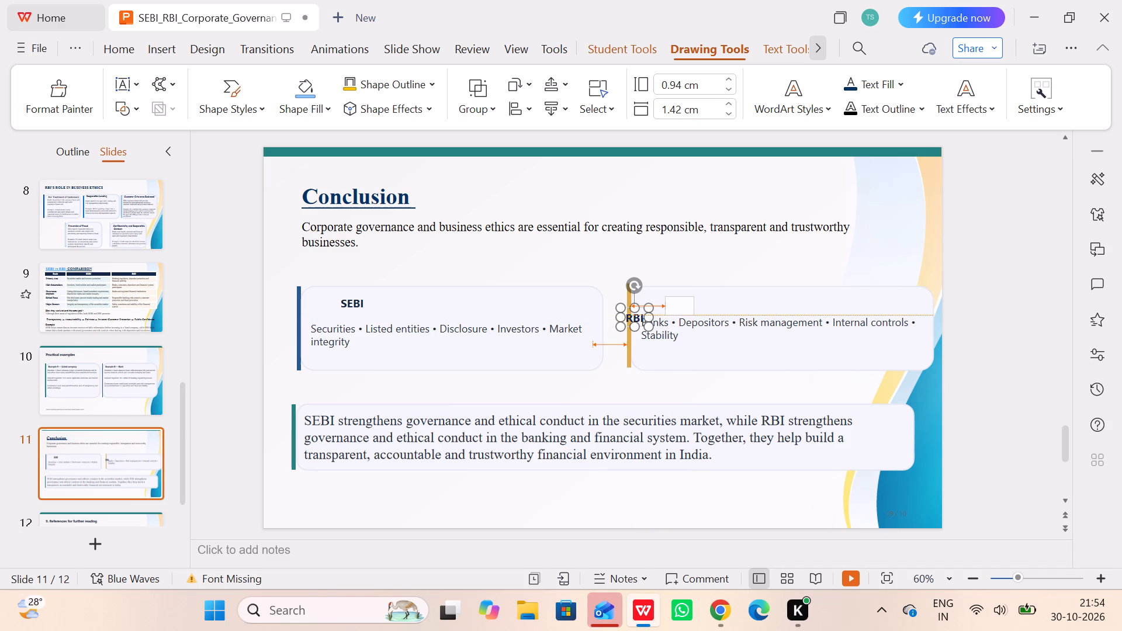
left_click_drag(670, 296, 656, 296)
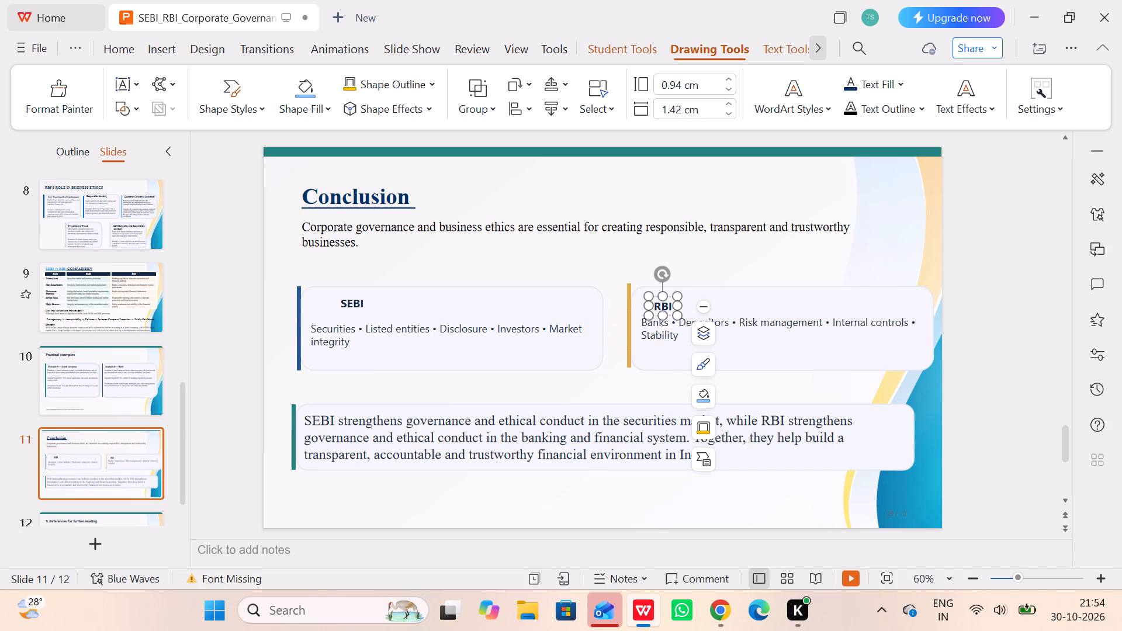
Shift the SEBI and RBI headings left so their text boxes line up with the left edges of their descriptions.
left_click(358, 306)
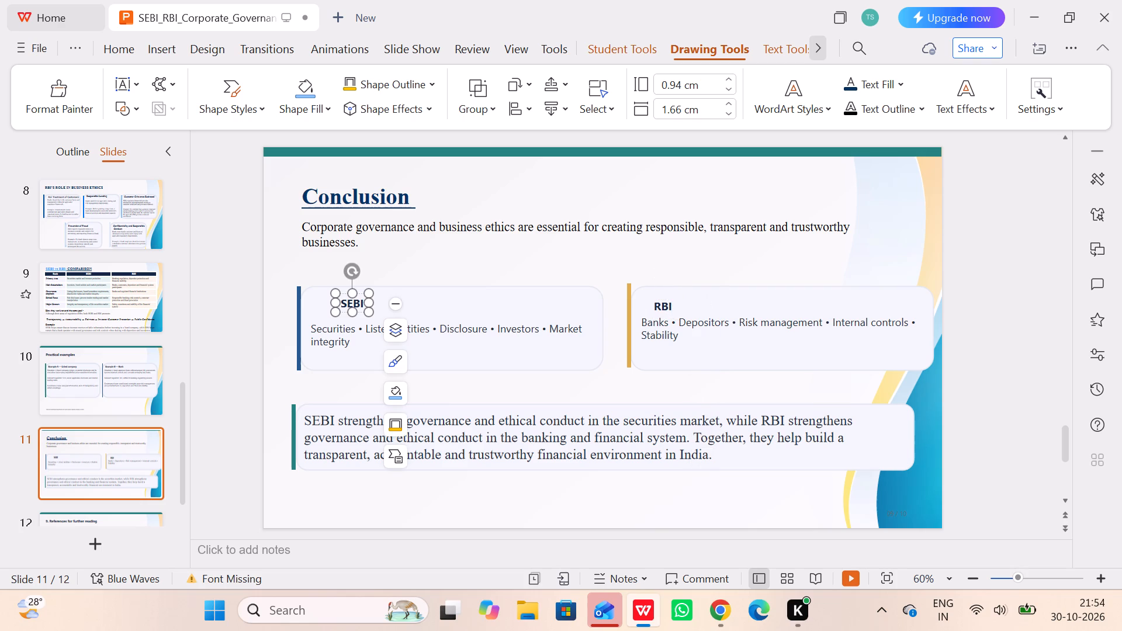
left_click_drag(342, 317, 318, 321)
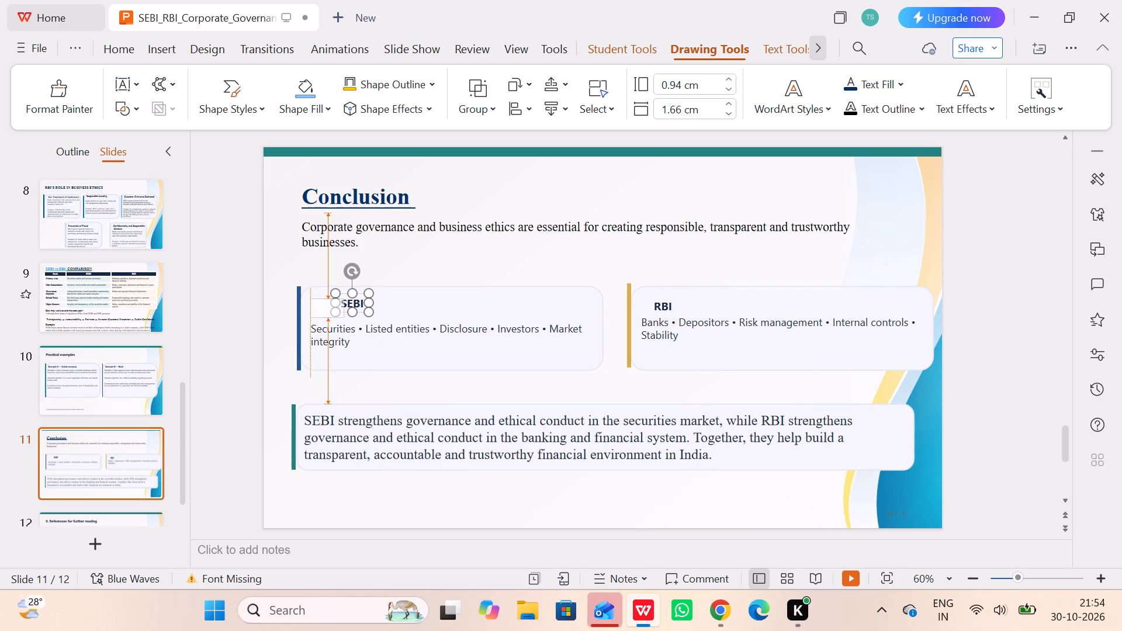
left_click_drag(318, 321, 317, 321)
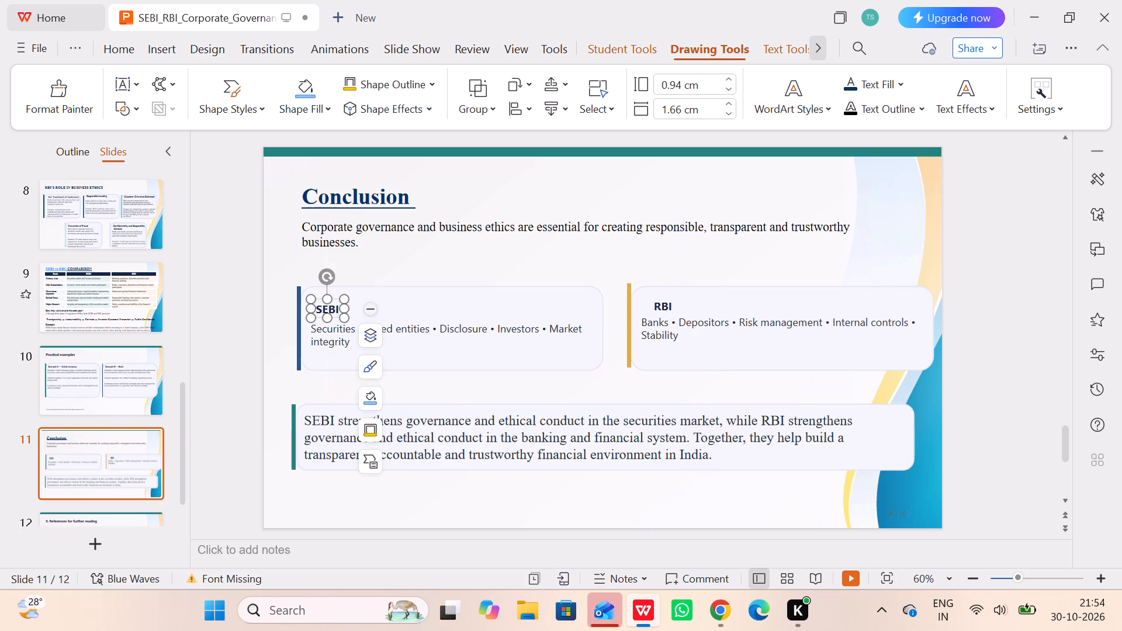
left_click_drag(647, 303, 645, 304)
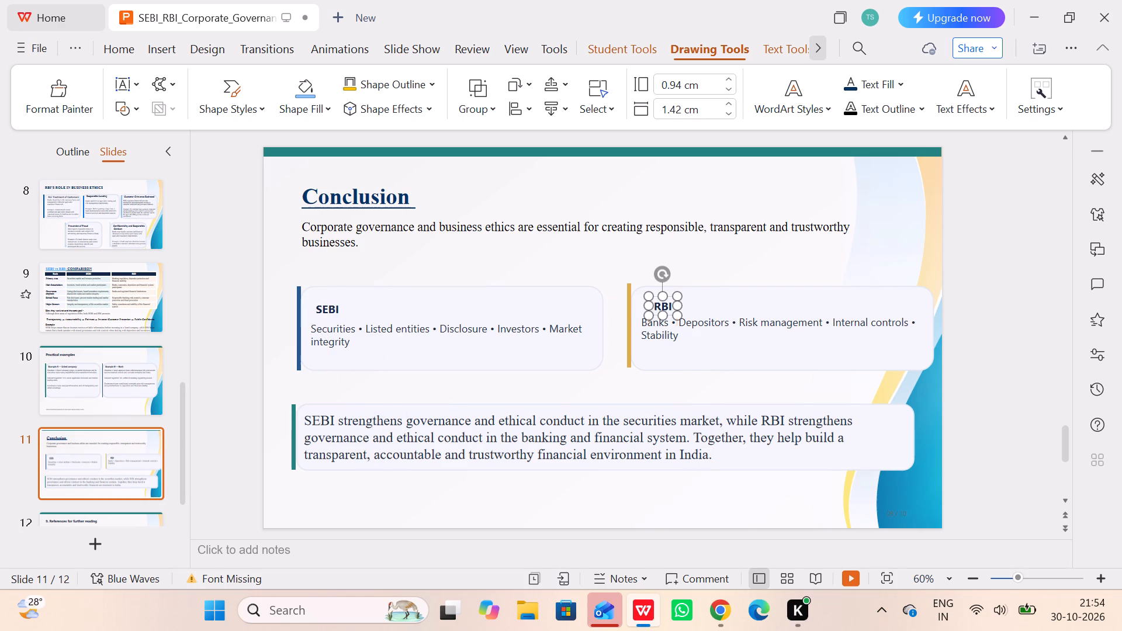
left_click_drag(645, 304, 640, 304)
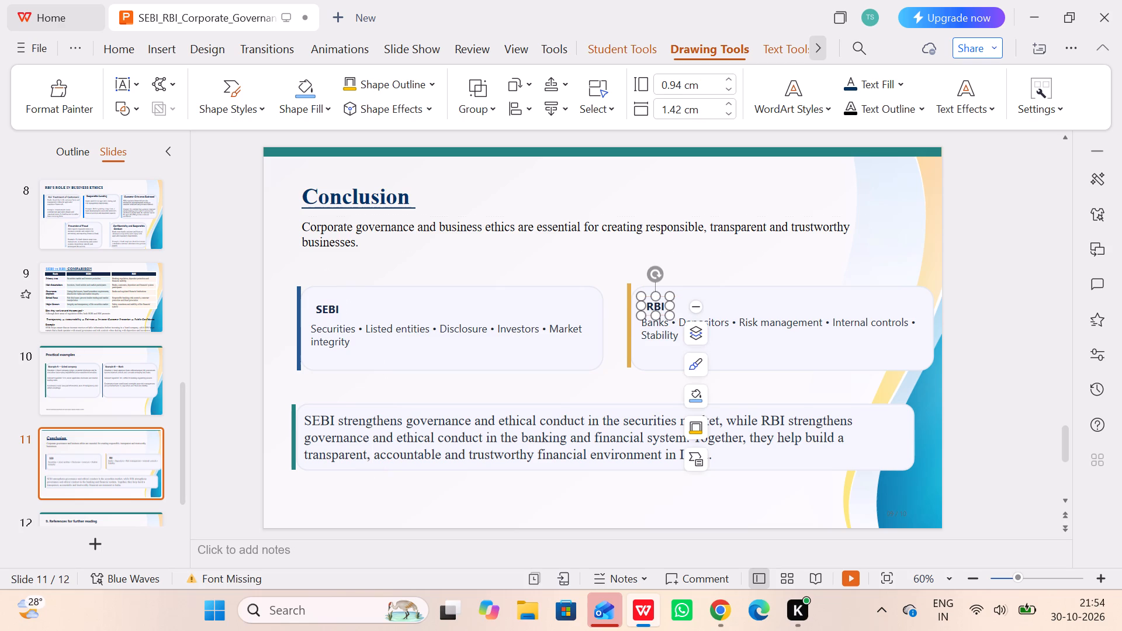
left_click(567, 247)
left_click(228, 257)
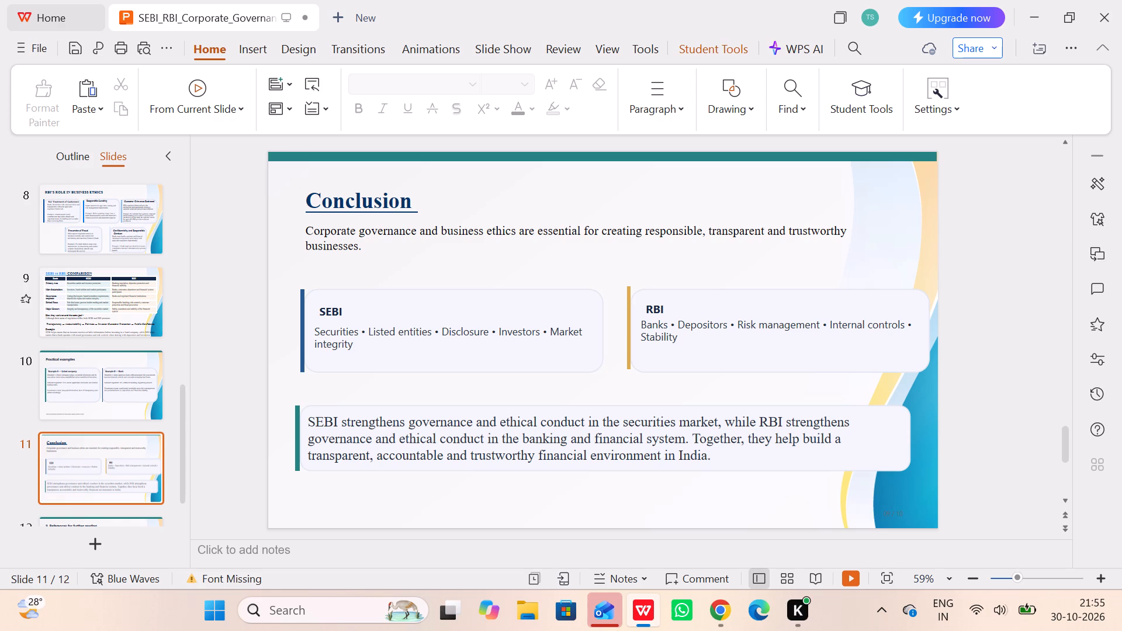
Change the RBI card's description text to Times New Roman.
left_click(710, 338)
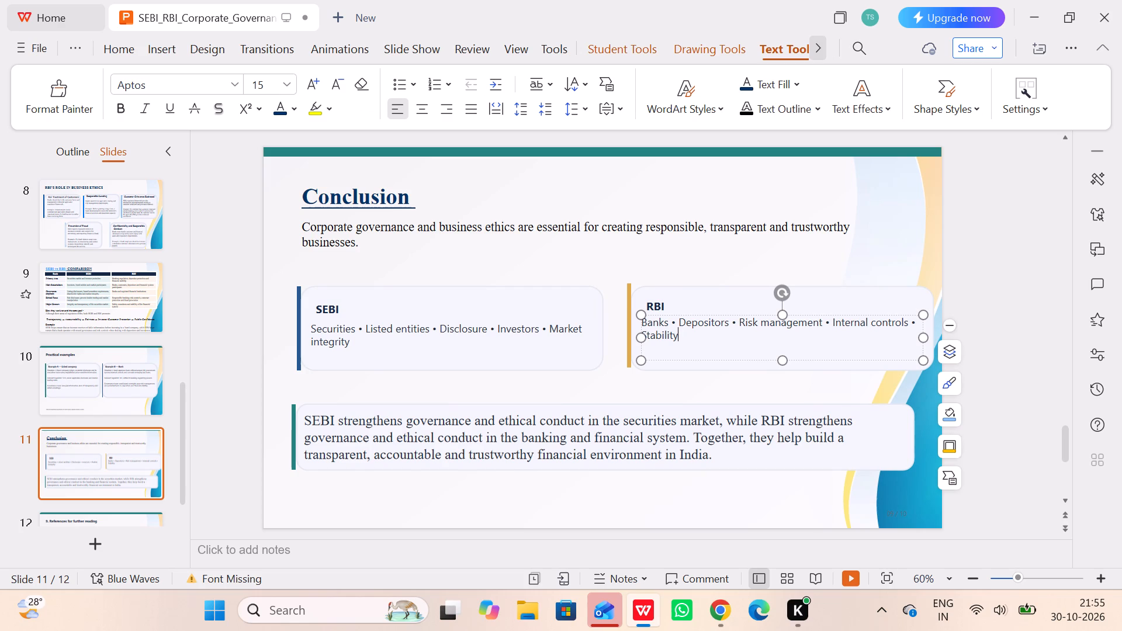
left_click(698, 353)
left_click(236, 87)
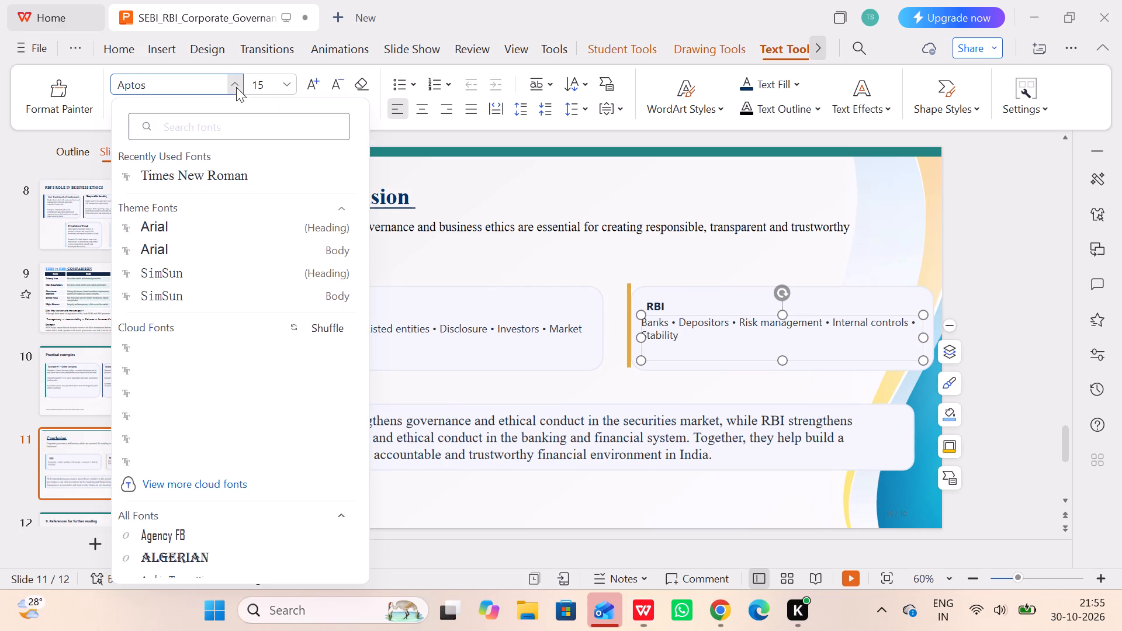
left_click(238, 171)
Format the SEBI card's description text in Times New Roman at size 18.
left_click(366, 352)
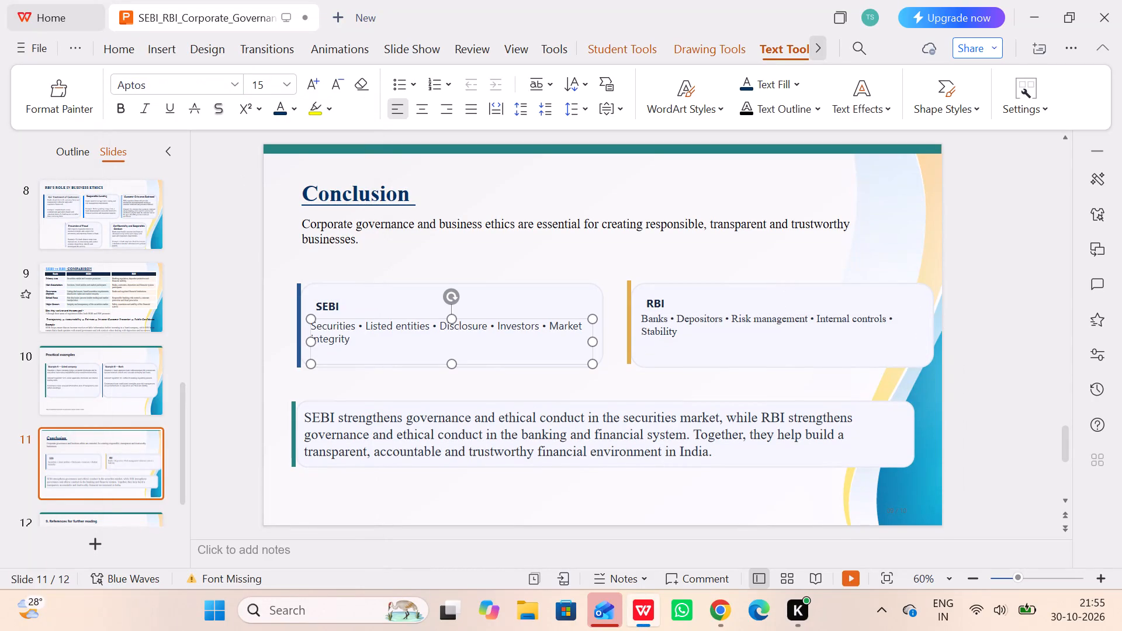
left_click(230, 78)
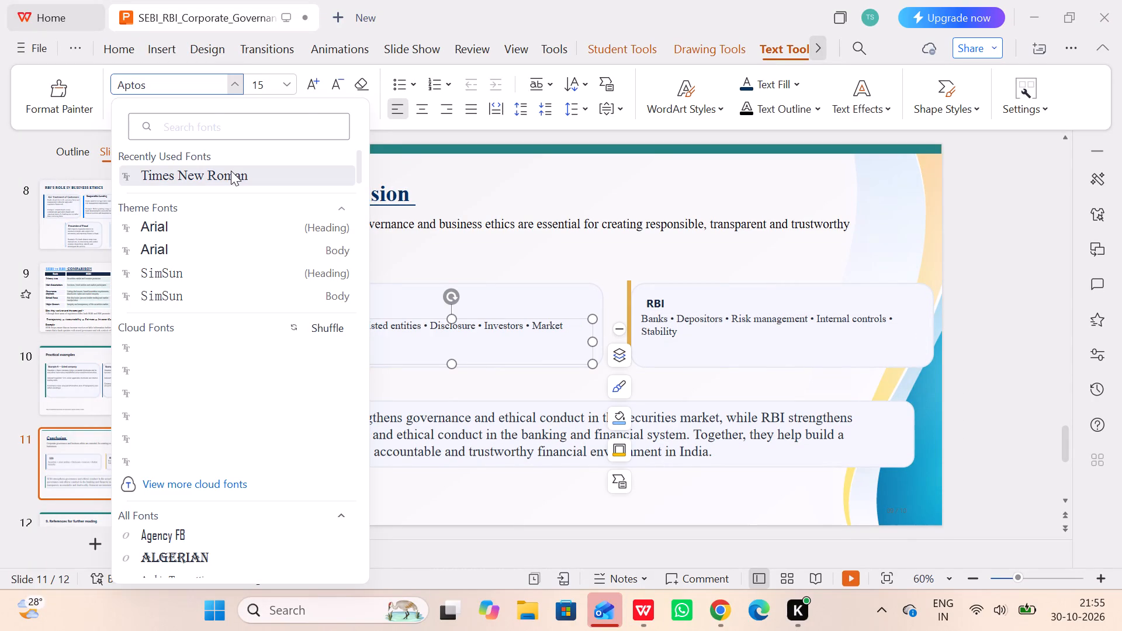
left_click(231, 171)
left_click(290, 86)
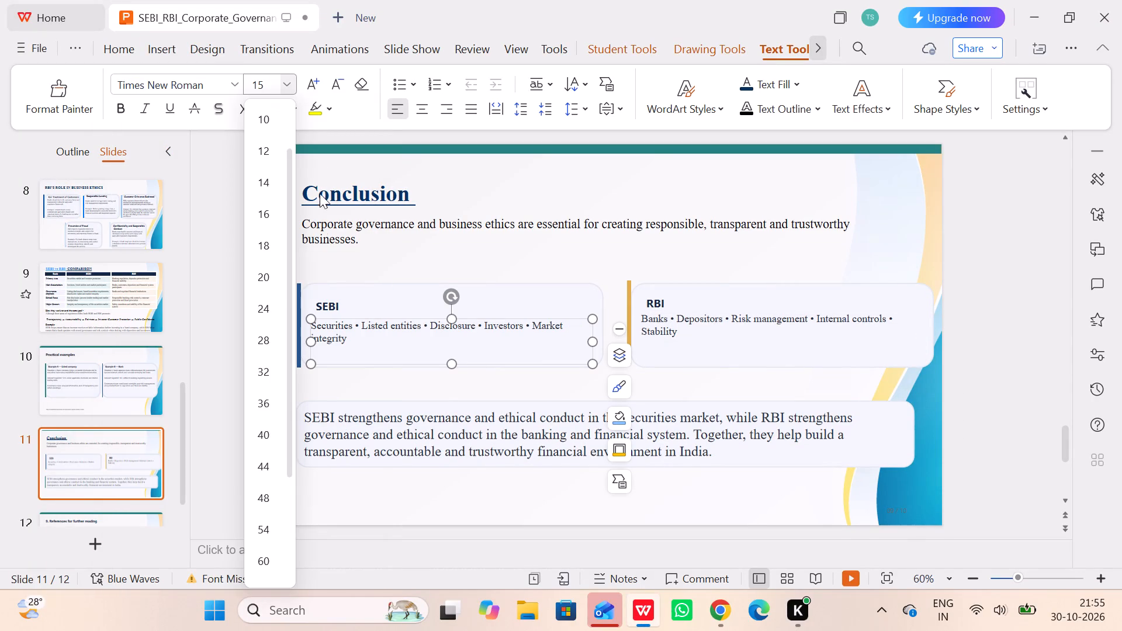
left_click(271, 248)
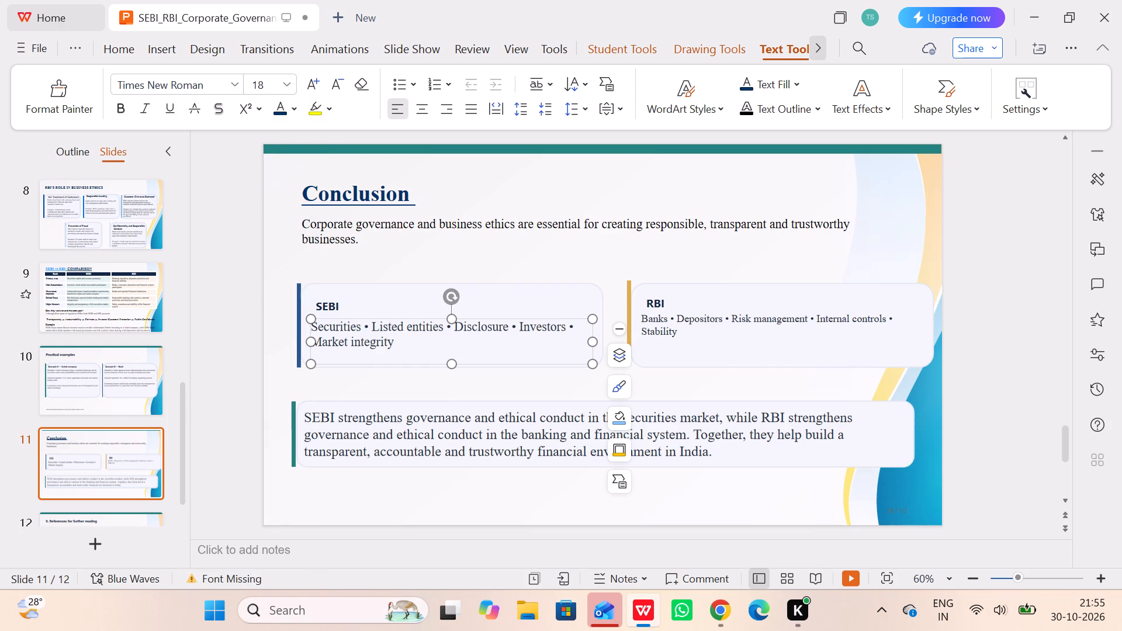
Set the RBI card's description text to size 18.
left_click(740, 315)
left_click(723, 304)
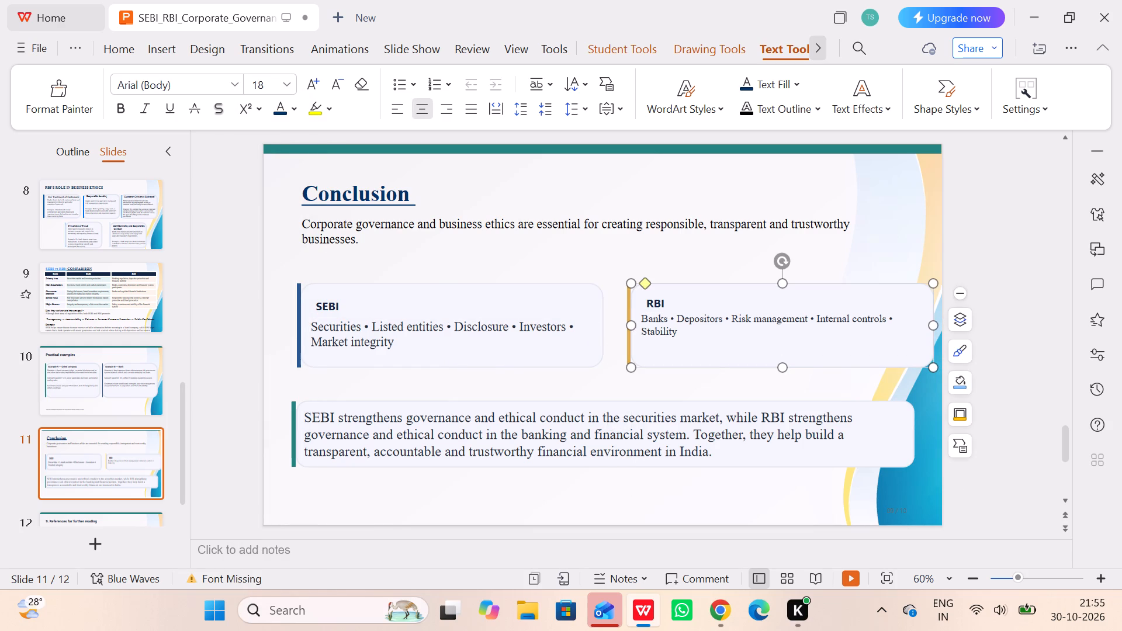
left_click(690, 353)
left_click_drag(289, 76, 272, 254)
left_click(272, 254)
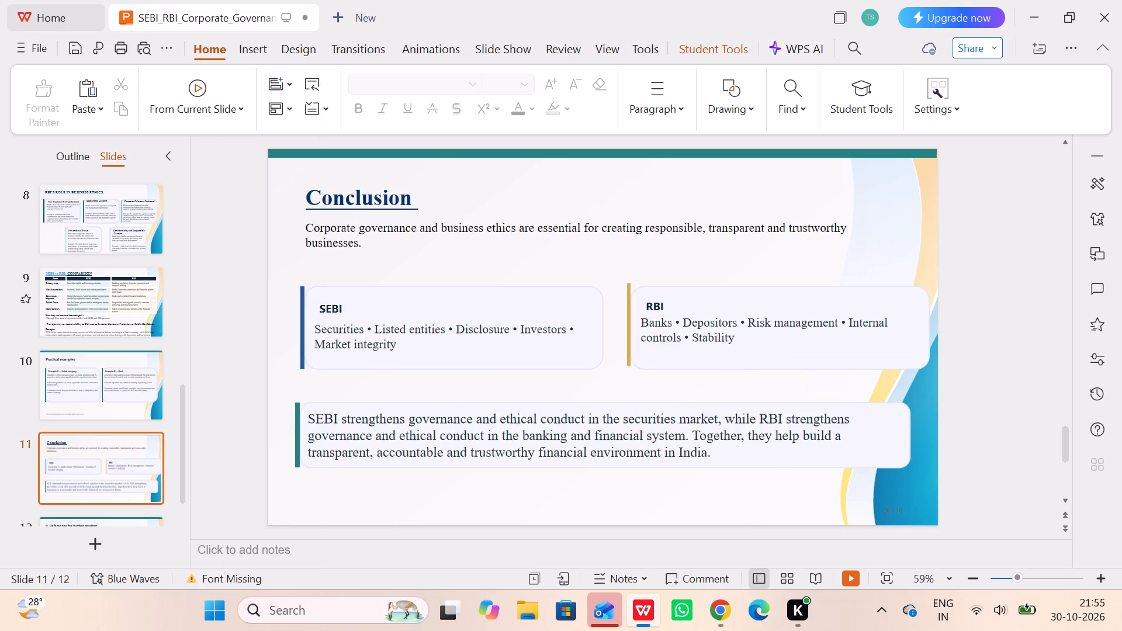
Set the SEBI card's heading text to size 18.
left_click(345, 307)
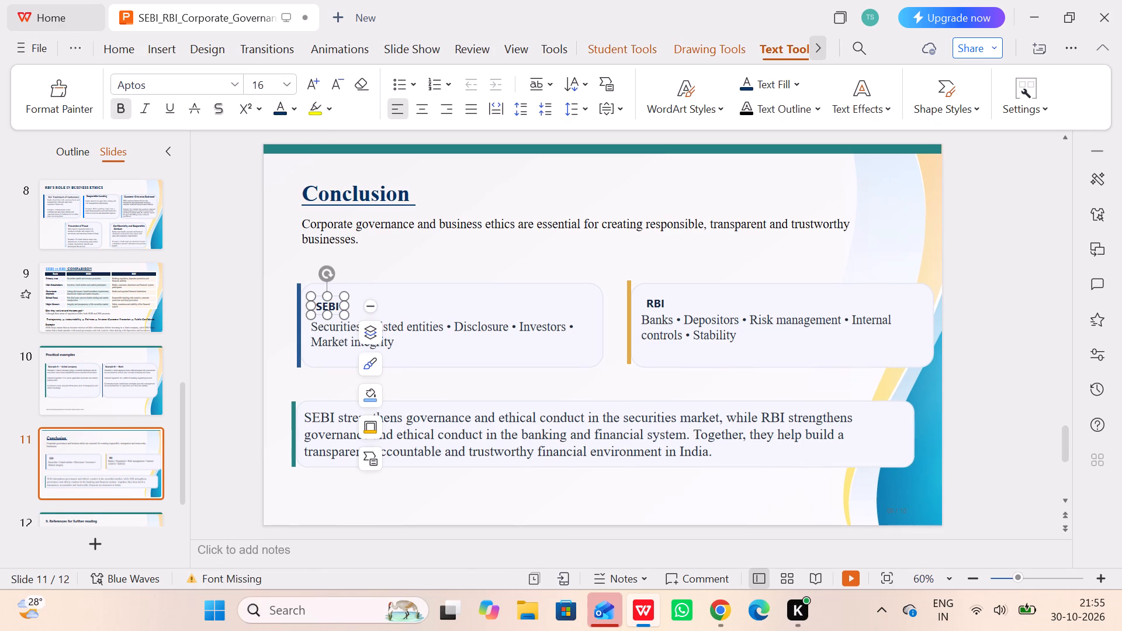
left_click(288, 88)
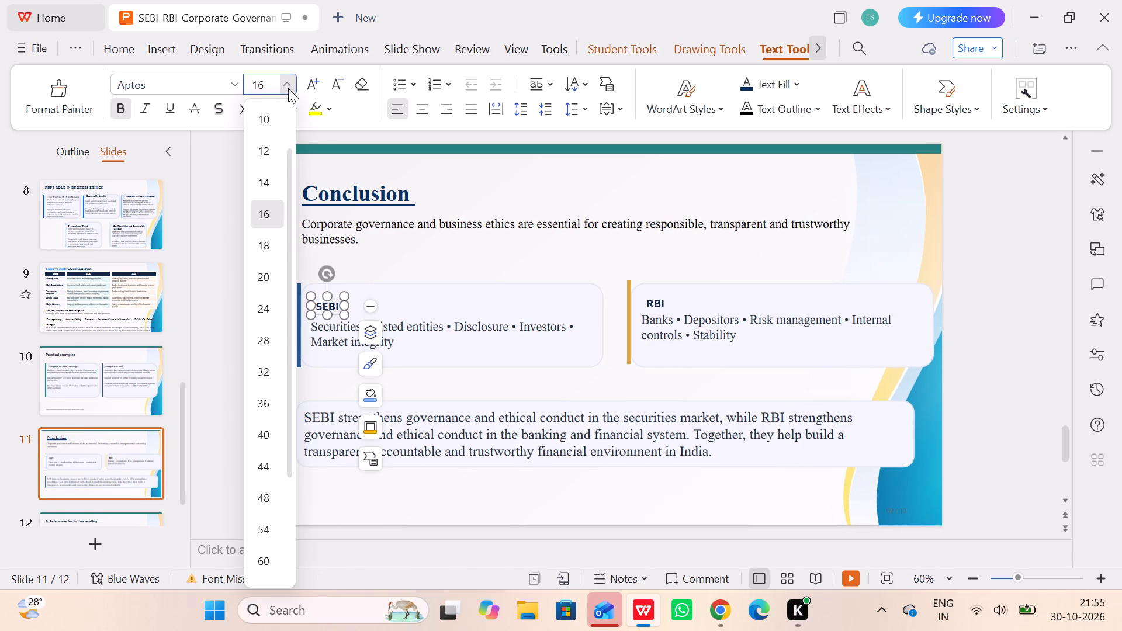
left_click(280, 258)
Set the RBI card's heading text to size 20.
left_click(671, 304)
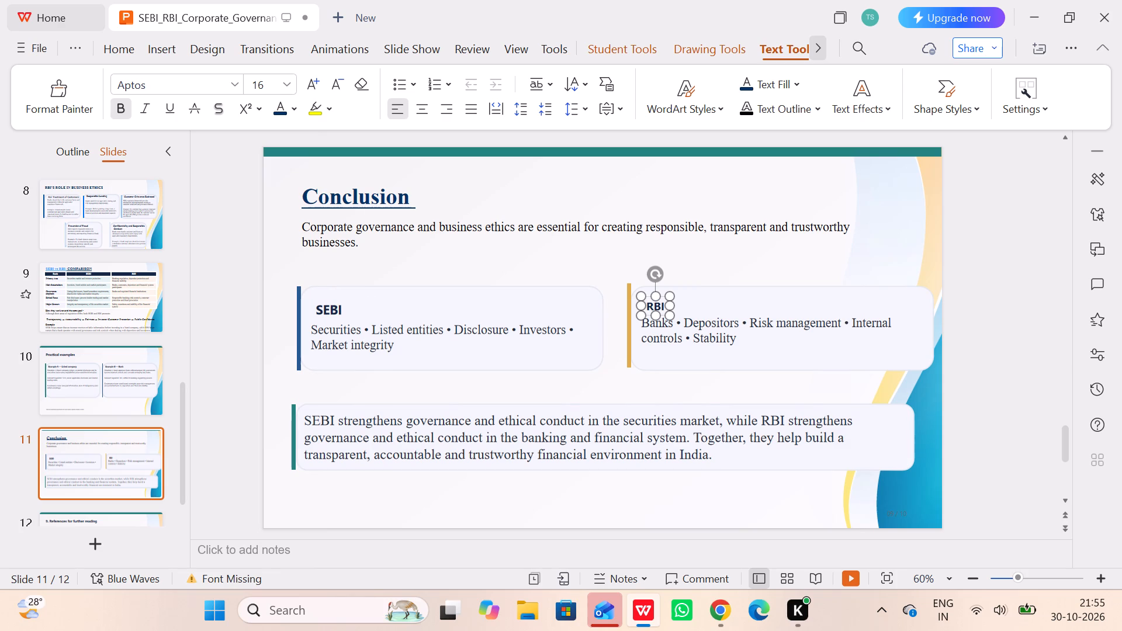
left_click(292, 91)
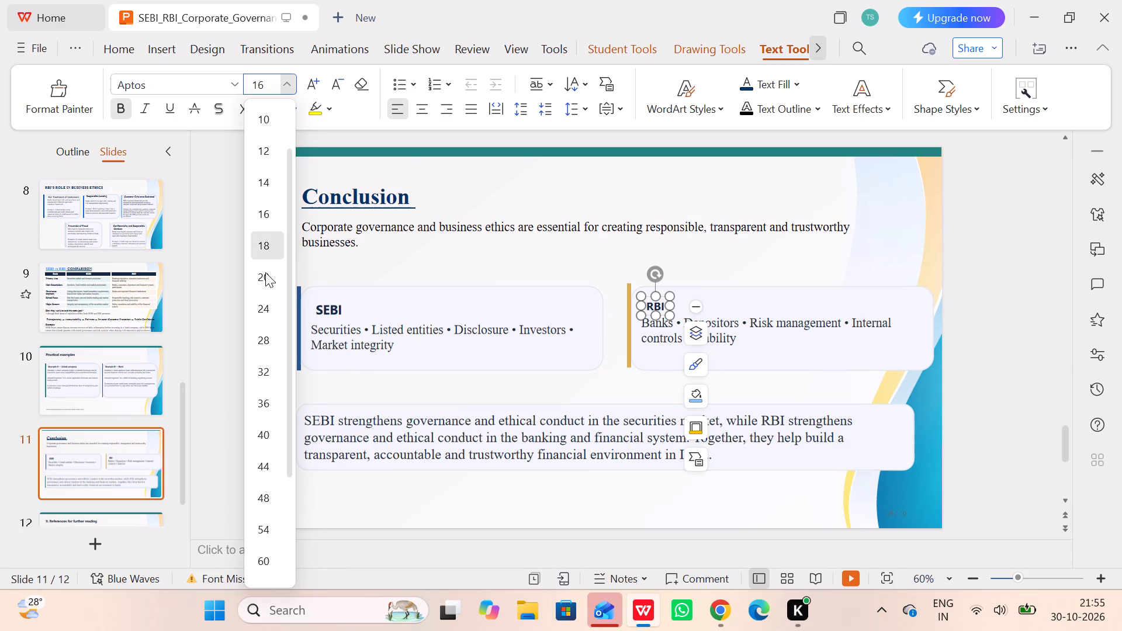
left_click(265, 273)
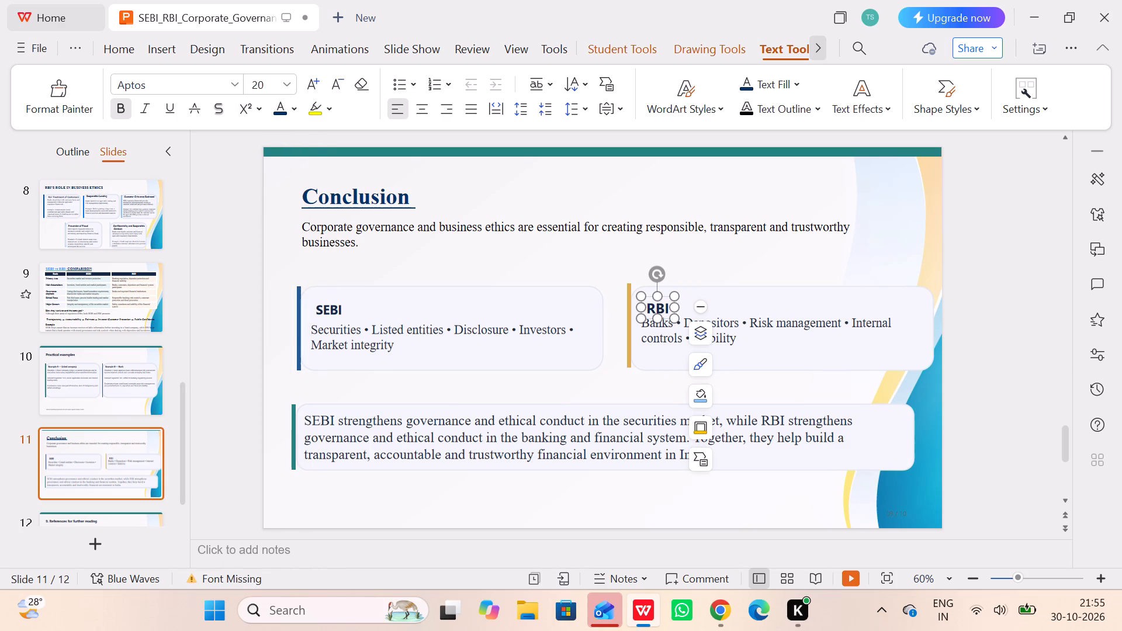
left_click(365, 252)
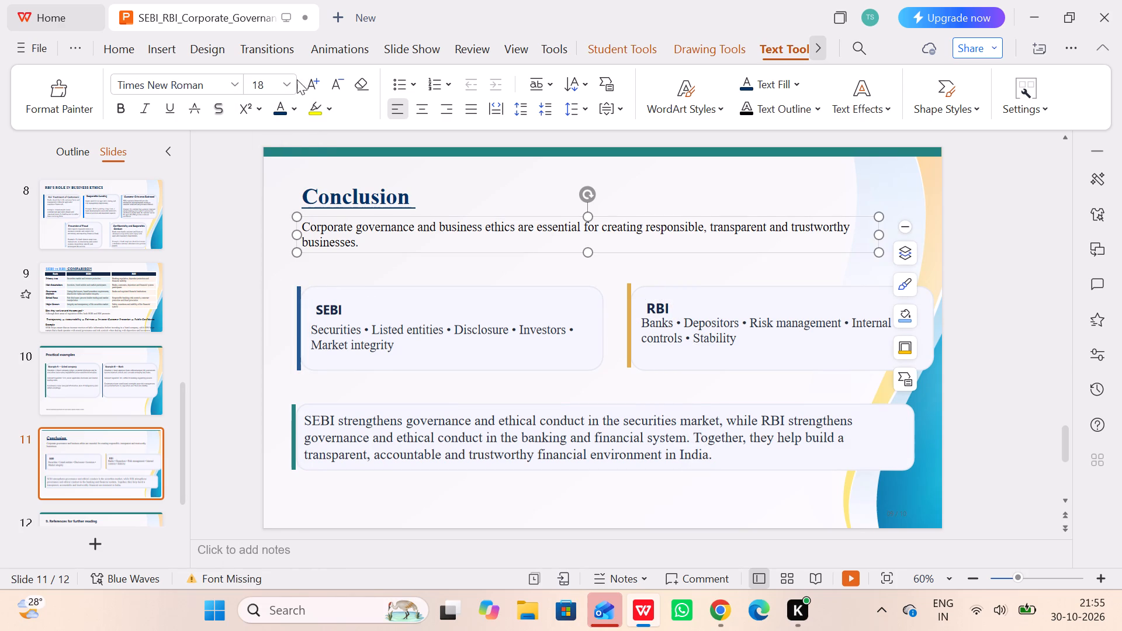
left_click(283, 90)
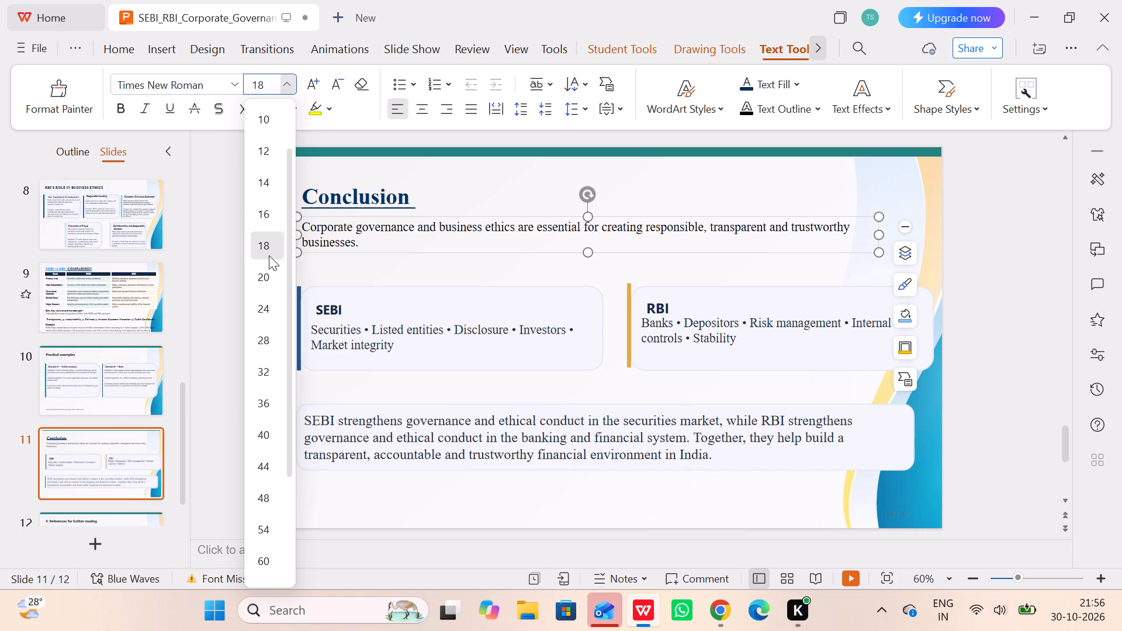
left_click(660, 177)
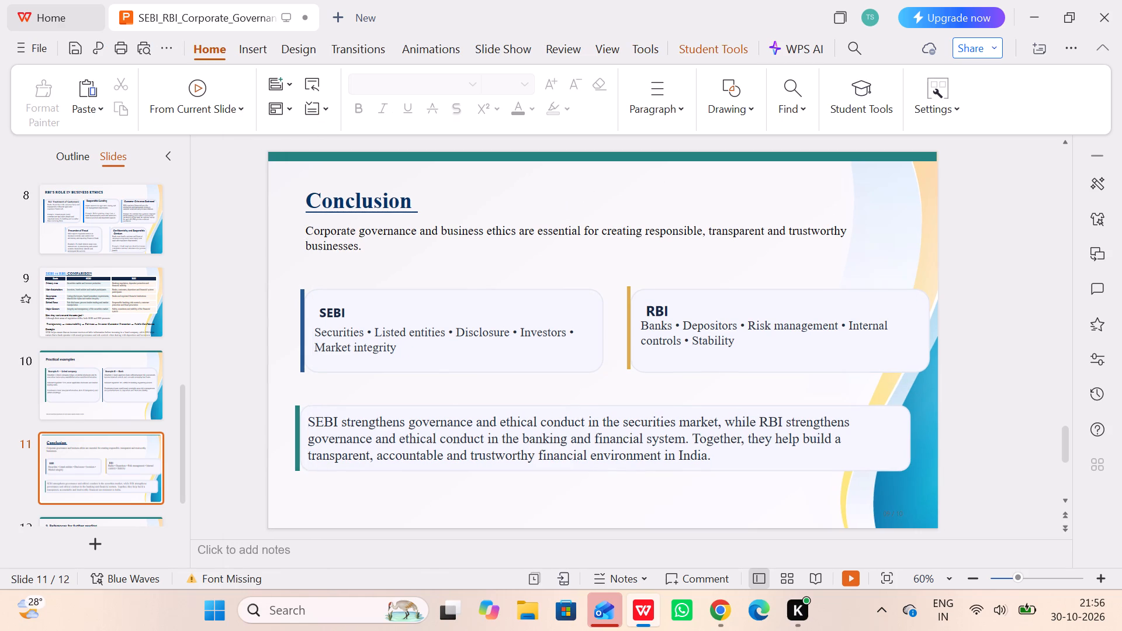
Format the introductory sentence under the Conclusion title as a bullet point.
left_click(304, 258)
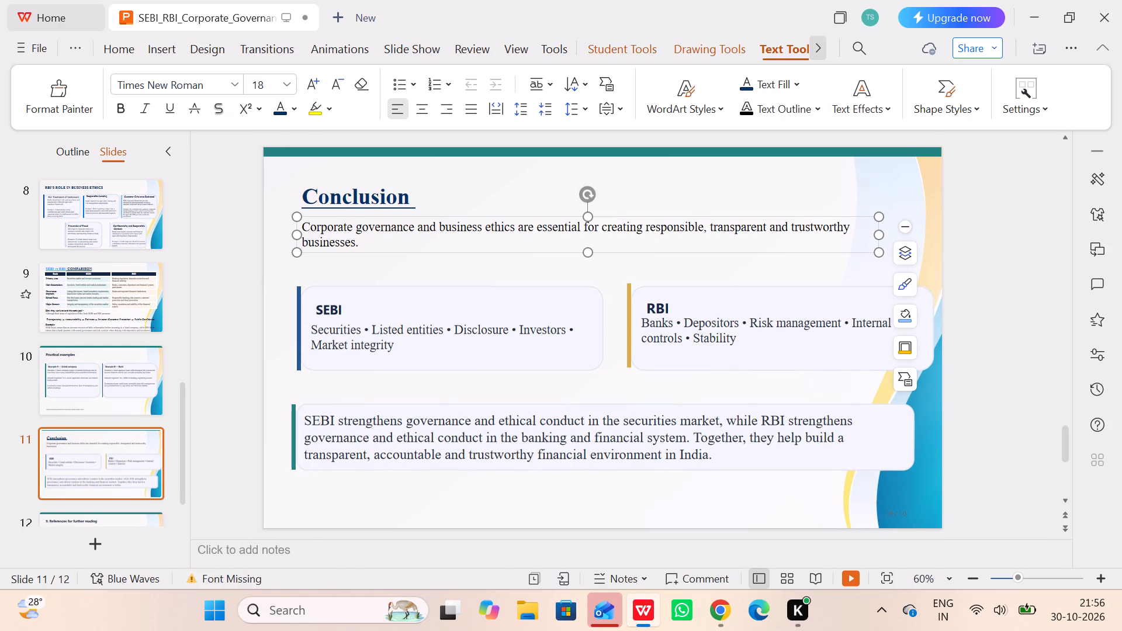
left_click(396, 84)
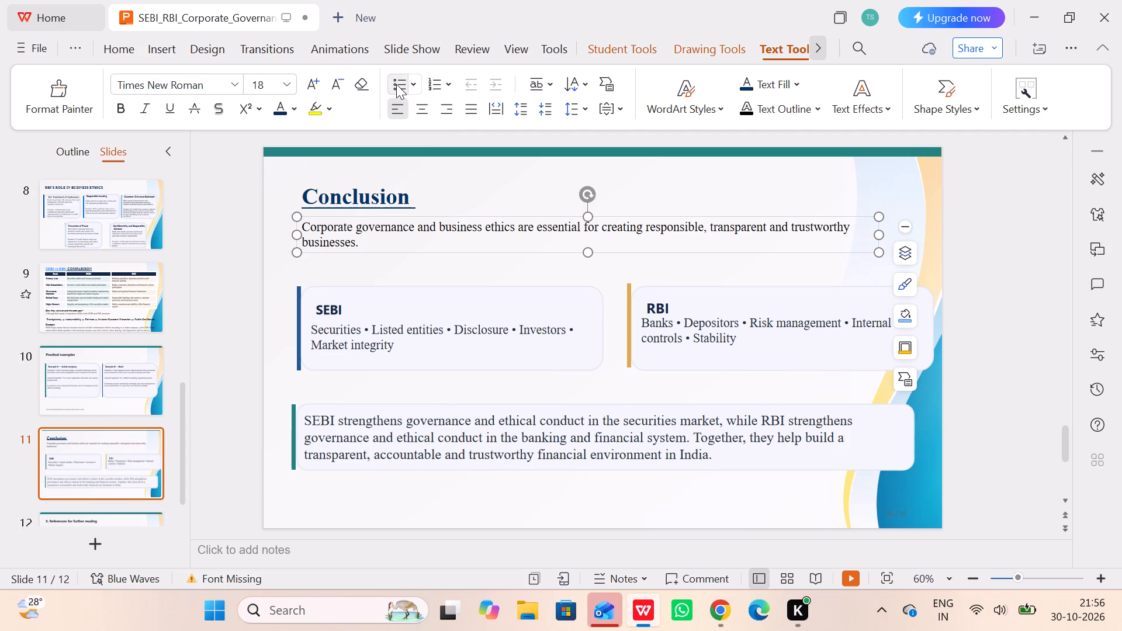
left_click(225, 219)
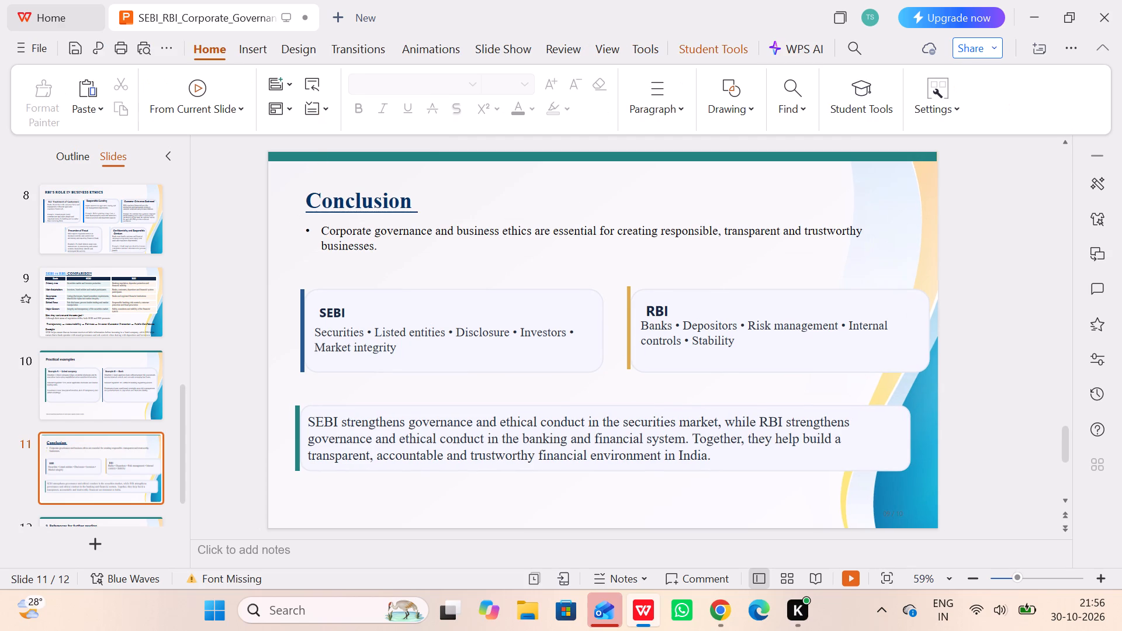
Delete the teal bar along the slide's top edge and the teal accent bar beside the closing statement box.
left_click(387, 159)
key("BackSpace")
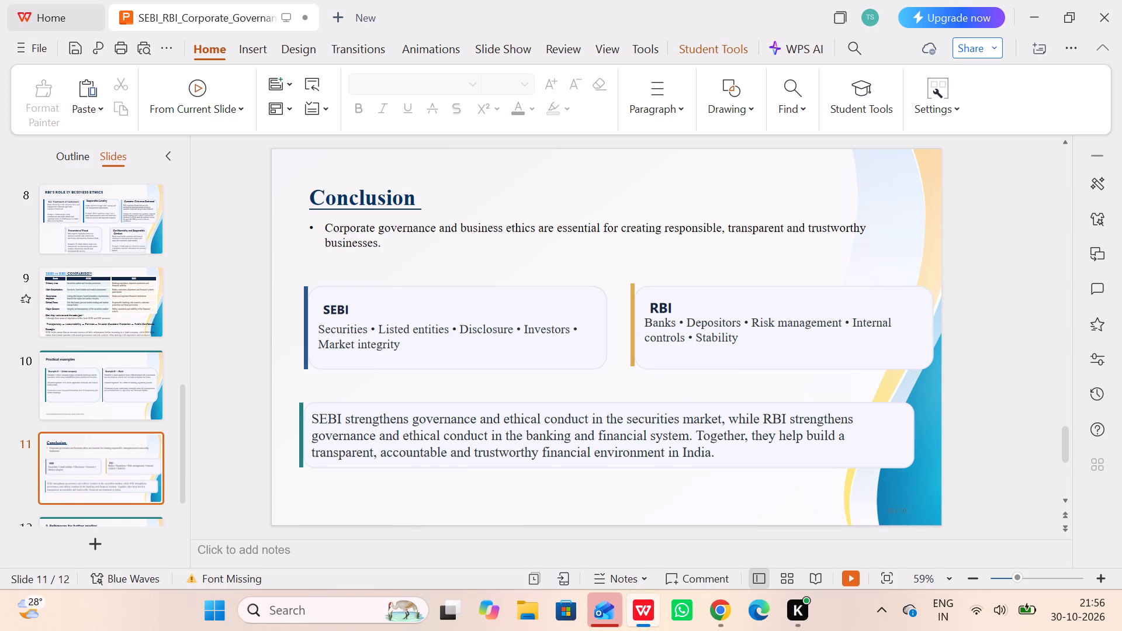
left_click(301, 430)
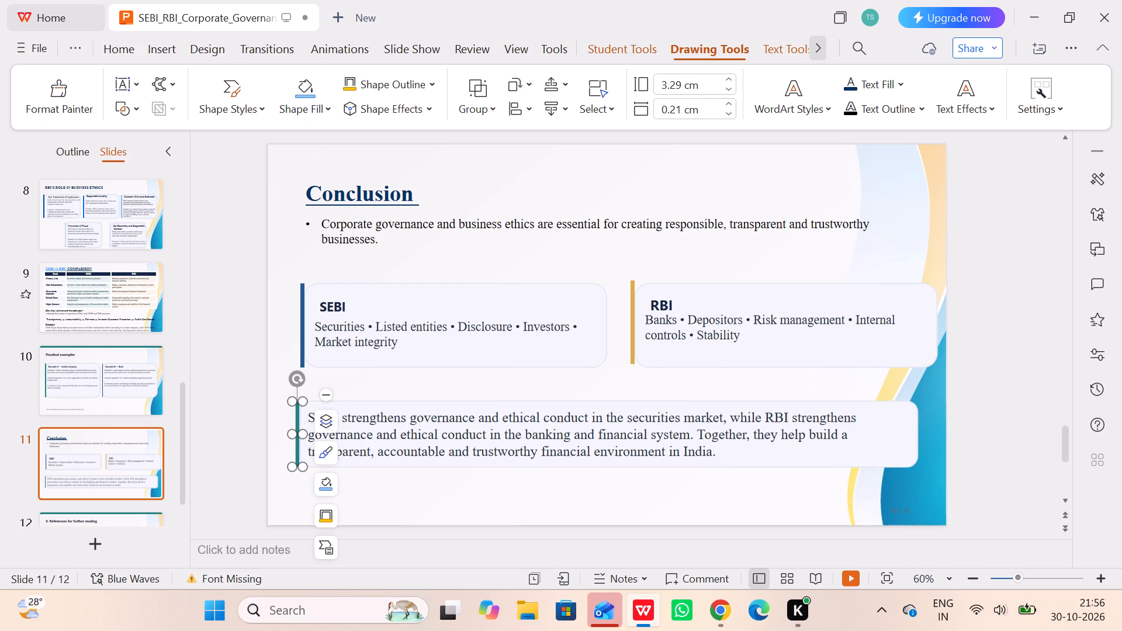